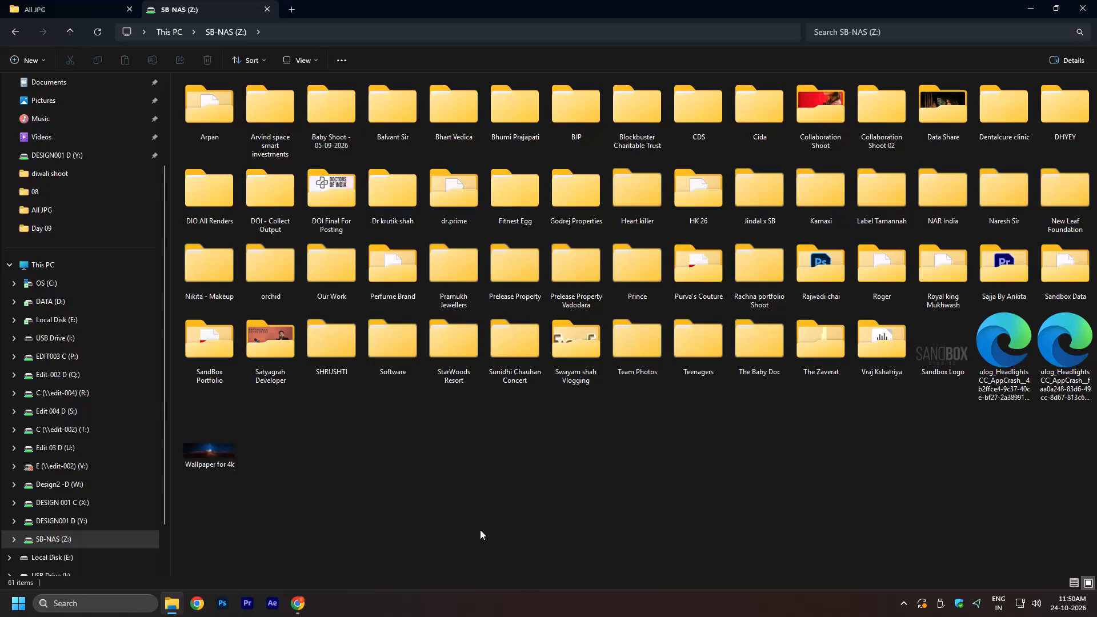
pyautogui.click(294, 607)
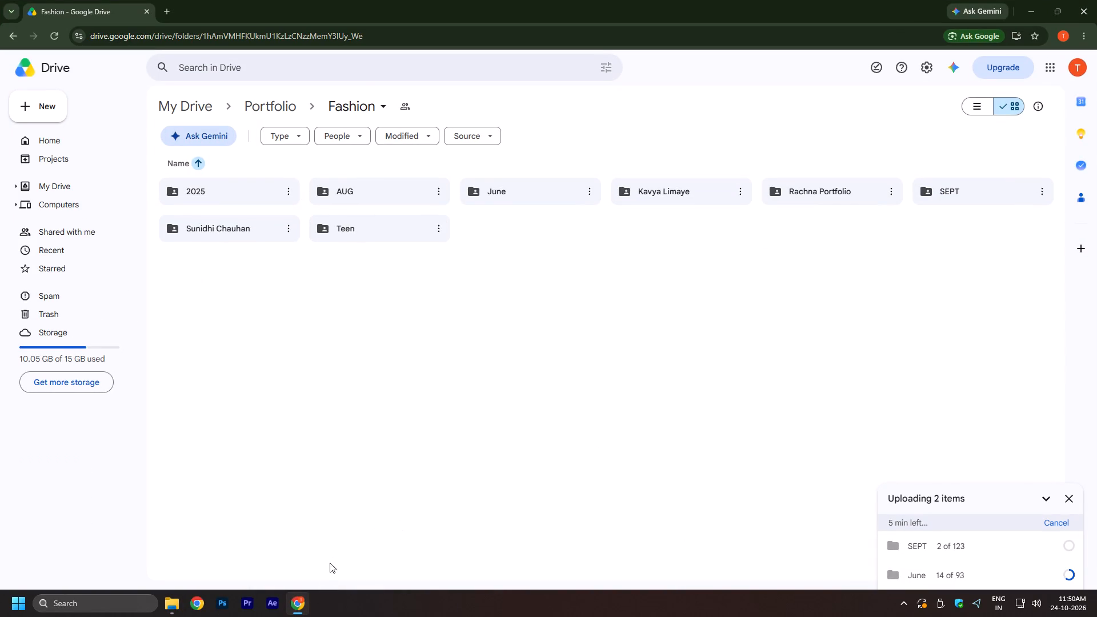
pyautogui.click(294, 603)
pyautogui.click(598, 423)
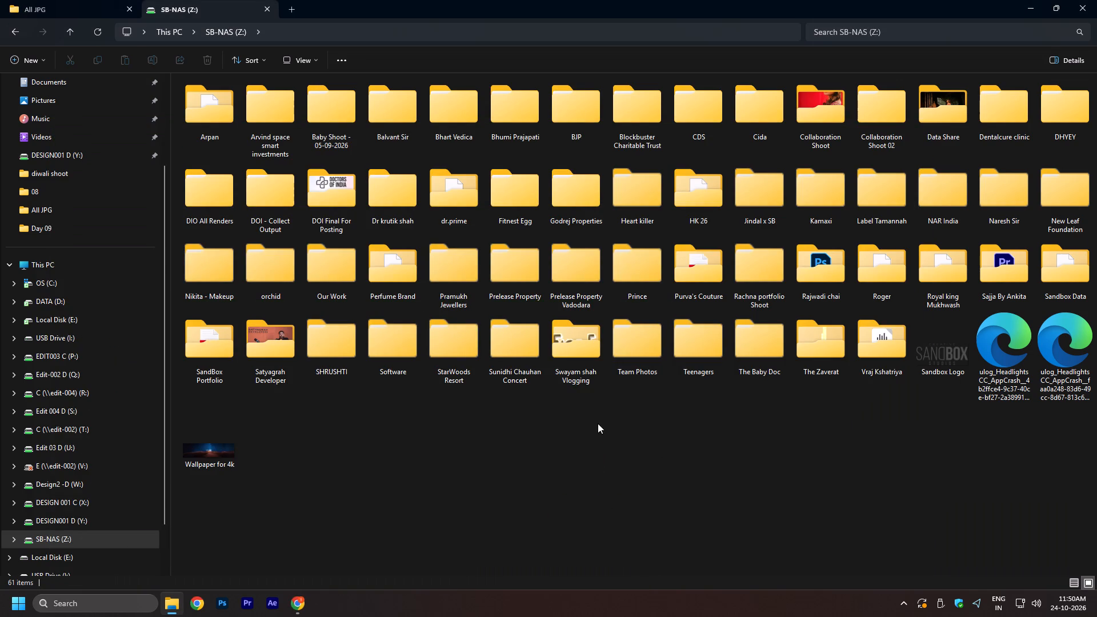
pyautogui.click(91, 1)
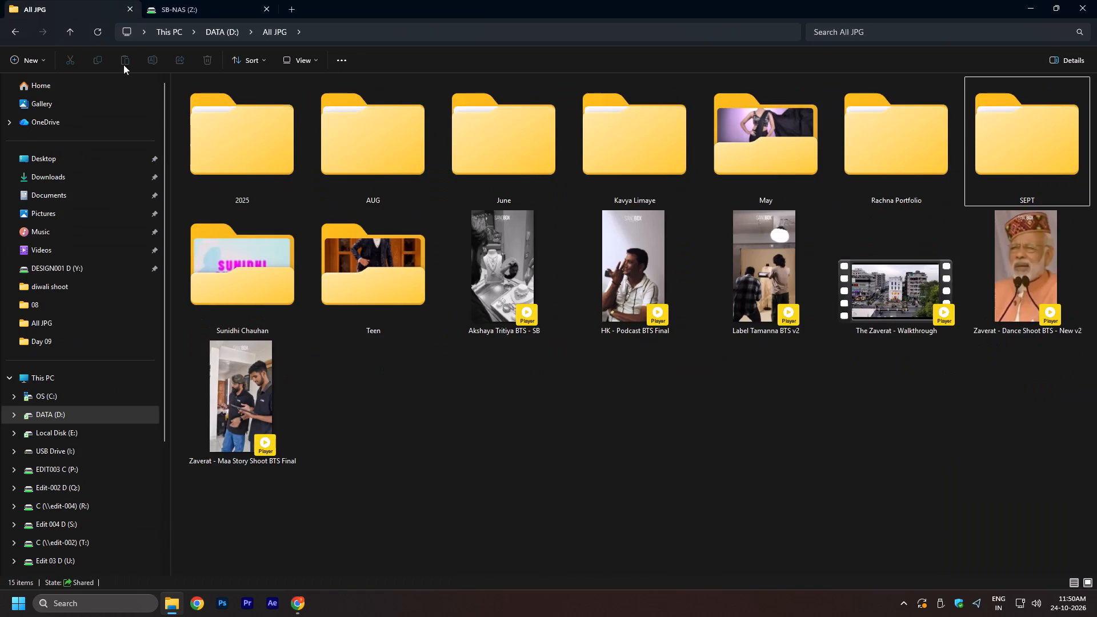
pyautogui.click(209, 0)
# Browse DATA (D:) to Tabby > DR-Prime > 22-10-2026 > Raw > Photos > ARW > Select > JPG and look over the edited product photos.
pyautogui.click(53, 259)
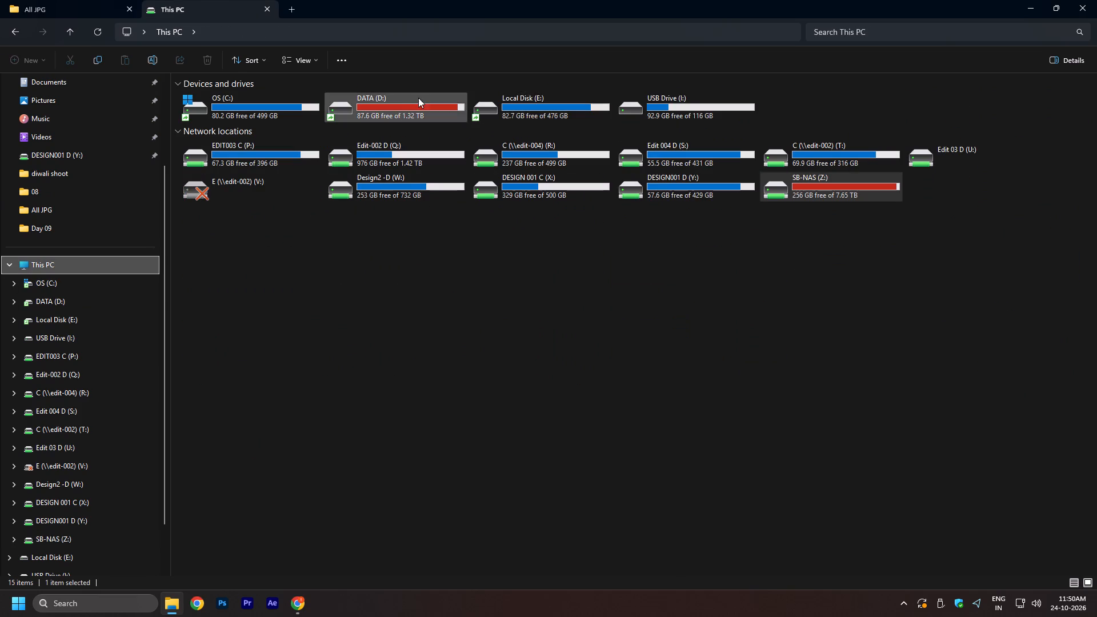
pyautogui.doubleClick(405, 98)
pyautogui.doubleClick(263, 355)
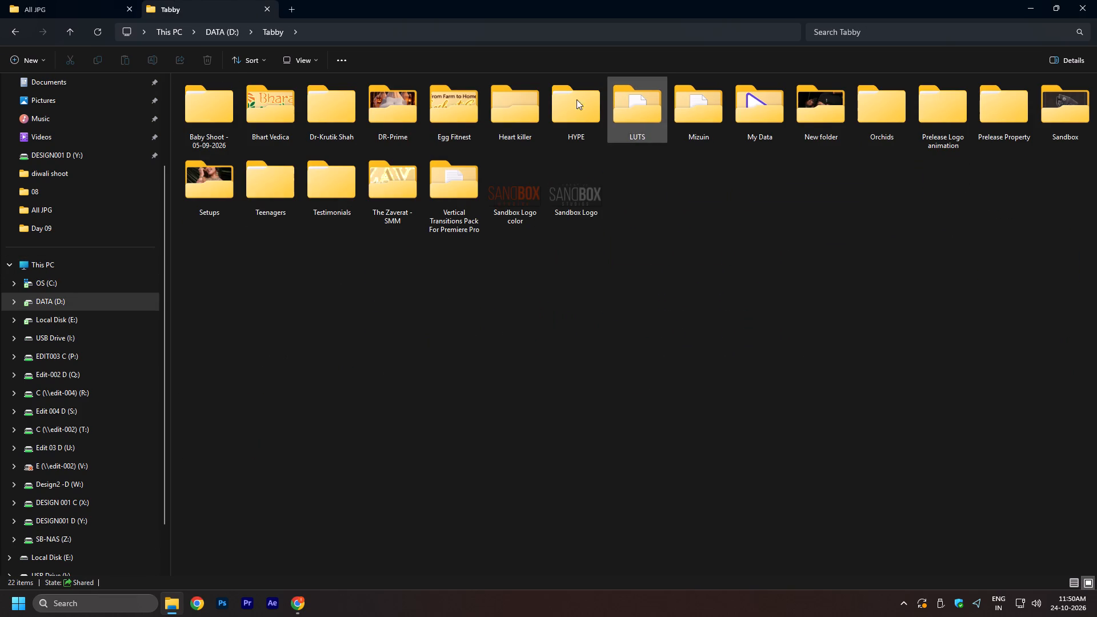
pyautogui.doubleClick(396, 99)
pyautogui.doubleClick(218, 121)
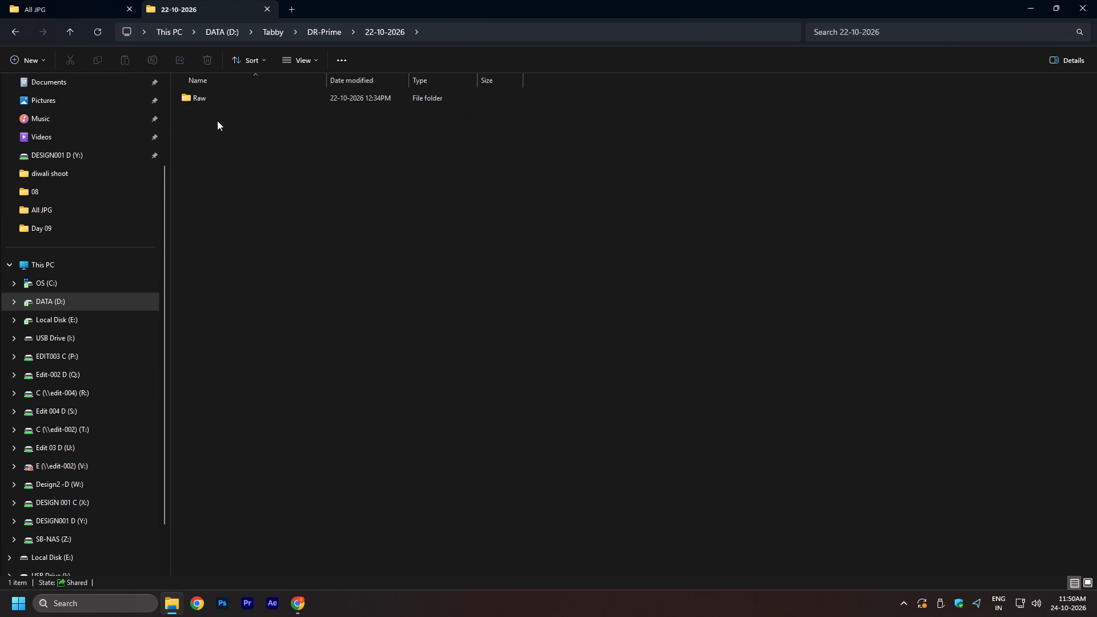
pyautogui.doubleClick(216, 100)
pyautogui.doubleClick(216, 100)
pyautogui.doubleClick(216, 100)
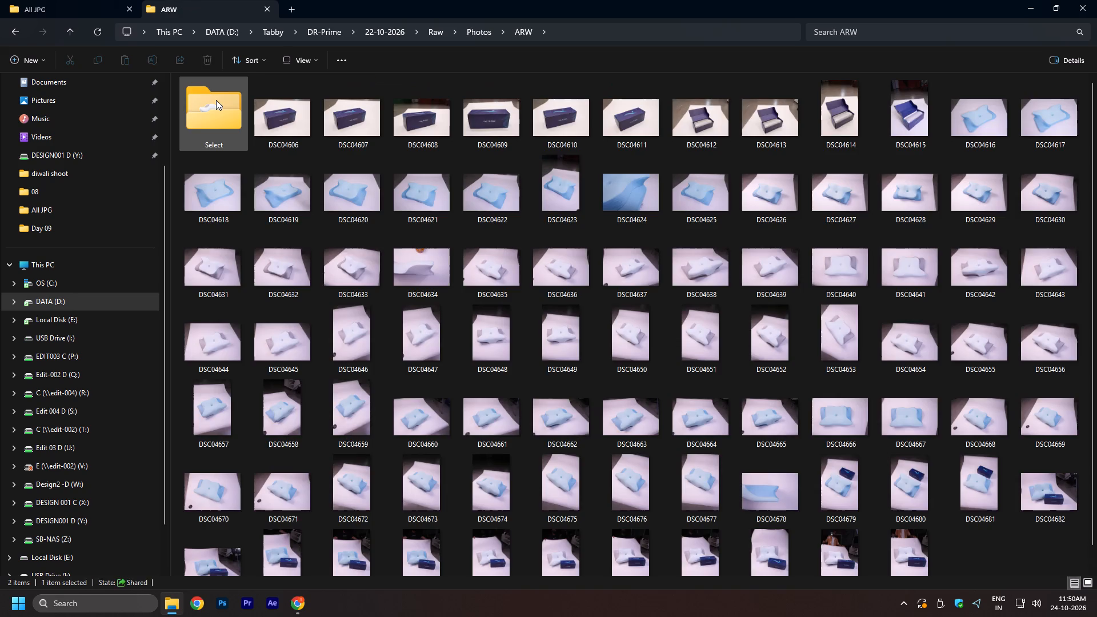
pyautogui.press('BackSpace')
pyautogui.doubleClick(229, 107)
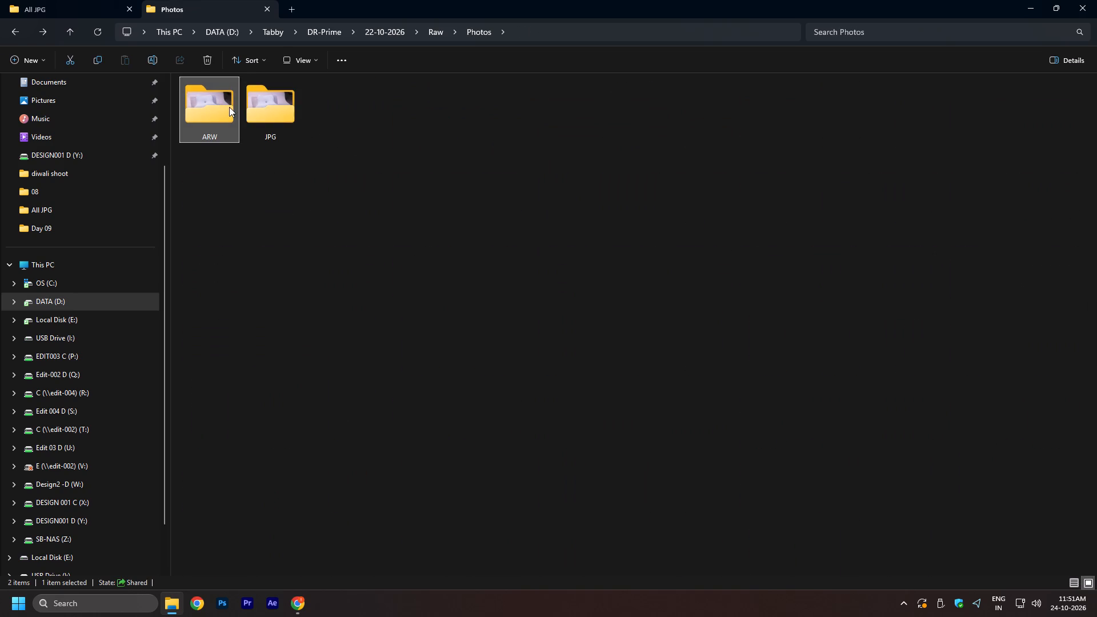
pyautogui.doubleClick(206, 102)
pyautogui.doubleClick(222, 121)
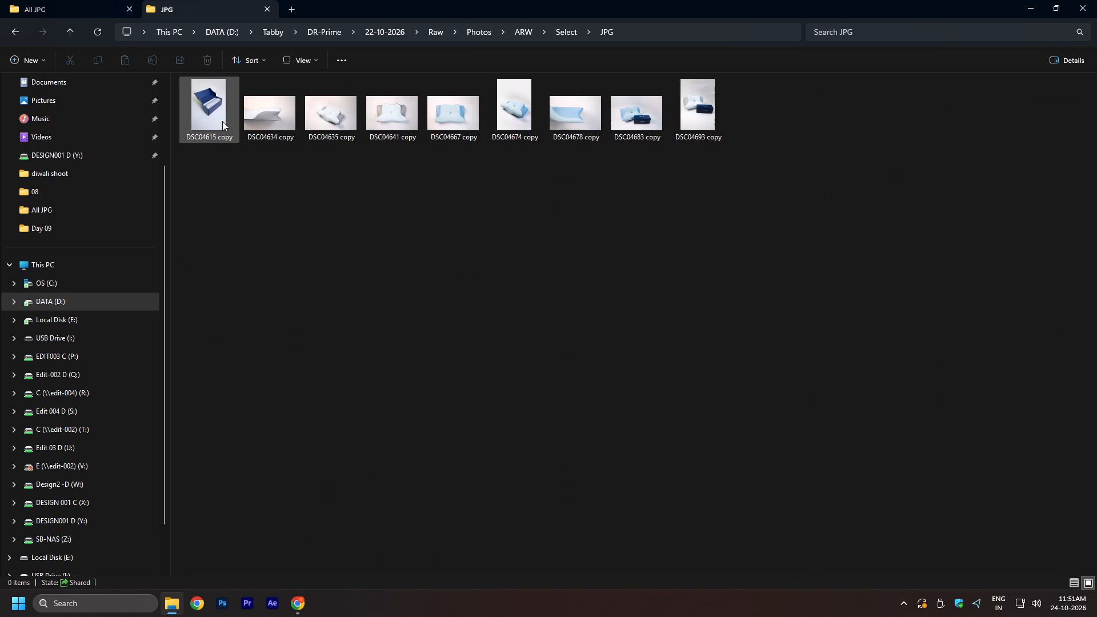
pyautogui.click(385, 193)
pyautogui.click(385, 193)
# Examine the shoot's original photos in the ARW and JPG folders, including a full preview of DSC04674.
pyautogui.press('BackSpace')
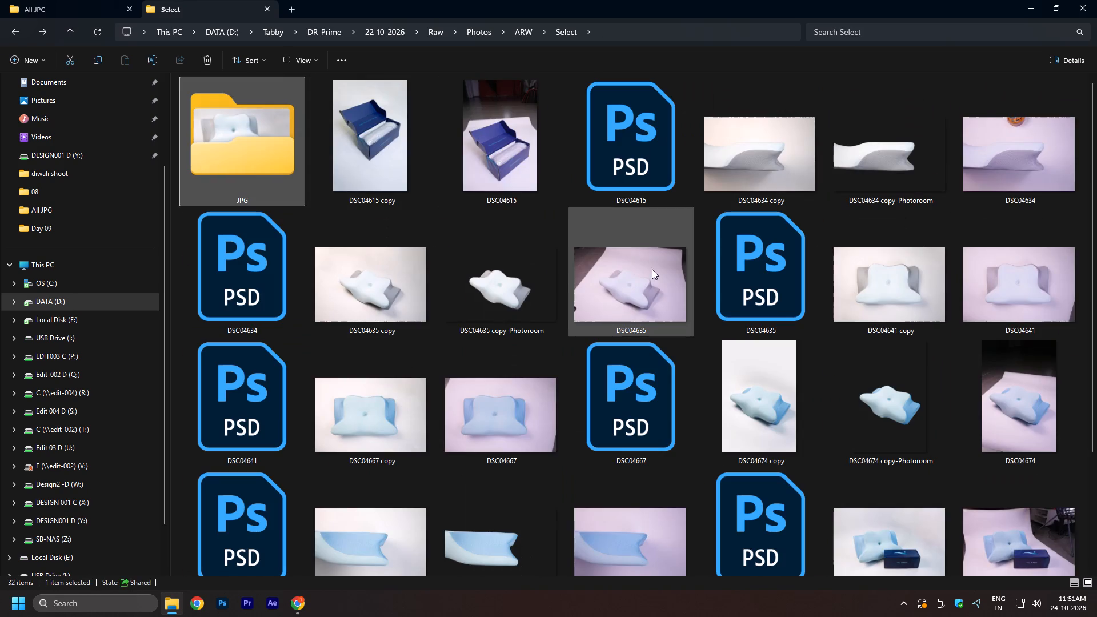
pyautogui.press('BackSpace')
pyautogui.click(289, 113)
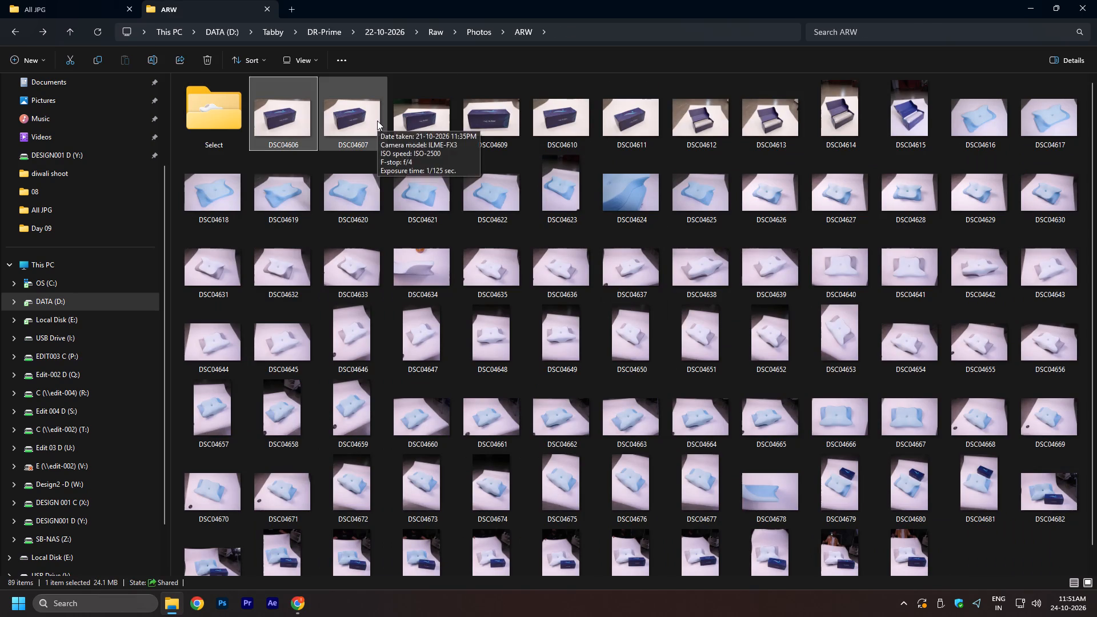
pyautogui.click(377, 121)
pyautogui.click(290, 114)
pyautogui.click(358, 112)
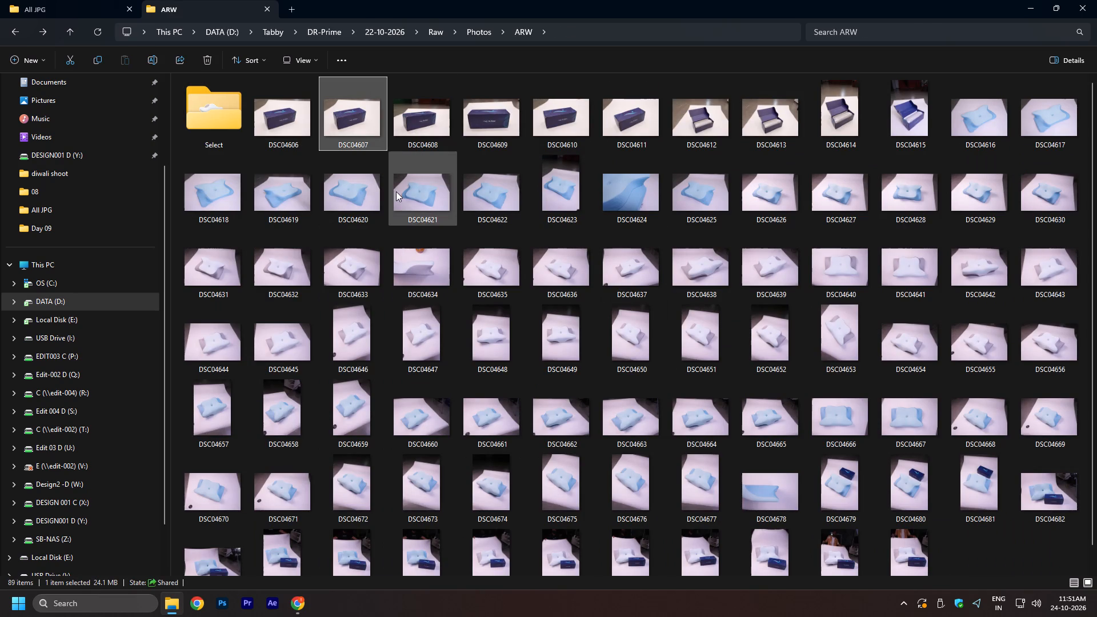
pyautogui.scroll(-7, 522, 340)
pyautogui.scroll(7, 586, 382)
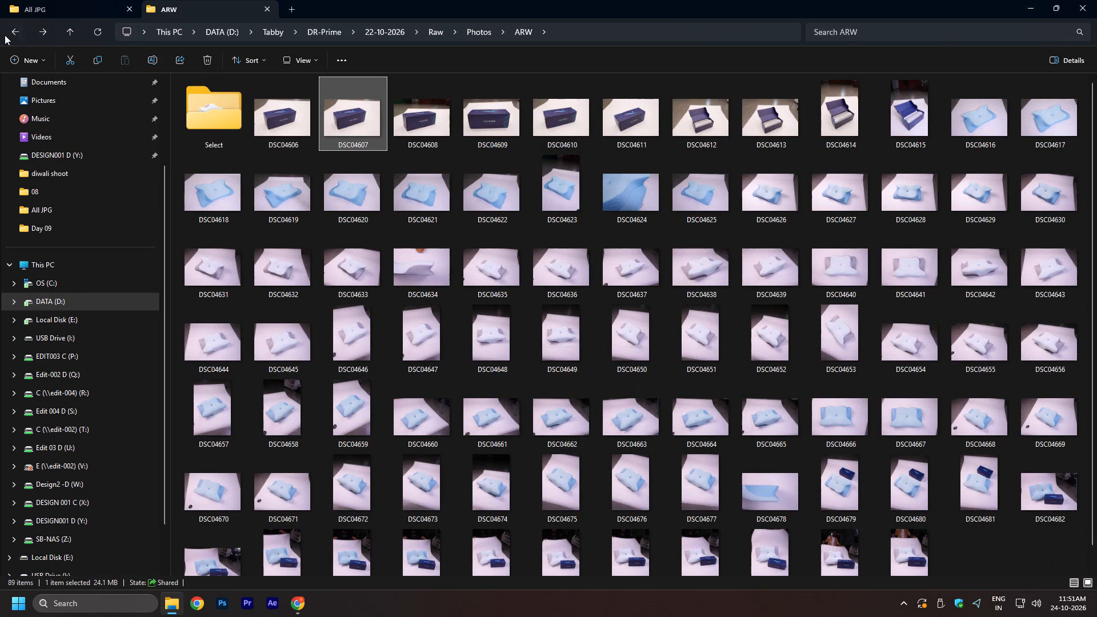
pyautogui.click(10, 25)
pyautogui.doubleClick(266, 98)
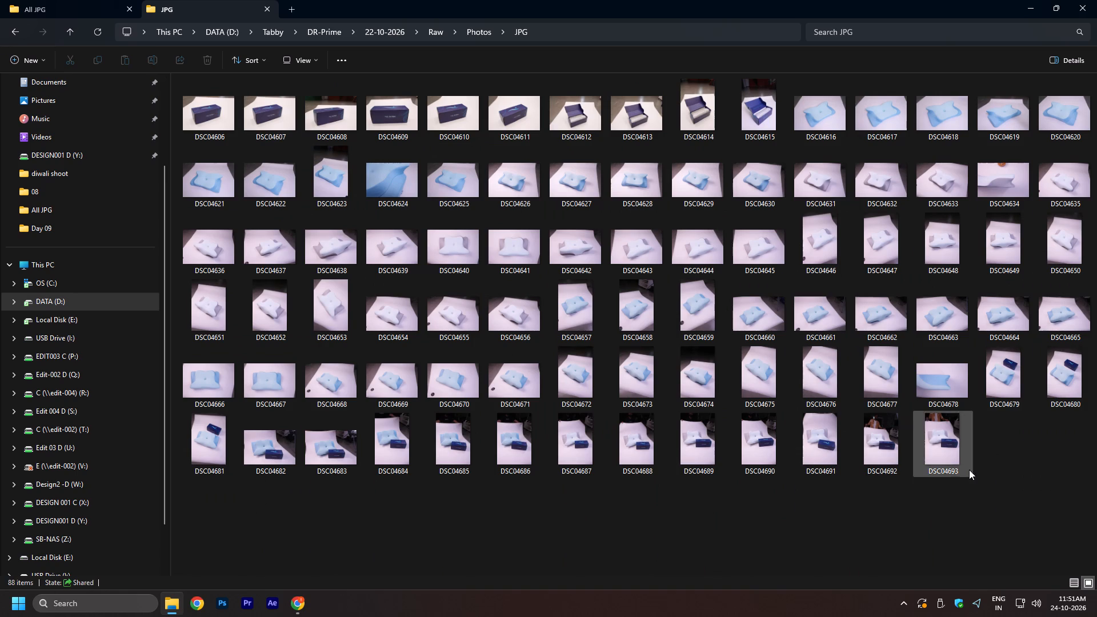
pyautogui.doubleClick(702, 372)
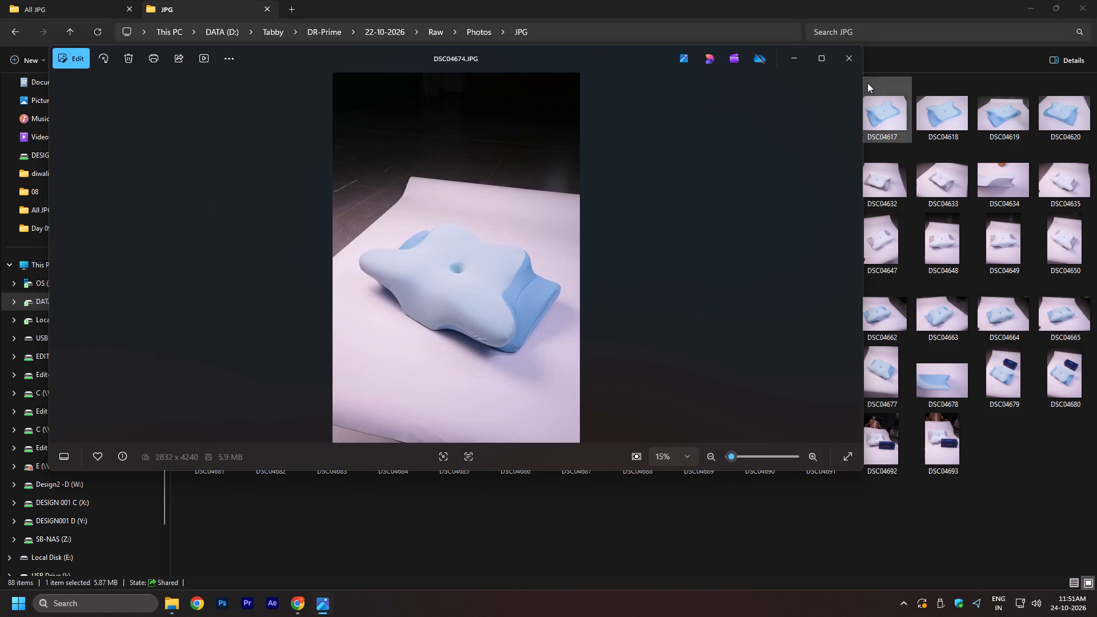
pyautogui.click(857, 55)
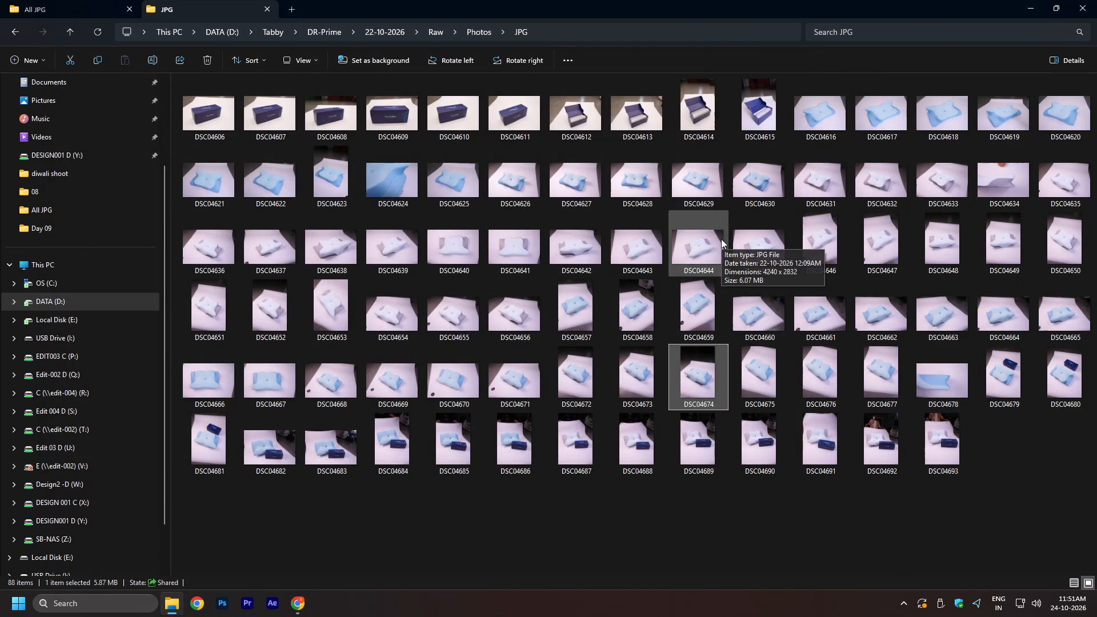
pyautogui.click(19, 29)
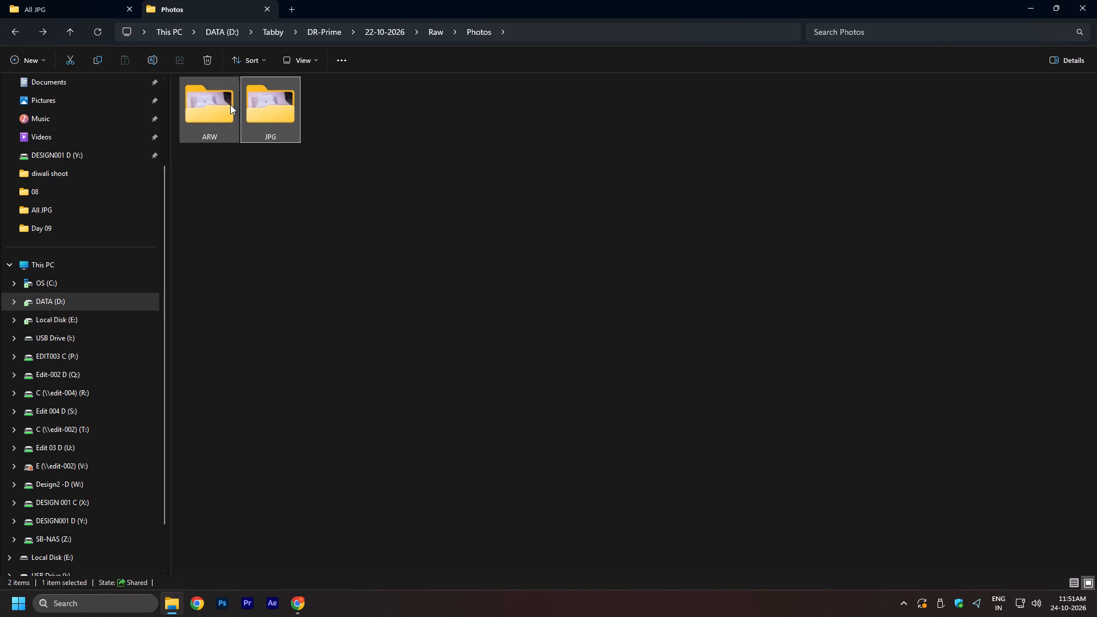
pyautogui.doubleClick(230, 105)
pyautogui.click(271, 109)
pyautogui.scroll(-8, 393, 276)
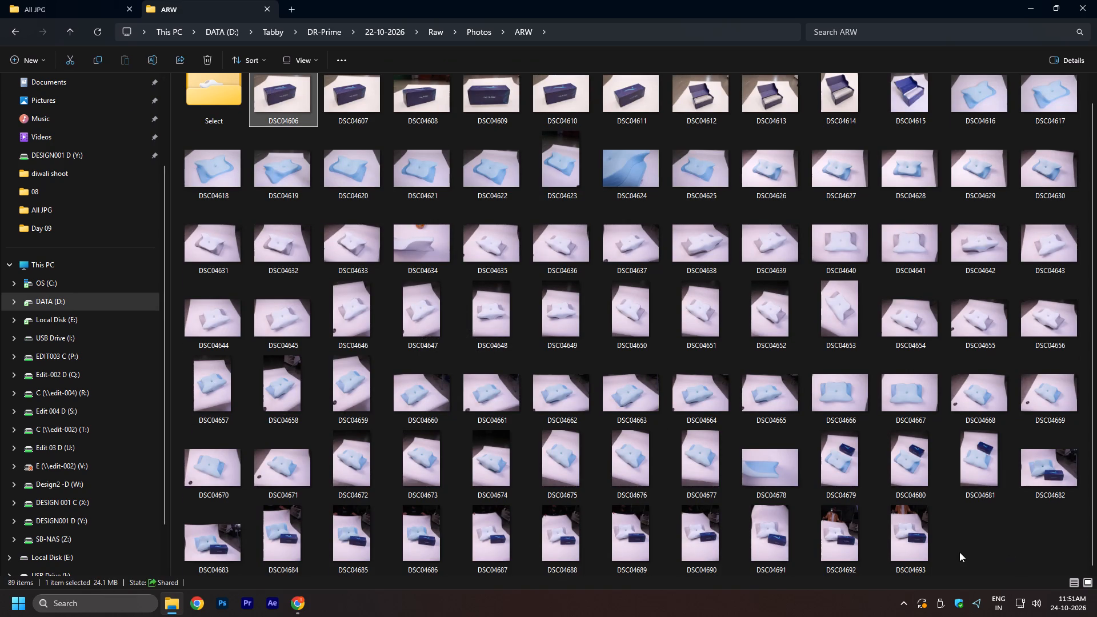
pyautogui.click(959, 552)
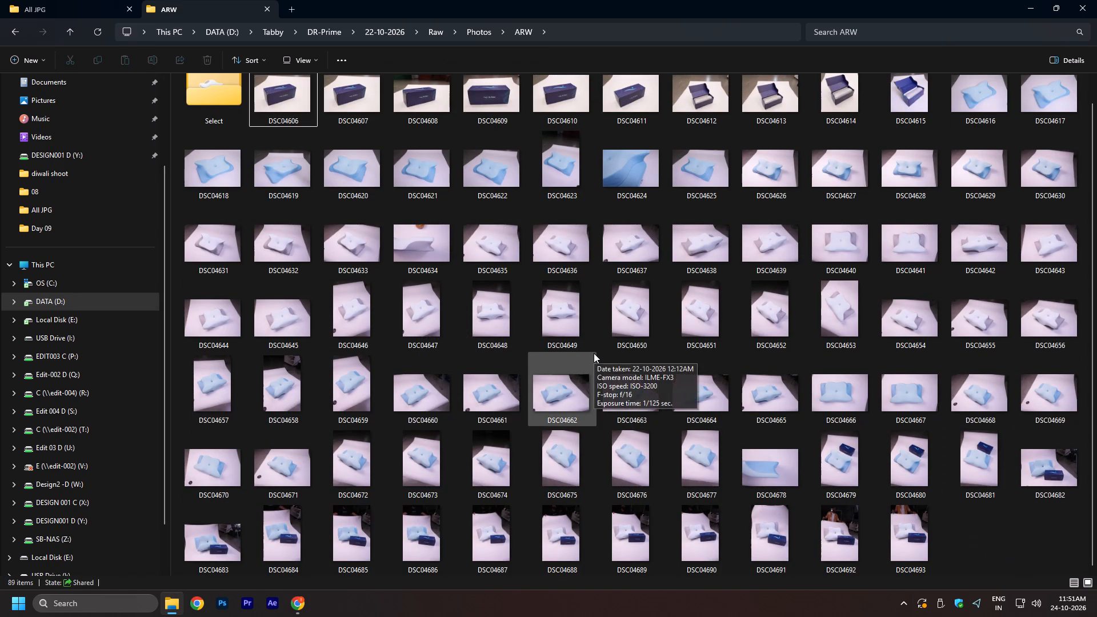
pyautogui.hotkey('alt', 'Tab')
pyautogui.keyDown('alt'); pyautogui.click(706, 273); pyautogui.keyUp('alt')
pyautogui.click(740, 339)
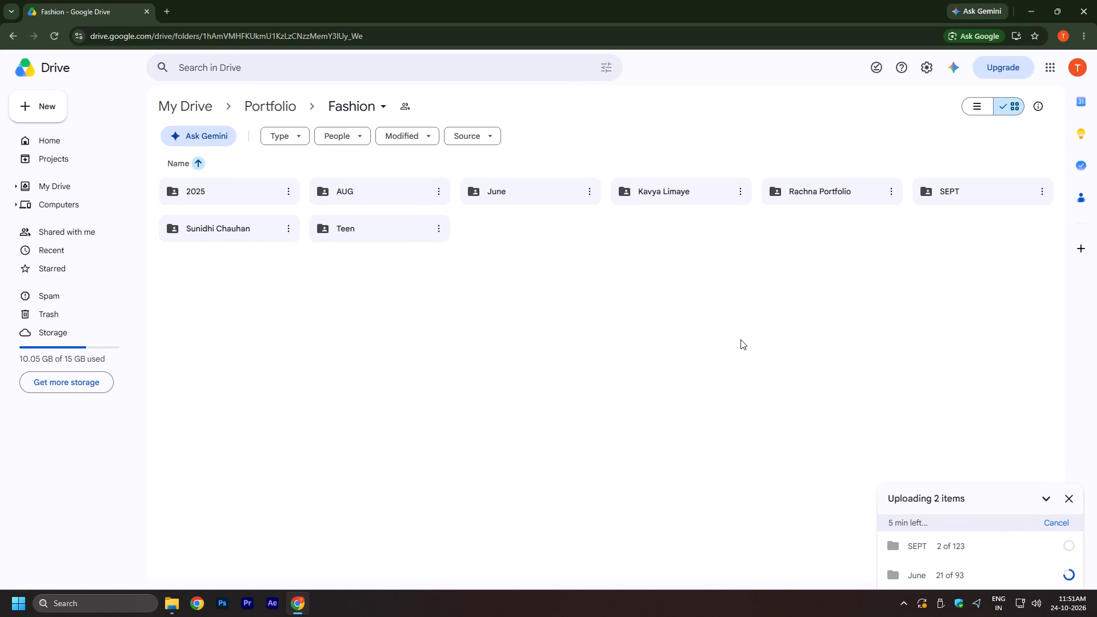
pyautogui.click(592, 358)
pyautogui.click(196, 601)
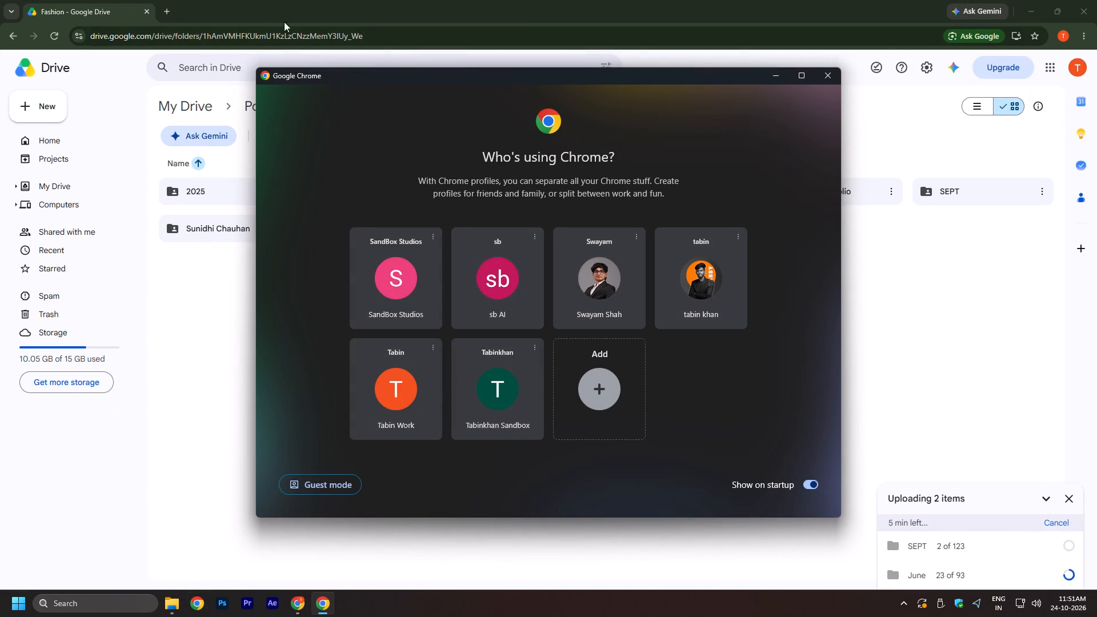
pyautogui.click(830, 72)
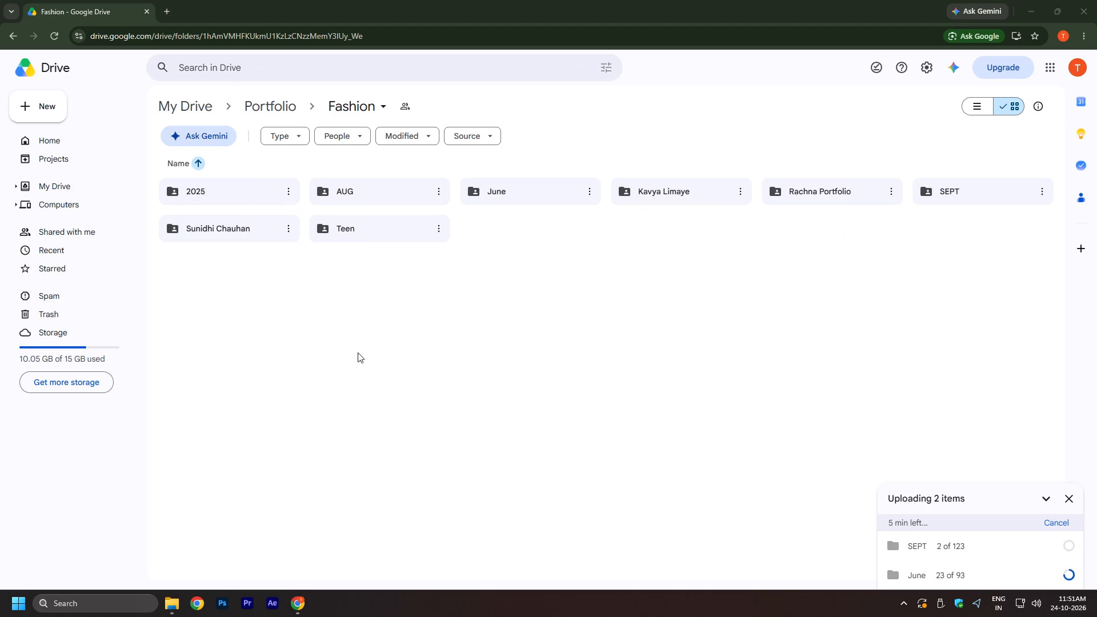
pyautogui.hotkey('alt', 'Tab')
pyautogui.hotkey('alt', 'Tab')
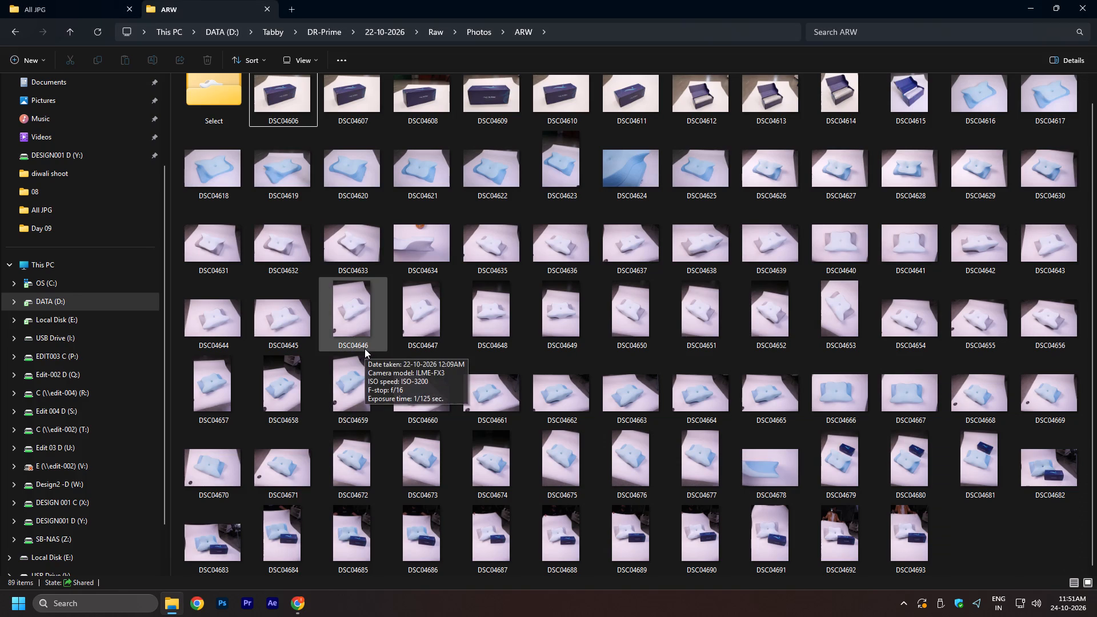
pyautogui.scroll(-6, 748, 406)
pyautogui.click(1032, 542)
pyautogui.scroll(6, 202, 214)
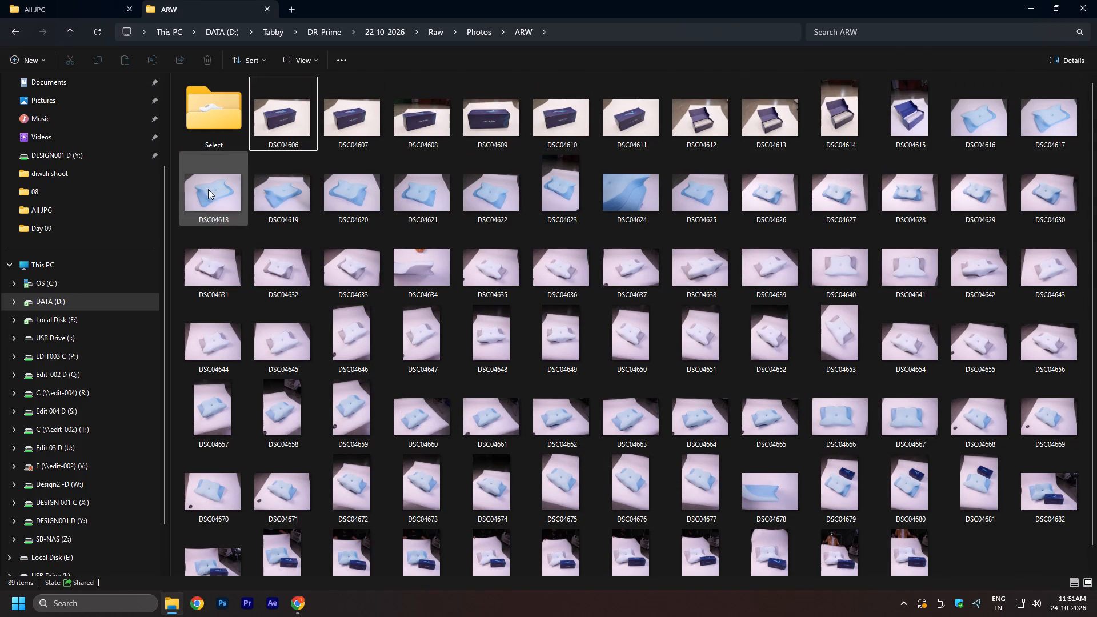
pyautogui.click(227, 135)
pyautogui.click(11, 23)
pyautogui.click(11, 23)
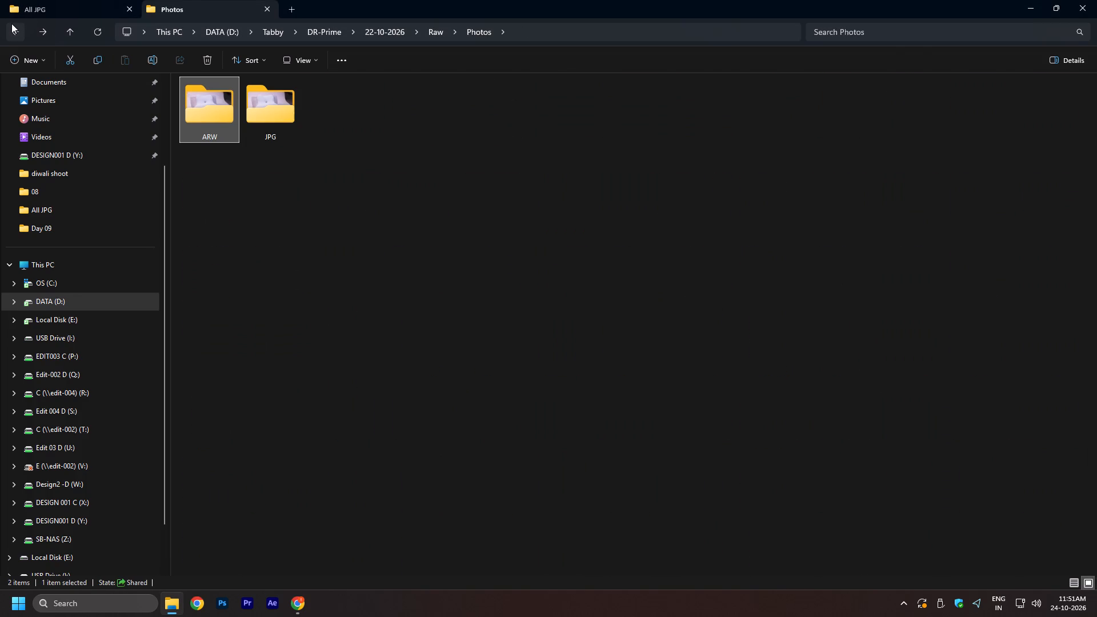
# Open the All JPG folder on the DATA (D:) drive.
pyautogui.click(61, 257)
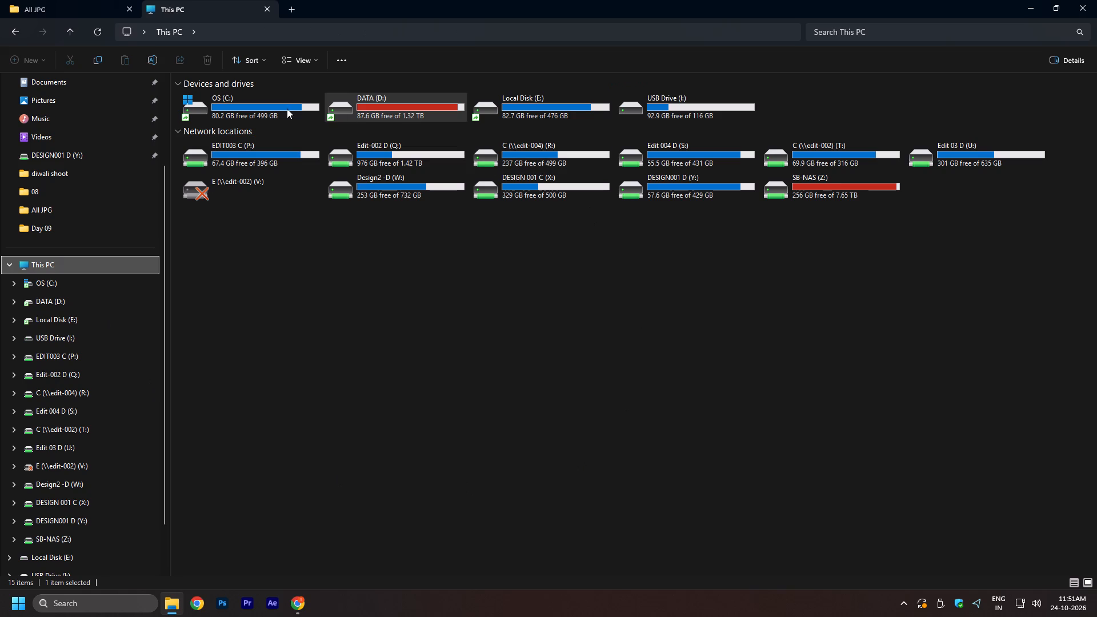
pyautogui.doubleClick(459, 107)
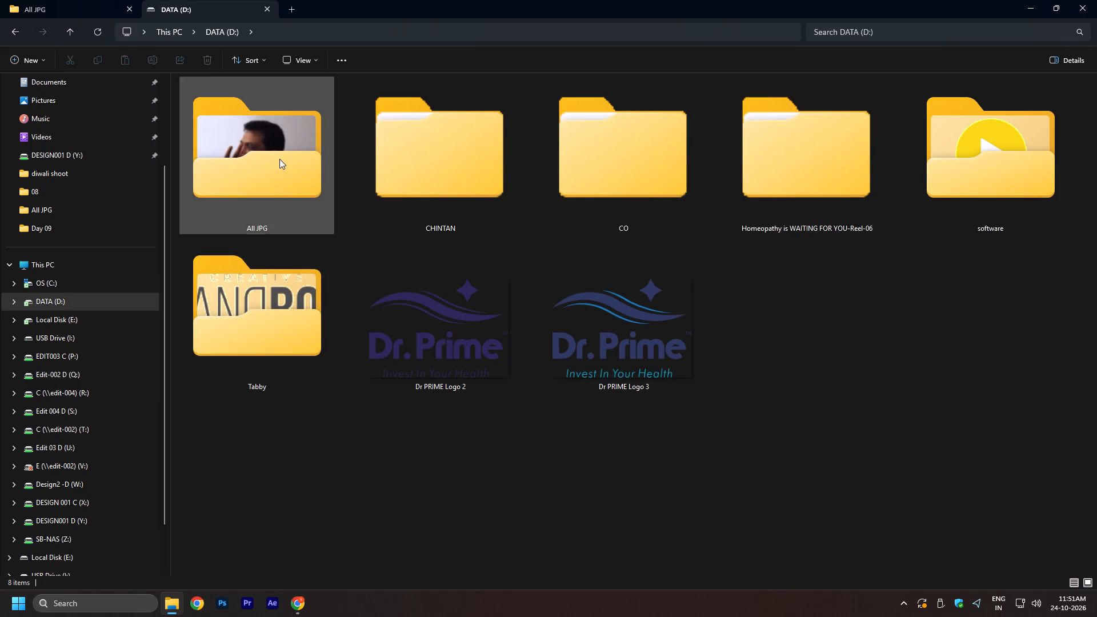
pyautogui.doubleClick(279, 159)
pyautogui.click(544, 535)
# Switch to Google Drive in Chrome and open the BTS folder inside Portfolio.
pyautogui.hotkey('alt', 'Tab')
pyautogui.keyDown('alt'); pyautogui.click(715, 312); pyautogui.keyUp('alt')
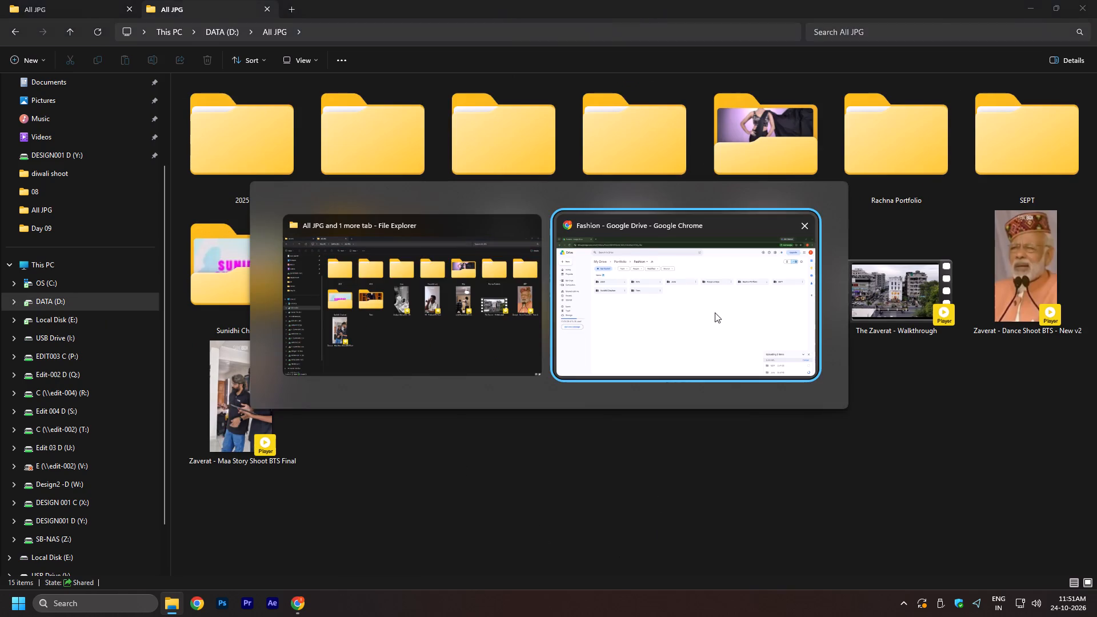
pyautogui.click(688, 363)
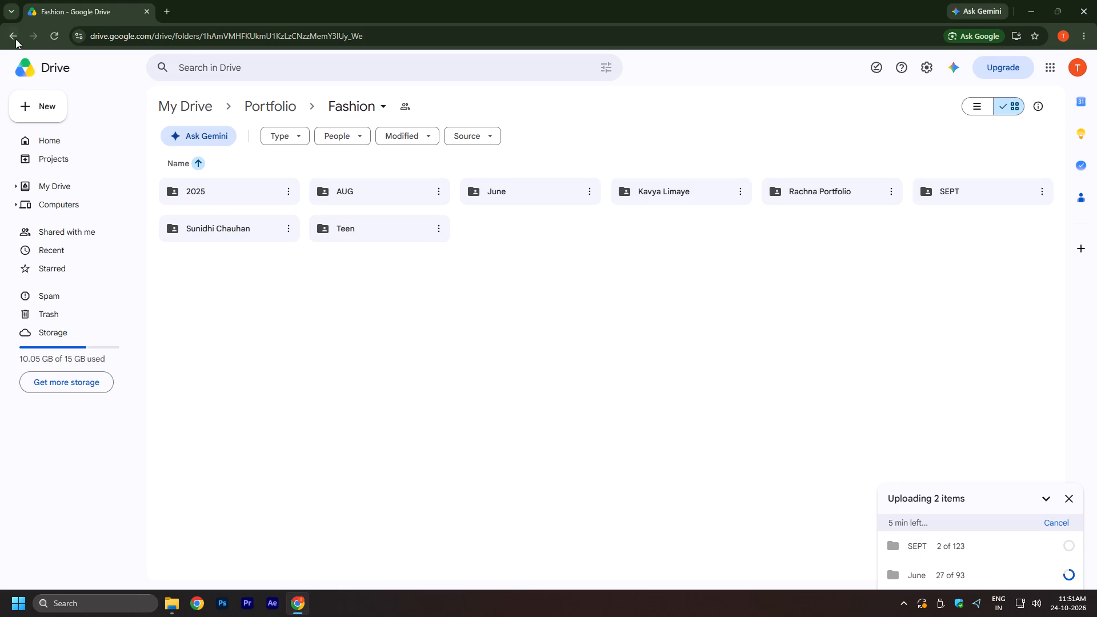
pyautogui.click(11, 36)
pyautogui.doubleClick(362, 198)
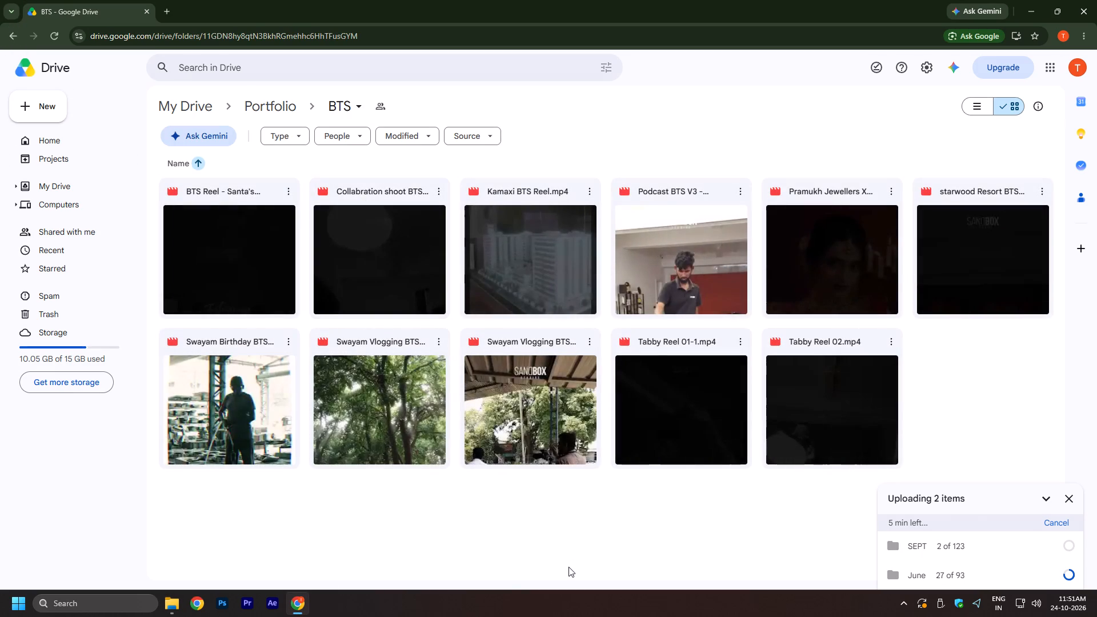
pyautogui.click(567, 564)
# Upload the six videos from Akshaya Tritiya BTS - SB through Zaverat - Maa Story Shoot BTS Final in All JPG to Drive's BTS folder.
pyautogui.hotkey('alt', 'Tab')
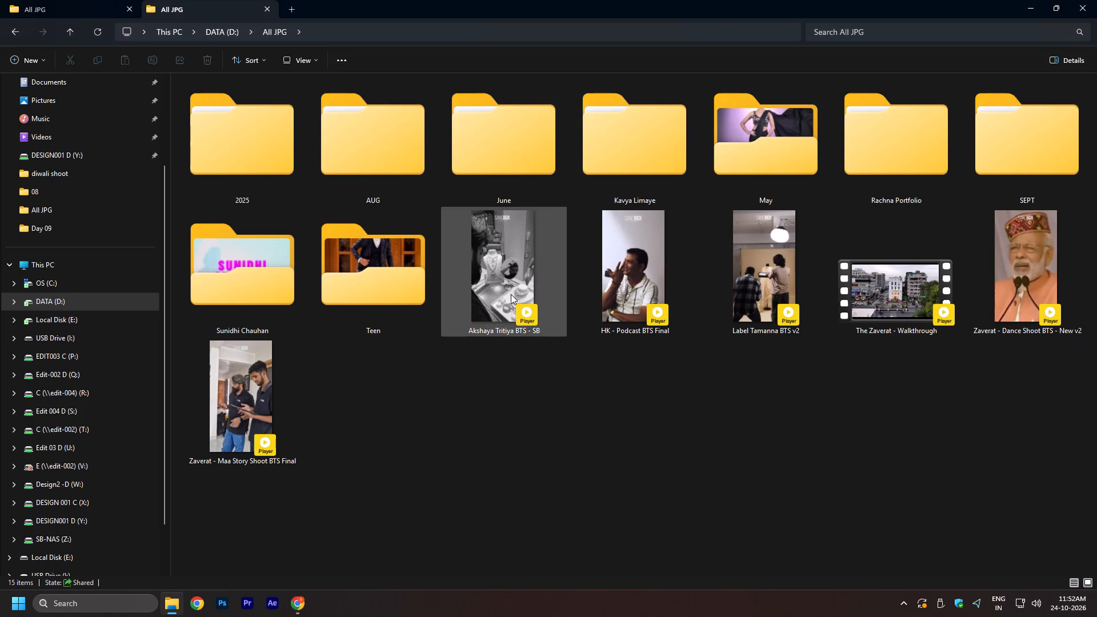
pyautogui.click(511, 294)
pyautogui.keyDown('shift'); pyautogui.click(275, 368); pyautogui.keyUp('shift')
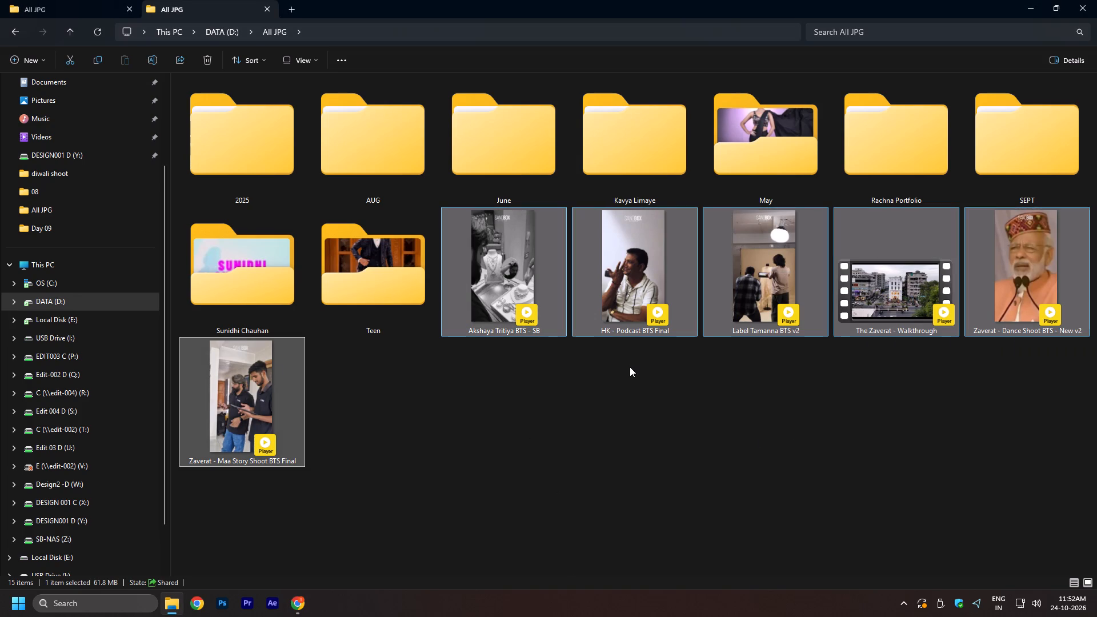
pyautogui.hotkey('alt', 'Tab')
pyautogui.hotkey('alt', 'Tab')
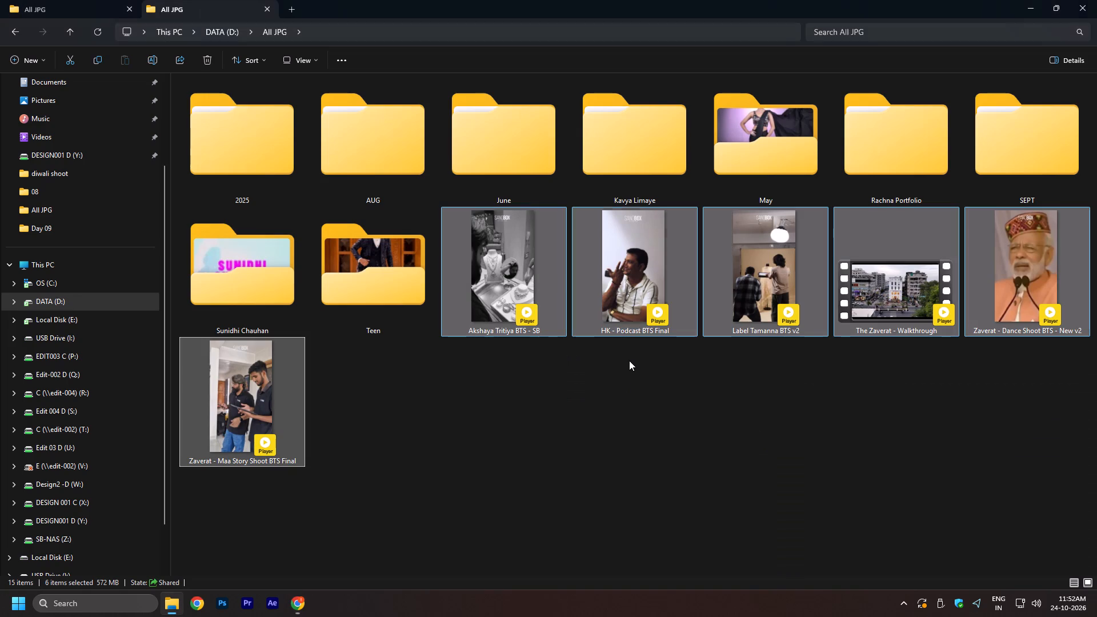
pyautogui.moveTo(506, 265); pyautogui.dragTo(557, 418)
pyautogui.hotkey('alt', 'Tab')
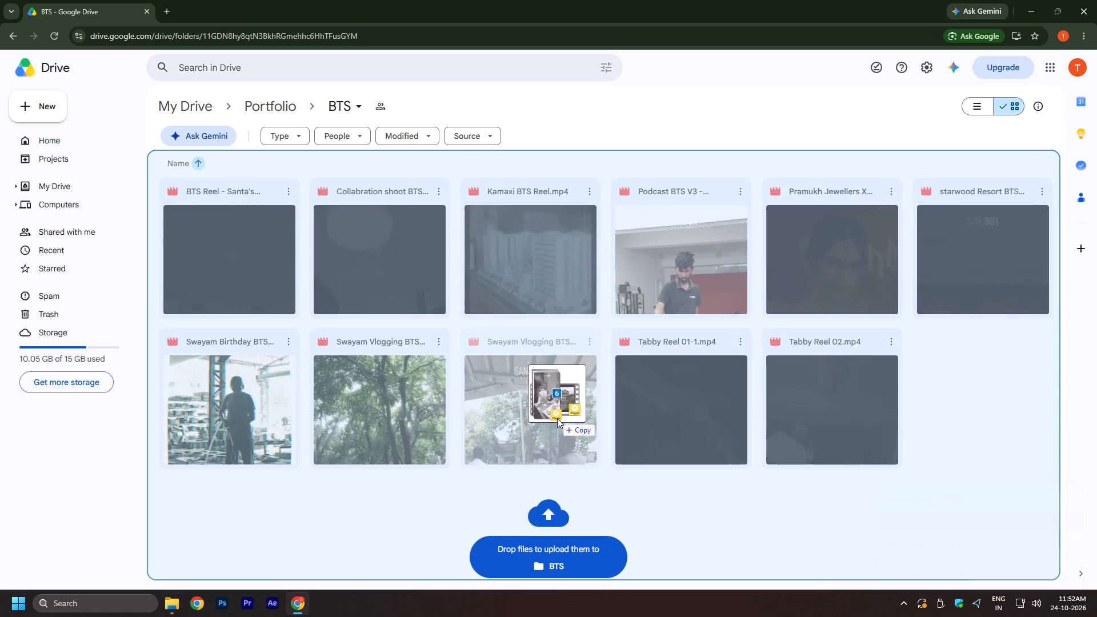
# Finish uploading the six selected behind-the-scenes videos into Drive's BTS folder.
pyautogui.moveTo(557, 418); pyautogui.dragTo(567, 467)
pyautogui.scroll(-6, 788, 366)
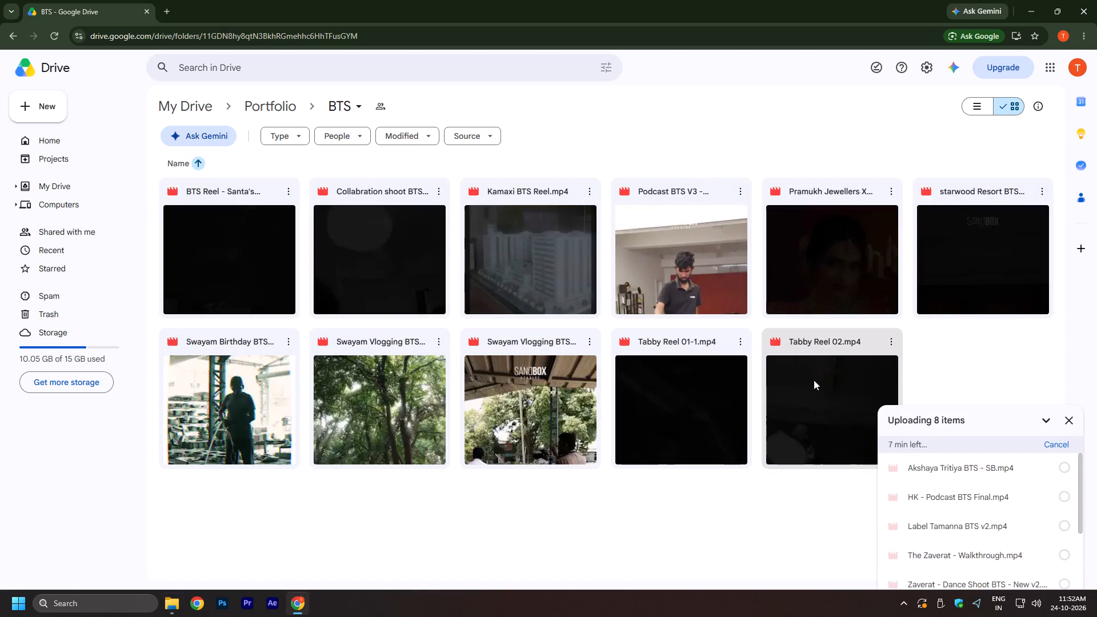
pyautogui.scroll(-20, 981, 490)
pyautogui.scroll(15, 981, 493)
# Return to the Portfolio folder and open its Corporate Promotional Videos folder.
pyautogui.click(11, 35)
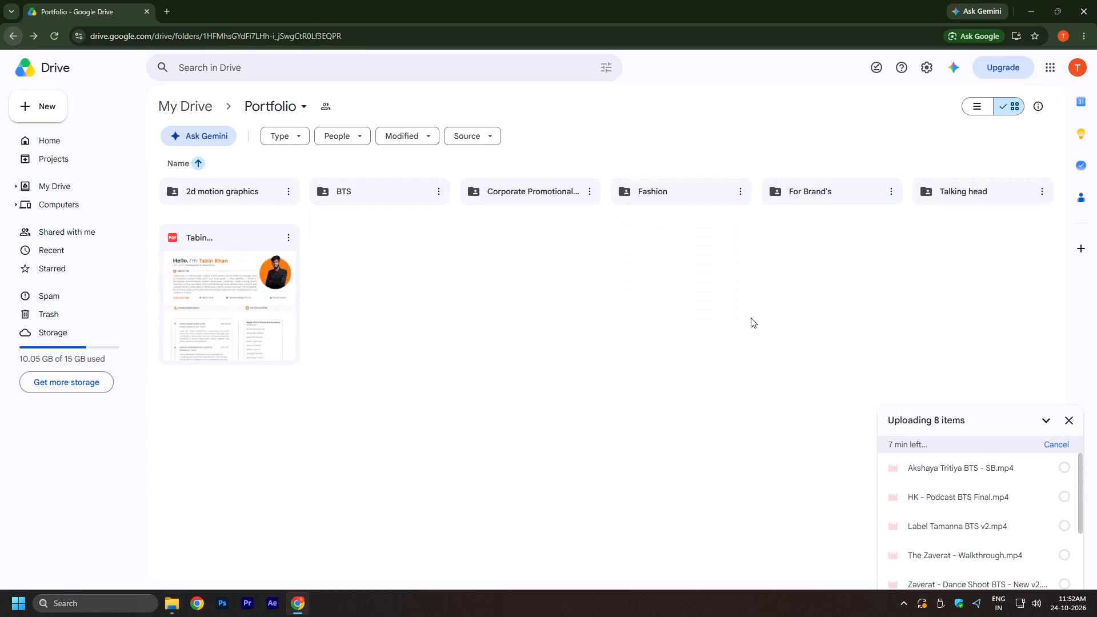
pyautogui.hotkey('alt', 'Tab')
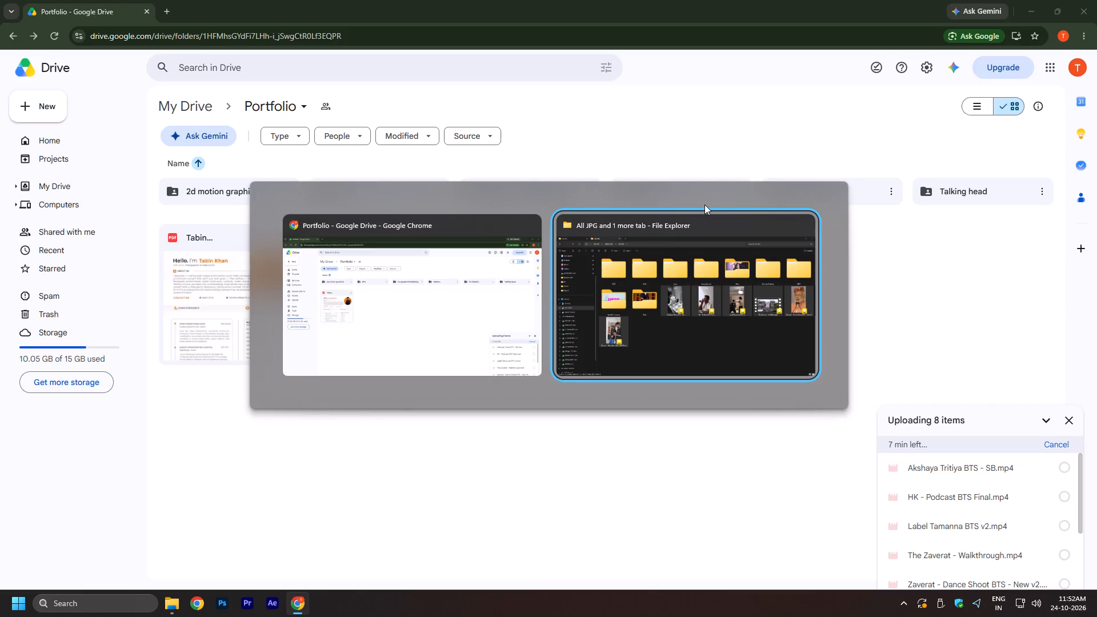
pyautogui.hotkey('alt', 'Tab')
pyautogui.doubleClick(544, 189)
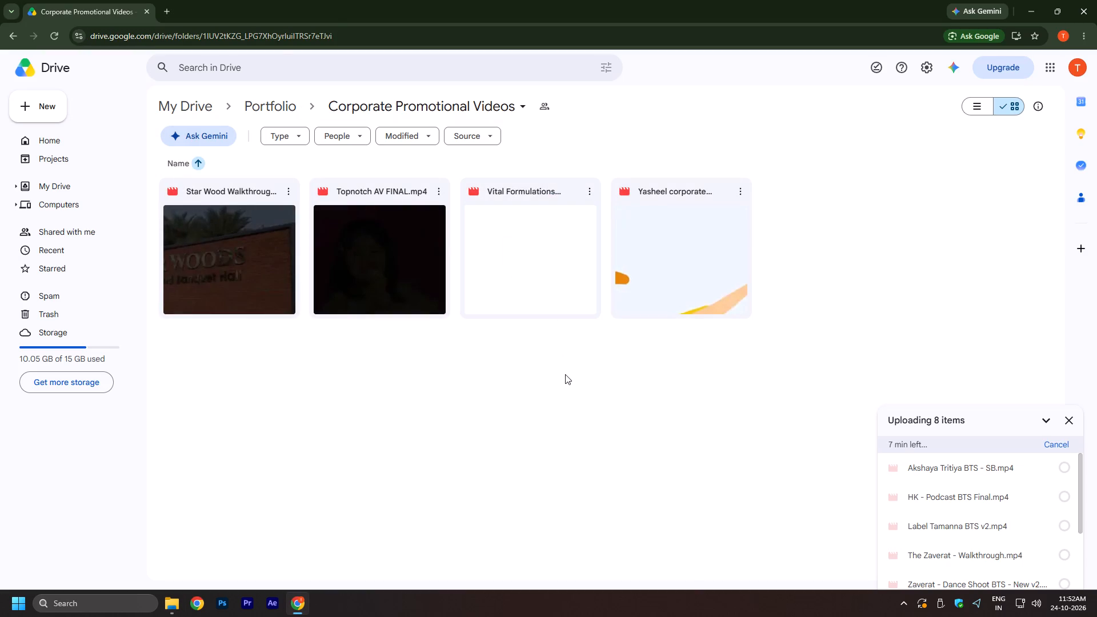
pyautogui.click(565, 374)
# Cancel the pending upload of The Zaverat - Walkthrough.mp4.
pyautogui.click(1066, 554)
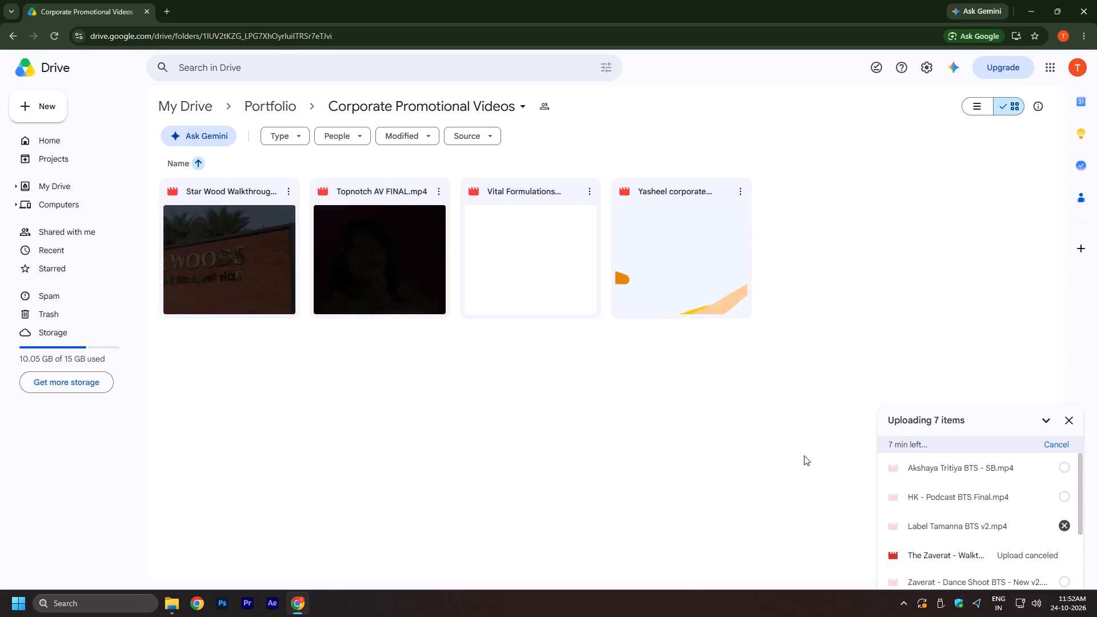
# Upload The Zaverat - Walkthrough from the local All JPG folder into Drive's Corporate Promotional Videos folder.
pyautogui.hotkey('alt', 'Tab')
pyautogui.click(720, 455)
pyautogui.moveTo(881, 301); pyautogui.dragTo(816, 446)
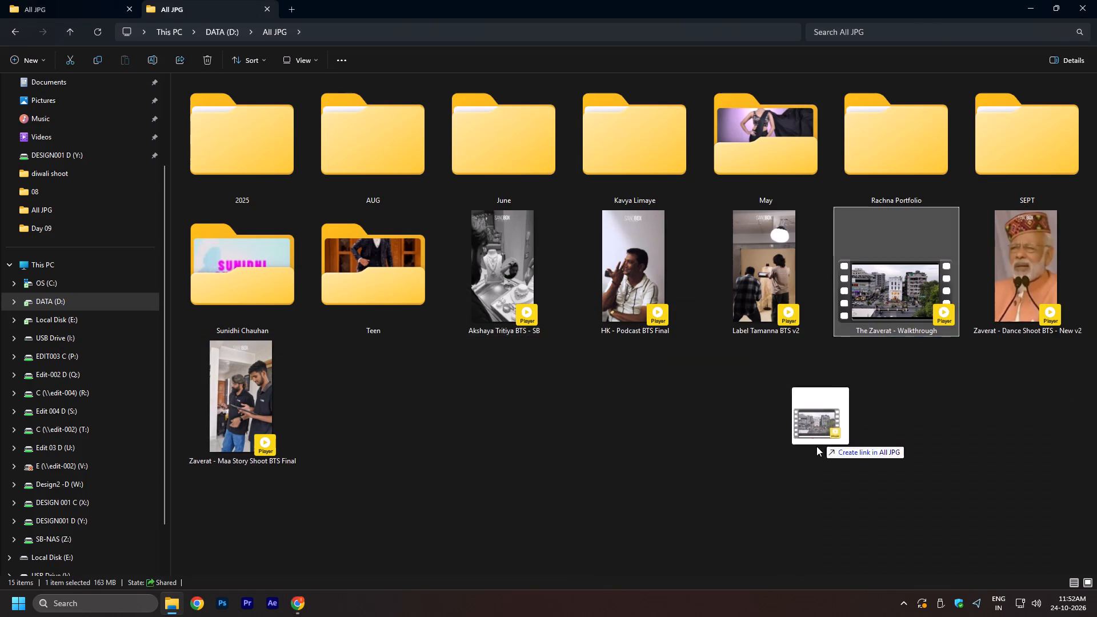
pyautogui.moveTo(816, 446); pyautogui.dragTo(692, 403)
pyautogui.hotkey('alt', 'Tab')
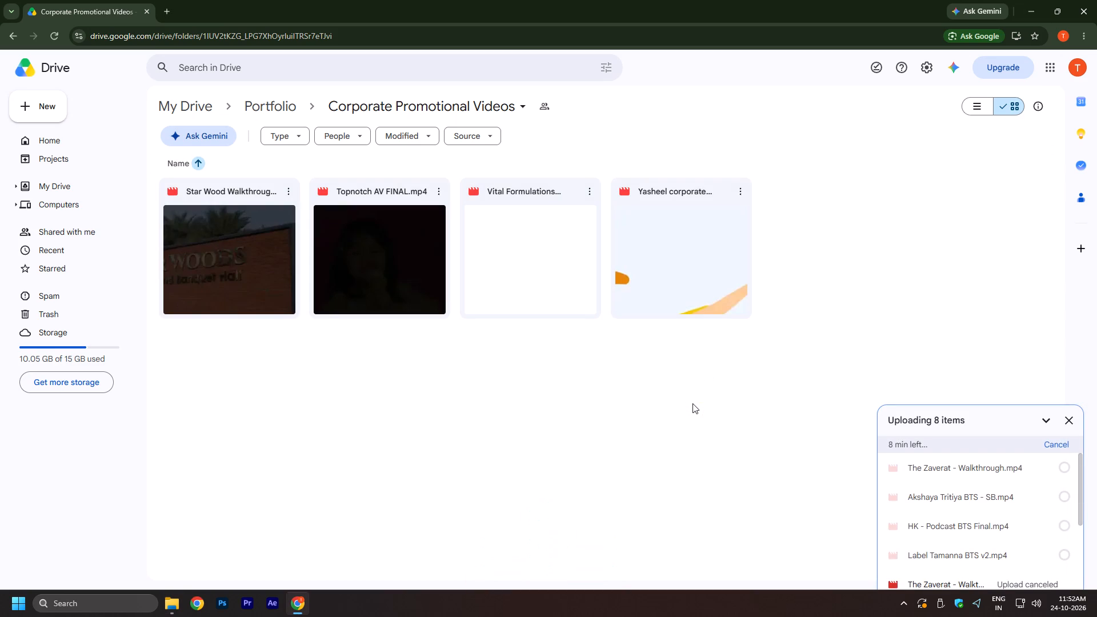
# Launch Adobe Photoshop.
pyautogui.click(223, 600)
# Switch to File Explorer and open the Tabby folder on the DATA (D:) drive.
pyautogui.hotkey('alt', 'Tab')
pyautogui.keyDown('alt'); pyautogui.click(688, 307); pyautogui.keyUp('alt')
pyautogui.click(604, 402)
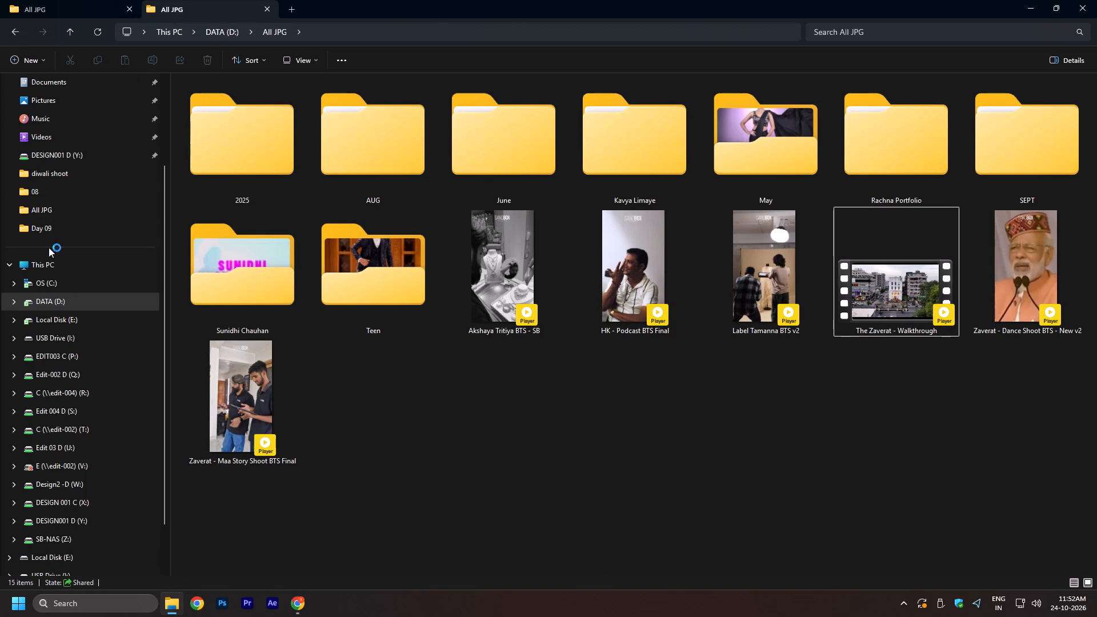
pyautogui.click(53, 262)
pyautogui.click(894, 278)
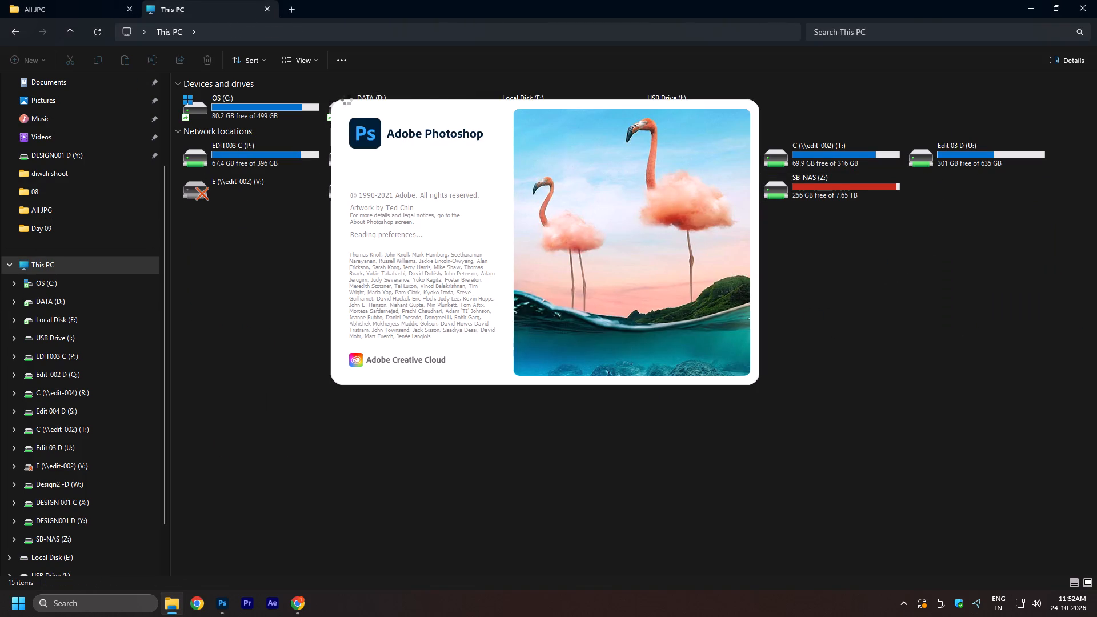
pyautogui.click(339, 110)
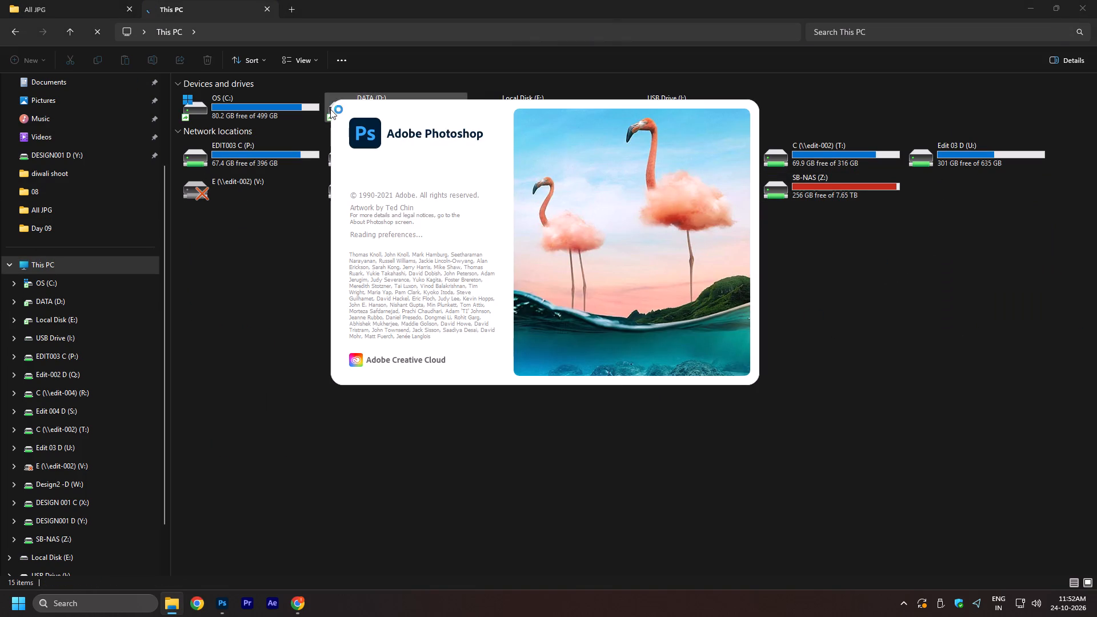
pyautogui.doubleClick(330, 109)
pyautogui.doubleClick(251, 299)
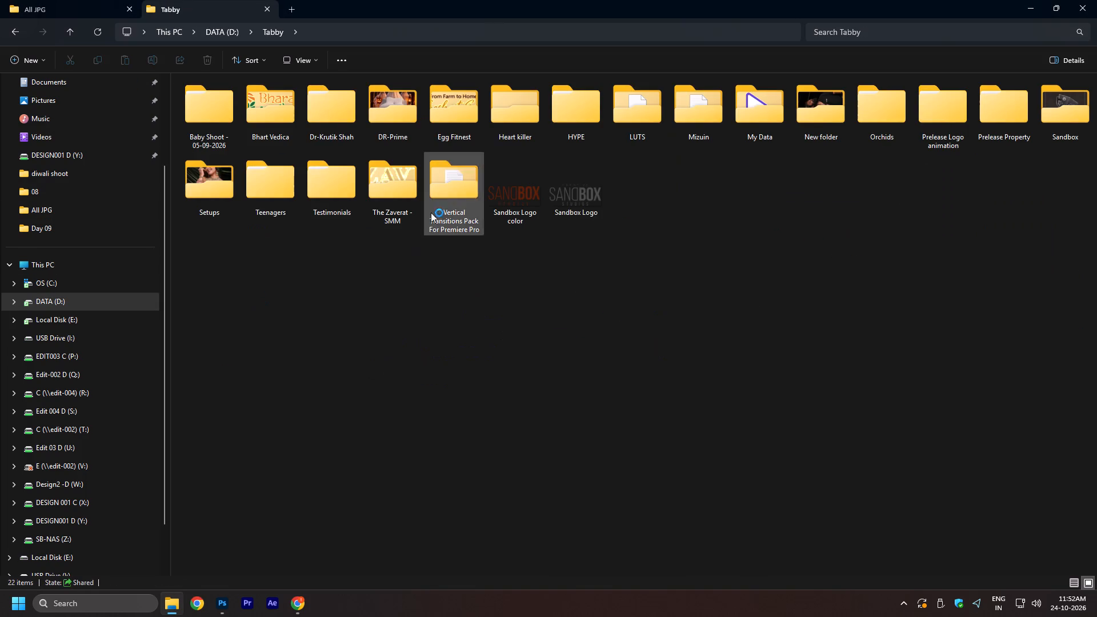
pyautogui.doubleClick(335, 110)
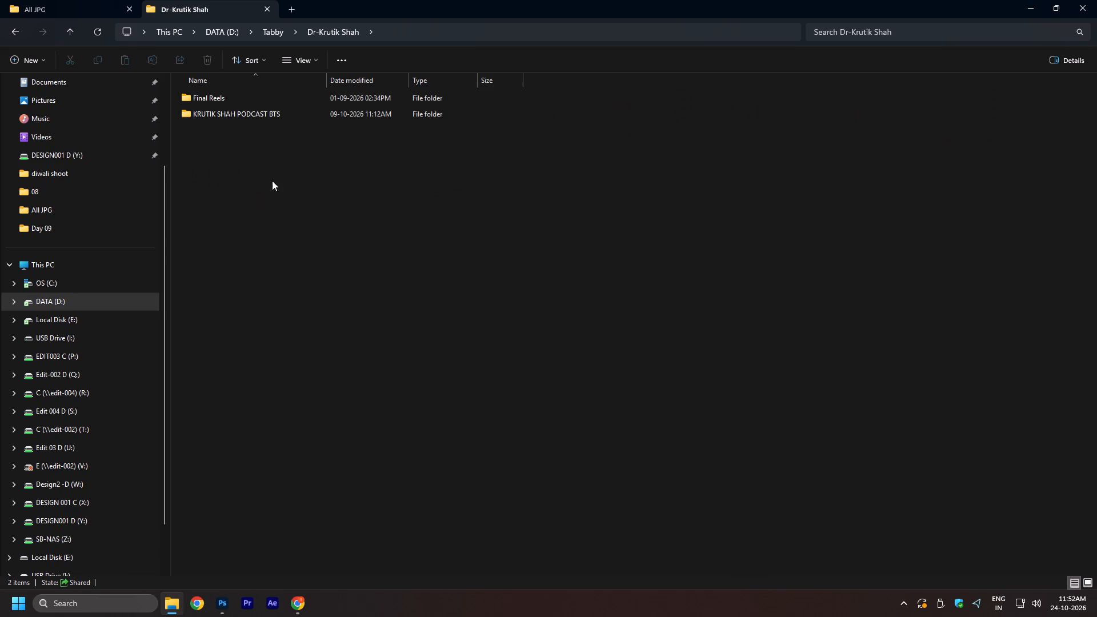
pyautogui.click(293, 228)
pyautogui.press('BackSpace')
# Open the ARW photo folder inside DR-Prime, under 22-10-2026, Raw and Photos.
pyautogui.doubleClick(396, 98)
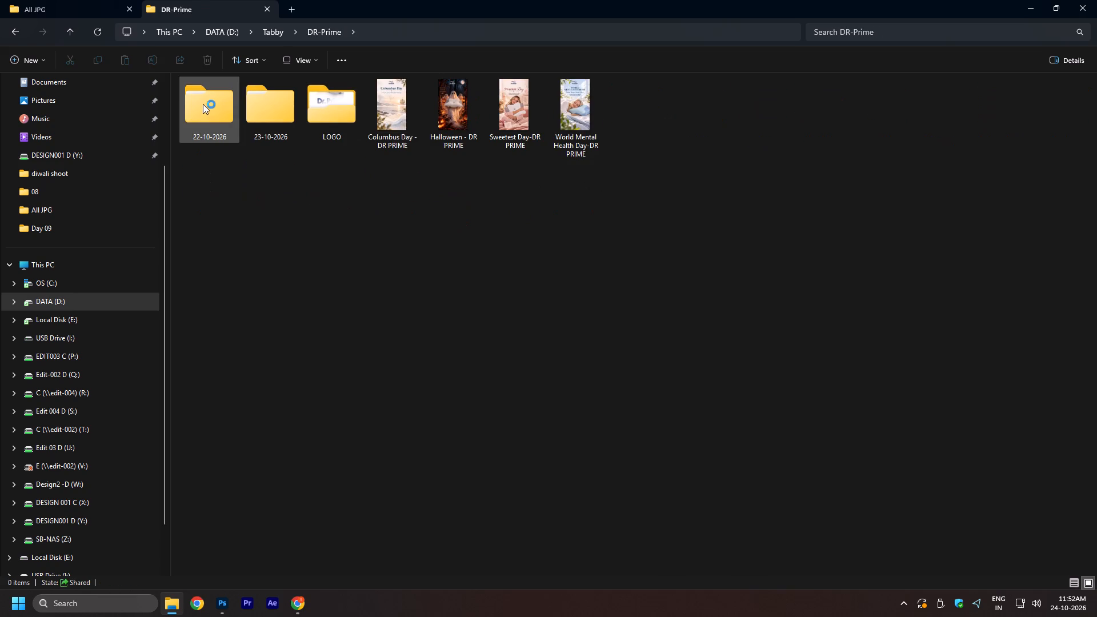
pyautogui.doubleClick(213, 103)
pyautogui.doubleClick(221, 96)
pyautogui.doubleClick(221, 96)
pyautogui.doubleClick(221, 96)
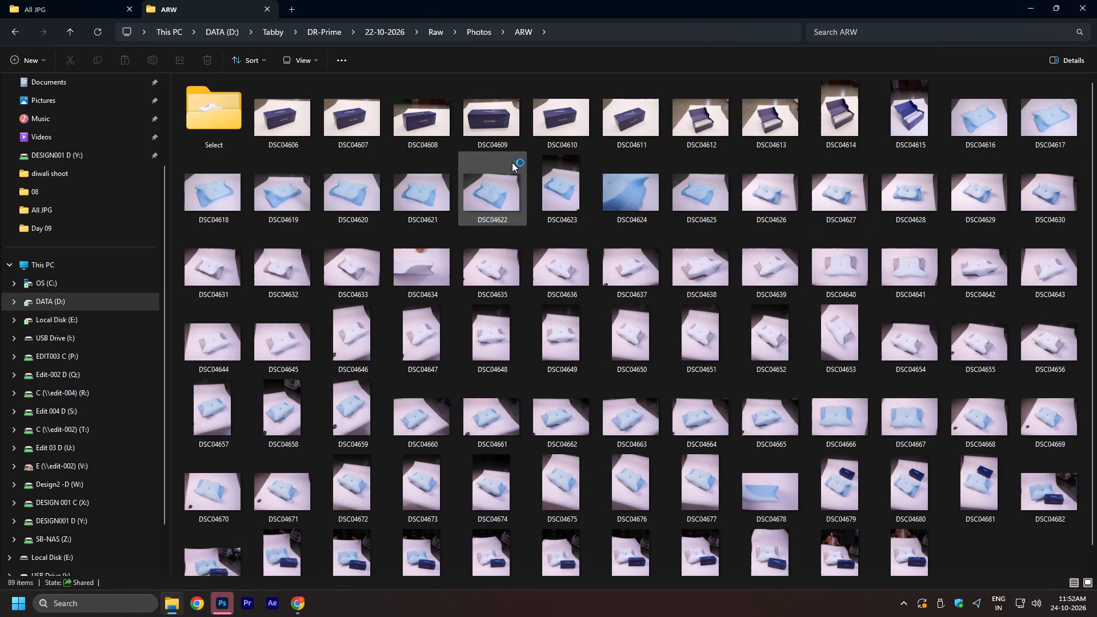
# Open the raw photo DSC04608 from the ARW folder in Photoshop.
pyautogui.click(444, 115)
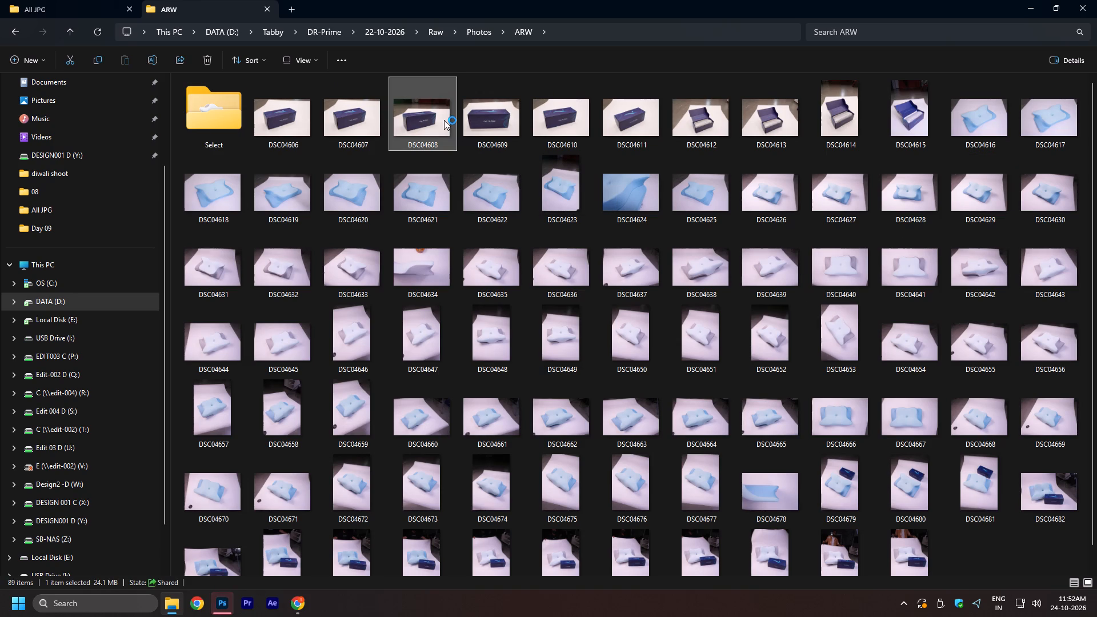
pyautogui.doubleClick(444, 115)
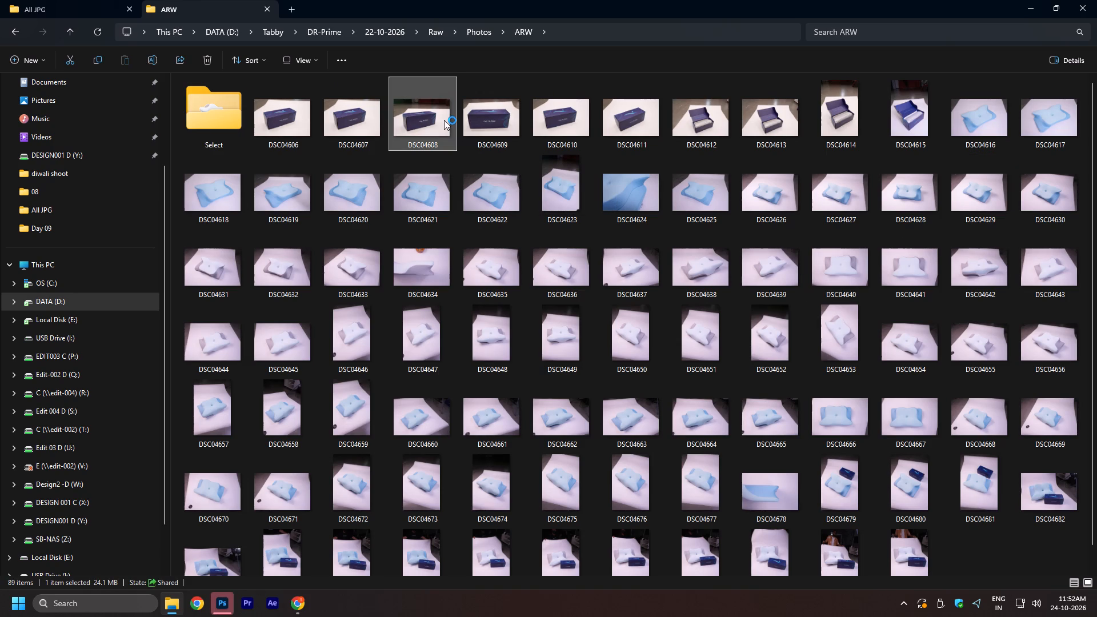
pyautogui.click(858, 58)
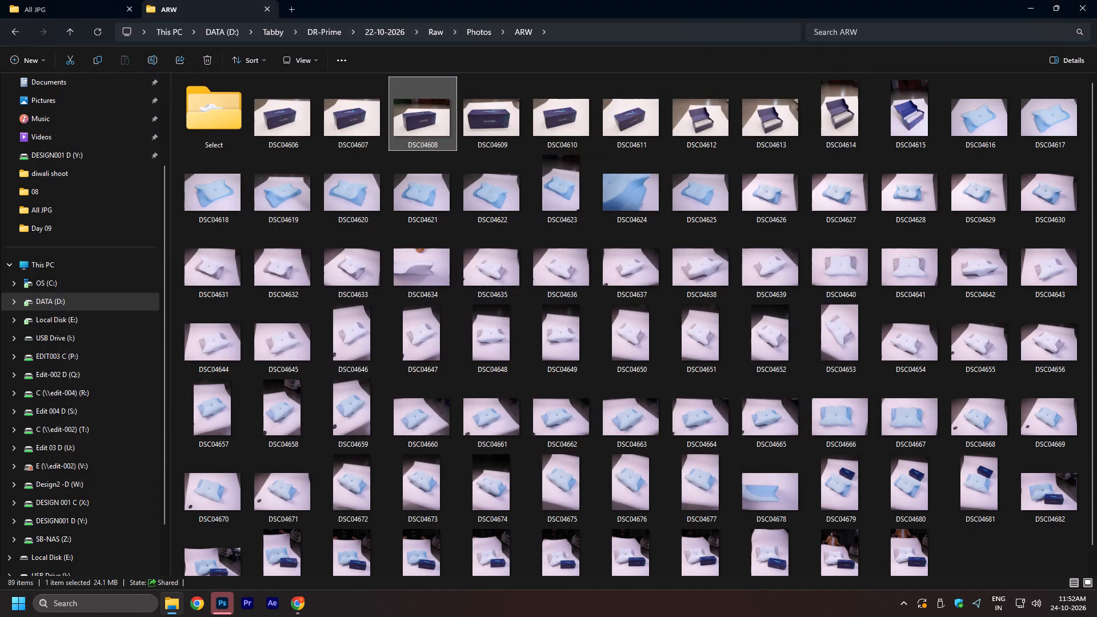
# Bring the raw photo DSC04608 from the ARW folder into Photoshop's Camera Raw.
pyautogui.click(225, 596)
pyautogui.hotkey('alt', 'Tab')
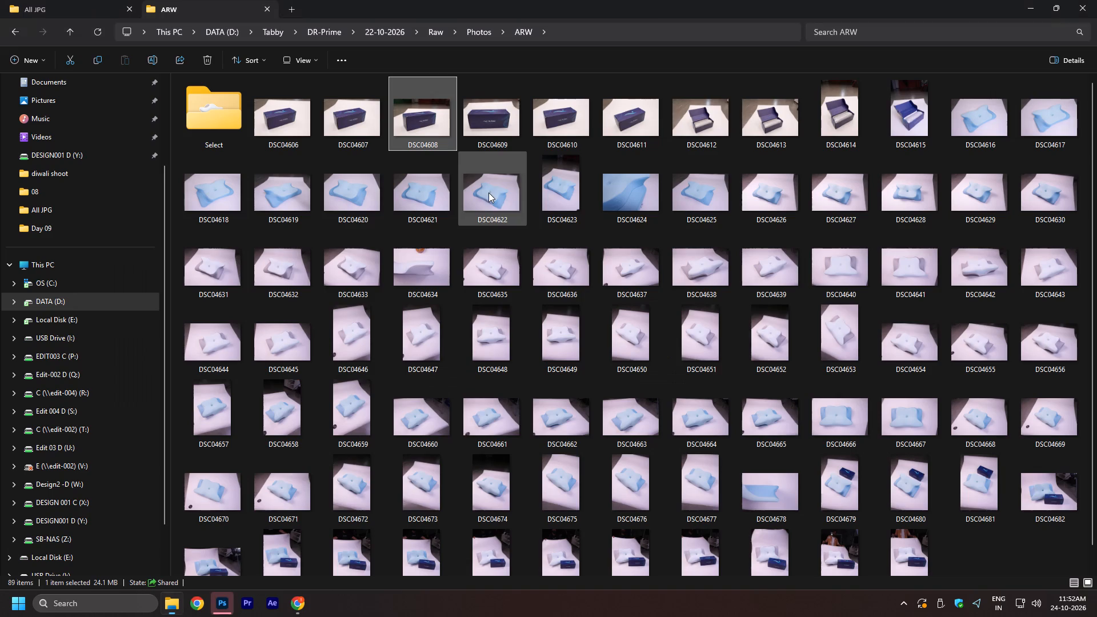
pyautogui.moveTo(428, 117); pyautogui.dragTo(445, 263)
pyautogui.hotkey('alt', 'Tab')
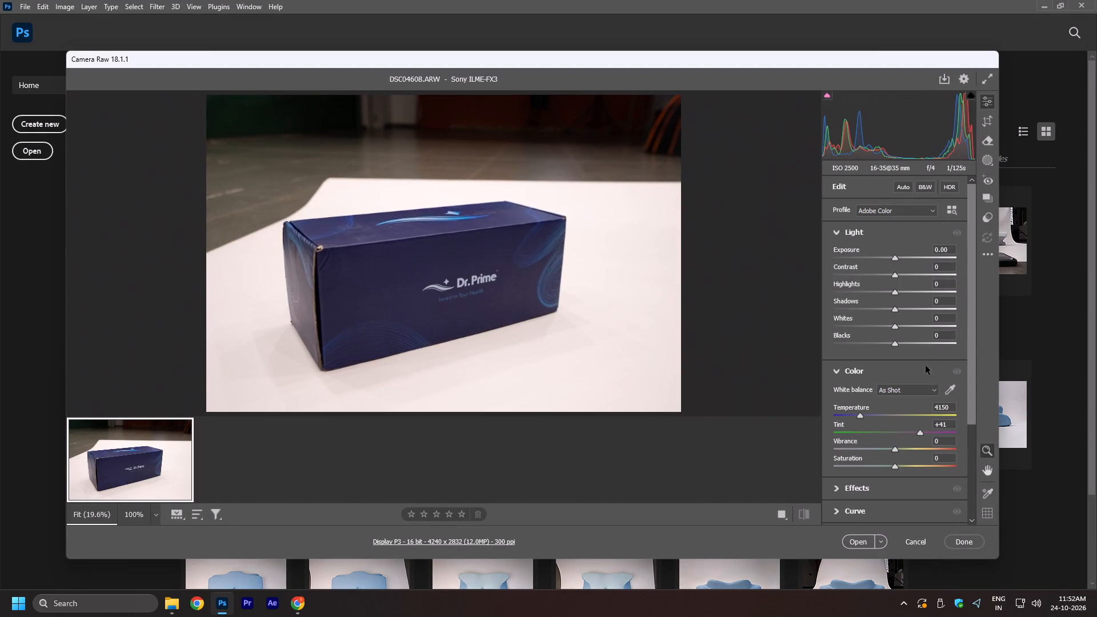
# Sample the white tabletop beside the box for white balance, and set the temperature to 4000.
pyautogui.click(948, 395)
pyautogui.click(582, 350)
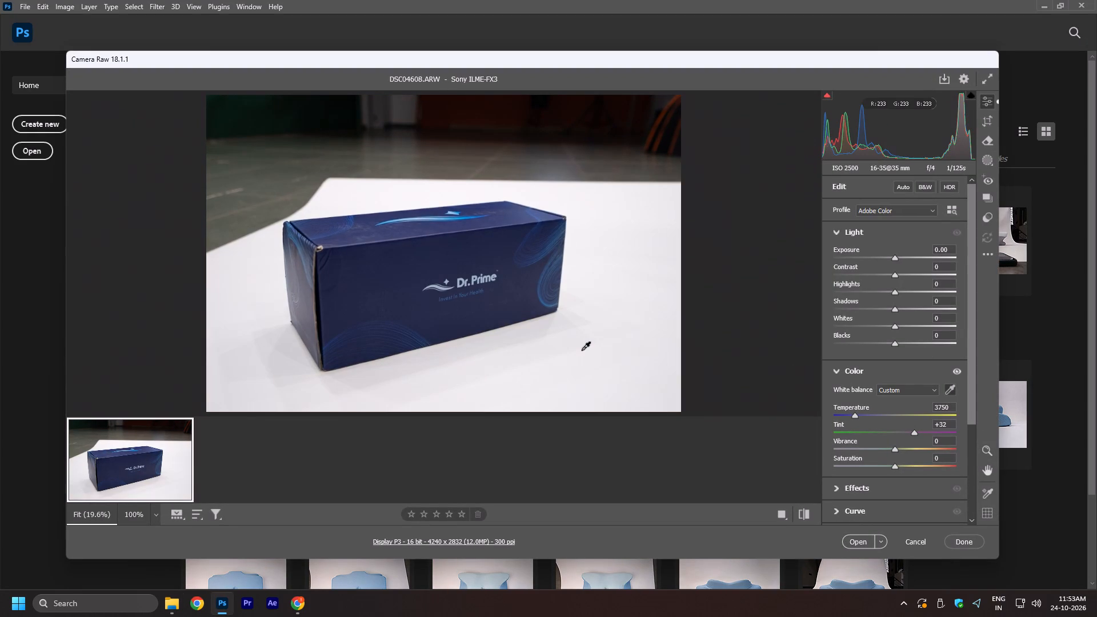
pyautogui.moveTo(955, 408); pyautogui.dragTo(915, 414)
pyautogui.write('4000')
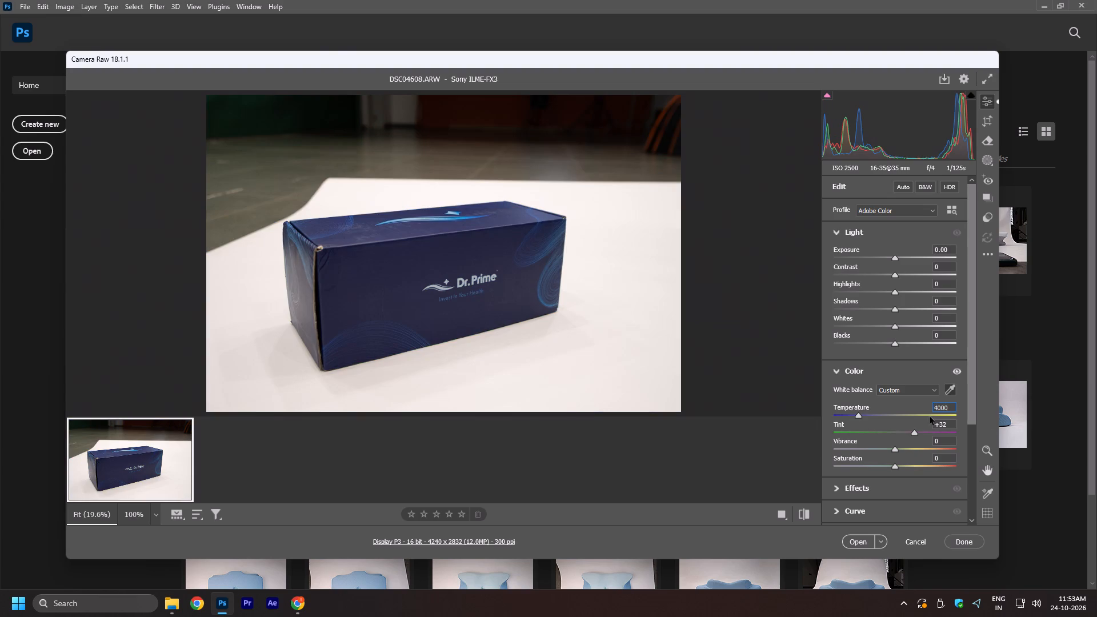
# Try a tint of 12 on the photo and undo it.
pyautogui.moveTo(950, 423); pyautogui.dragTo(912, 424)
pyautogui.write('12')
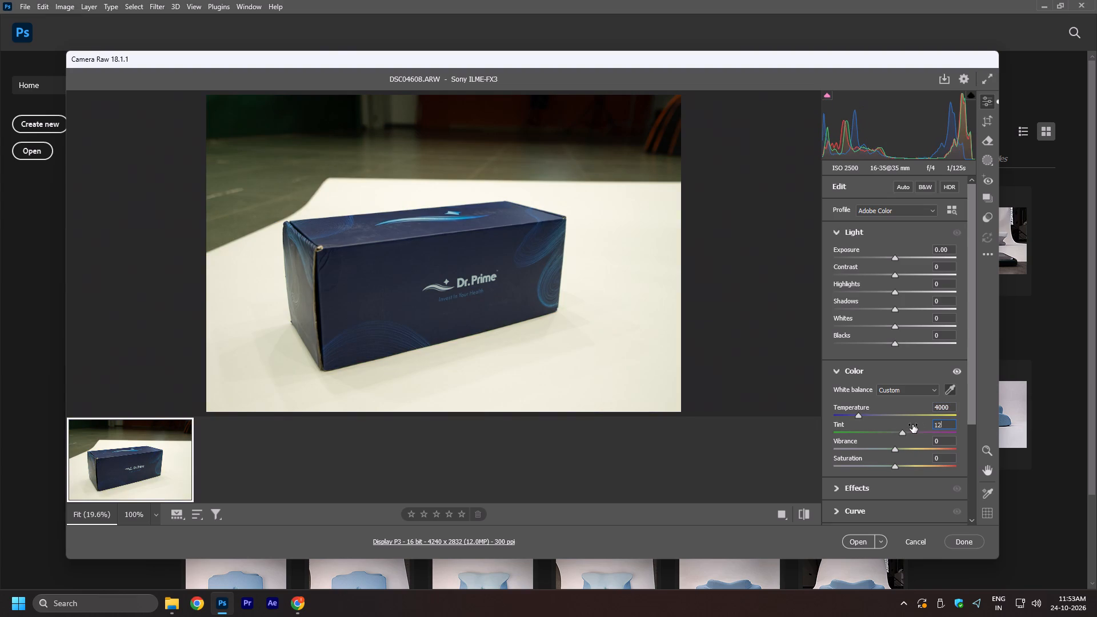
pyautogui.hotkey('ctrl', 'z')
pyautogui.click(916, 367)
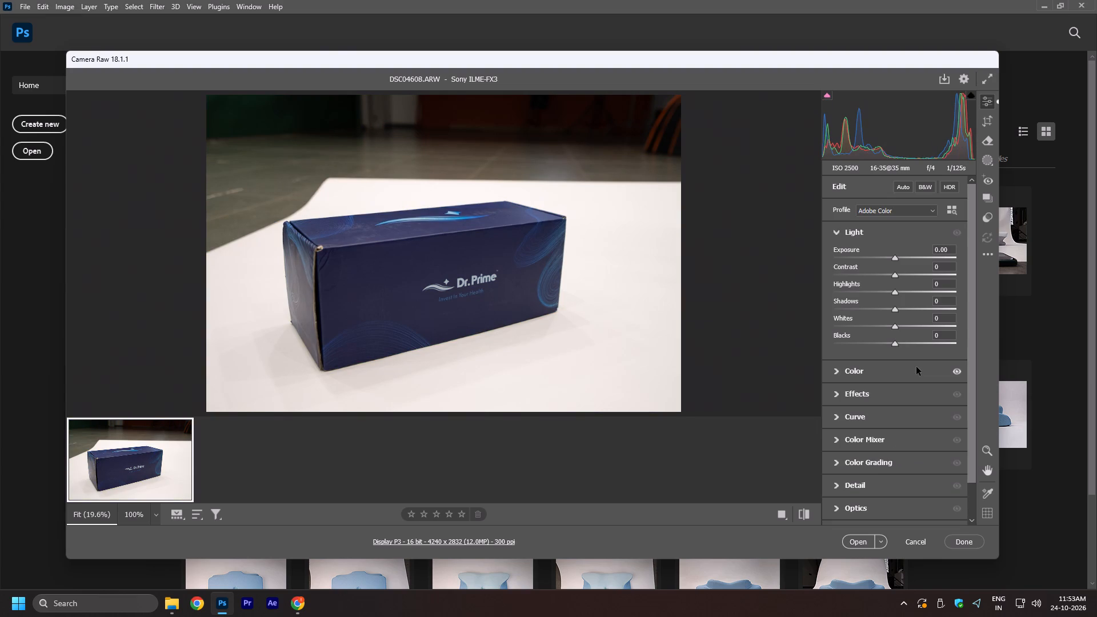
# Set exposure to +0.80, contrast +15, highlights -13, shadows +14 and whites +19, and open the developed photo for editing.
pyautogui.click(904, 258)
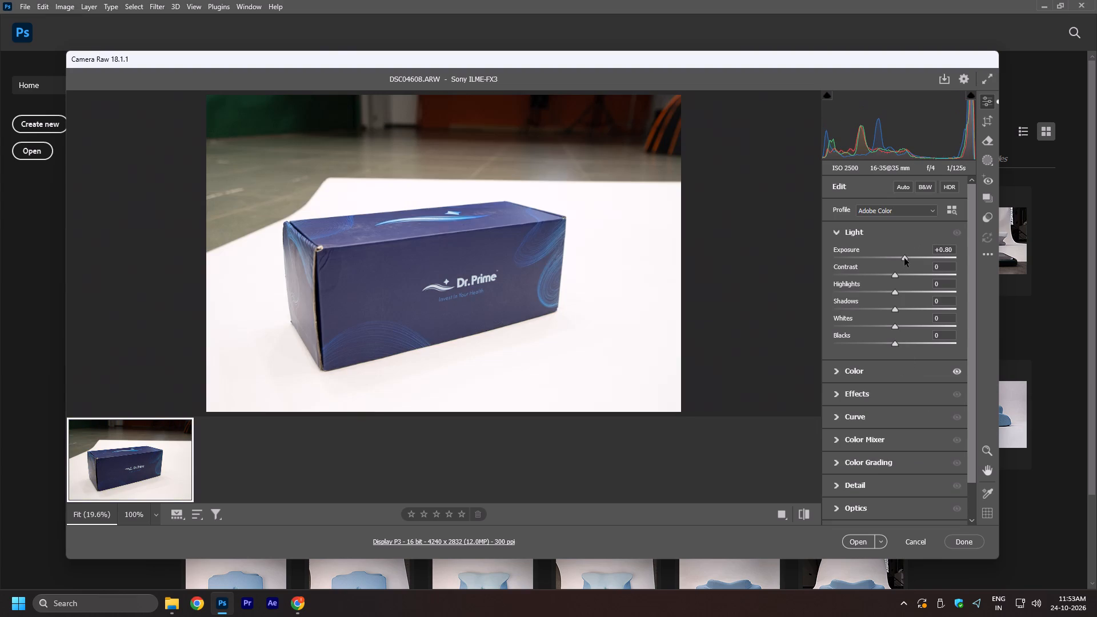
pyautogui.click(904, 274)
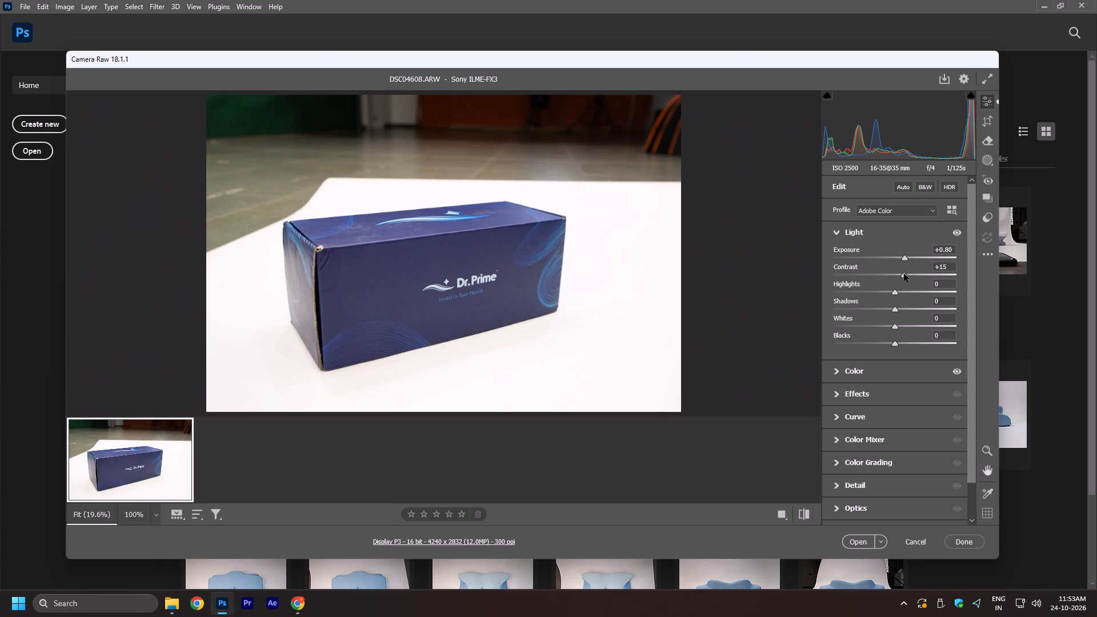
pyautogui.click(887, 291)
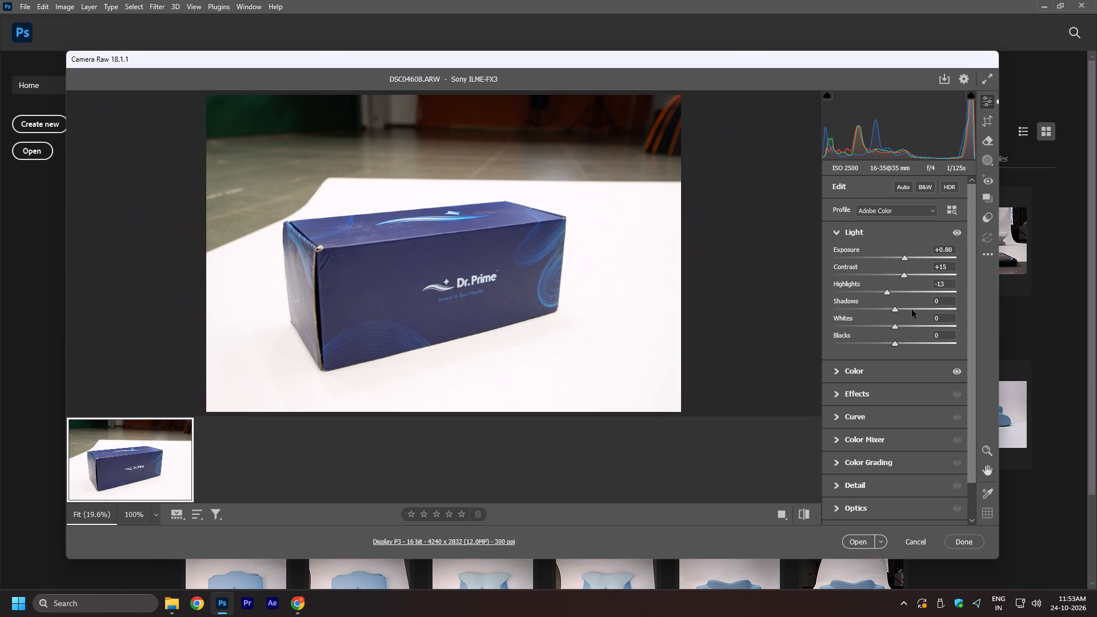
pyautogui.click(910, 310)
pyautogui.moveTo(910, 310); pyautogui.dragTo(903, 311)
pyautogui.moveTo(883, 327); pyautogui.dragTo(906, 327)
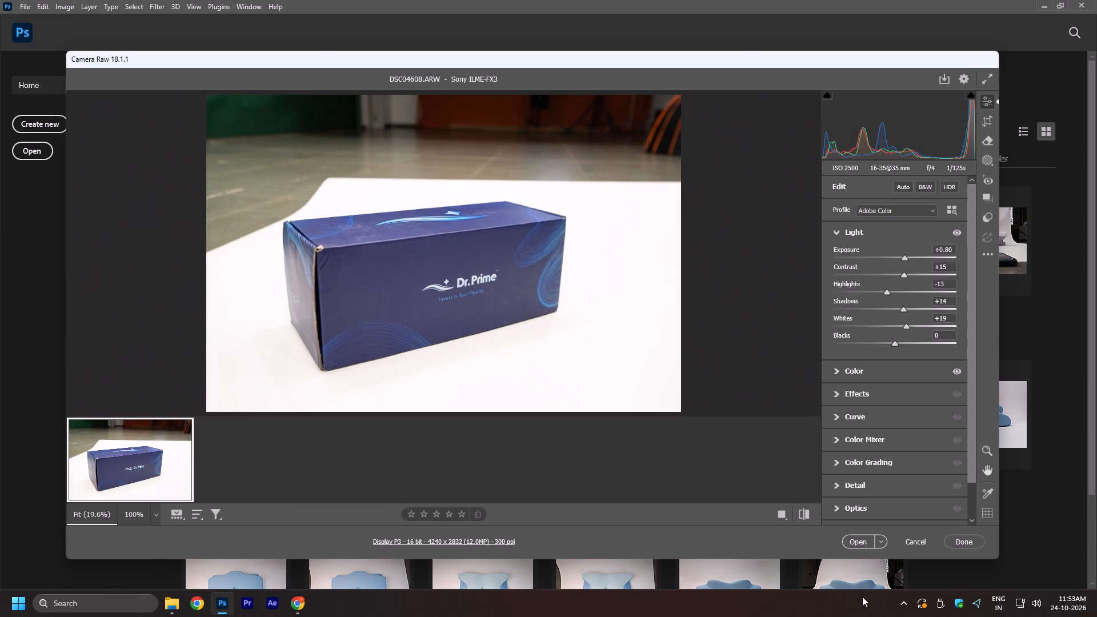
pyautogui.click(853, 536)
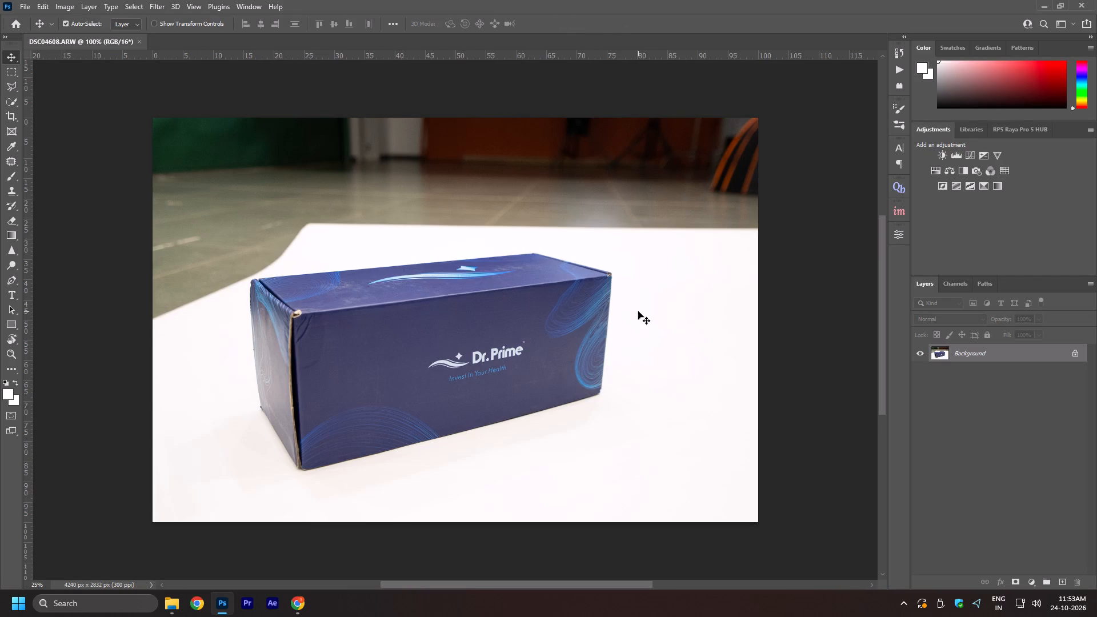
# Duplicate the Background layer.
pyautogui.hotkey('ctrl', 'j')
# Select the Dr. Prime box on the duplicated layer with automatic subject selection.
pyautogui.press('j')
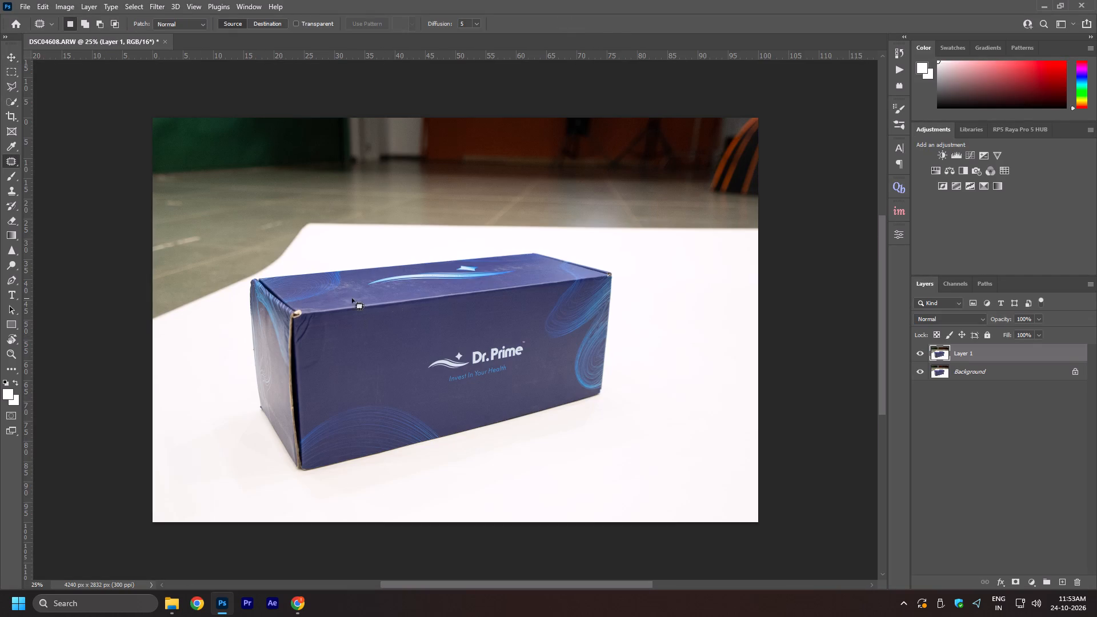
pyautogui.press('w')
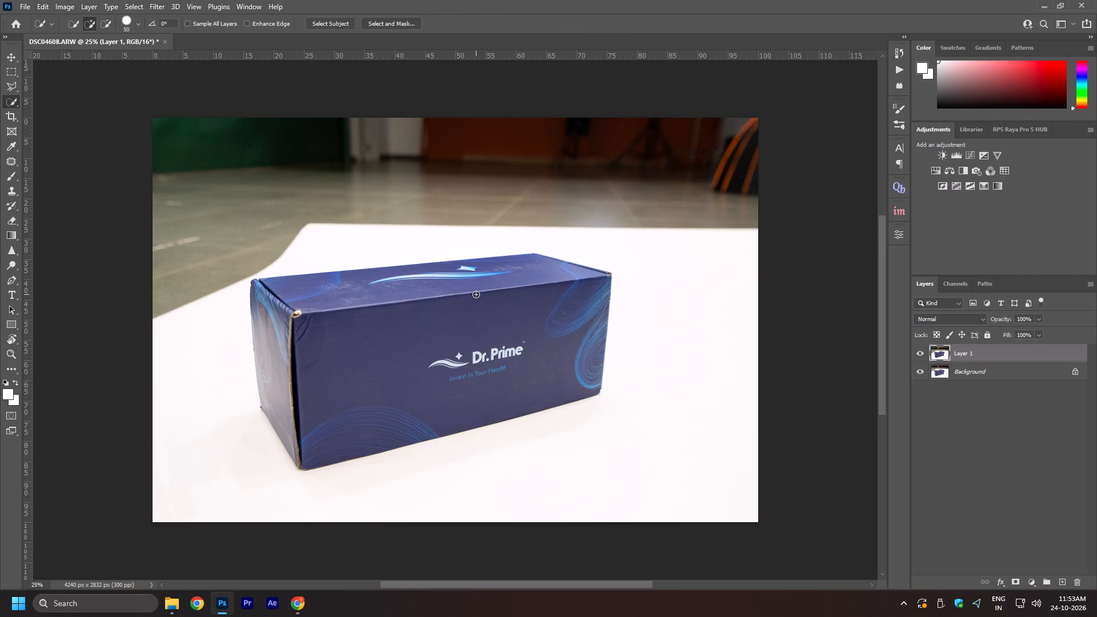
pyautogui.click(335, 25)
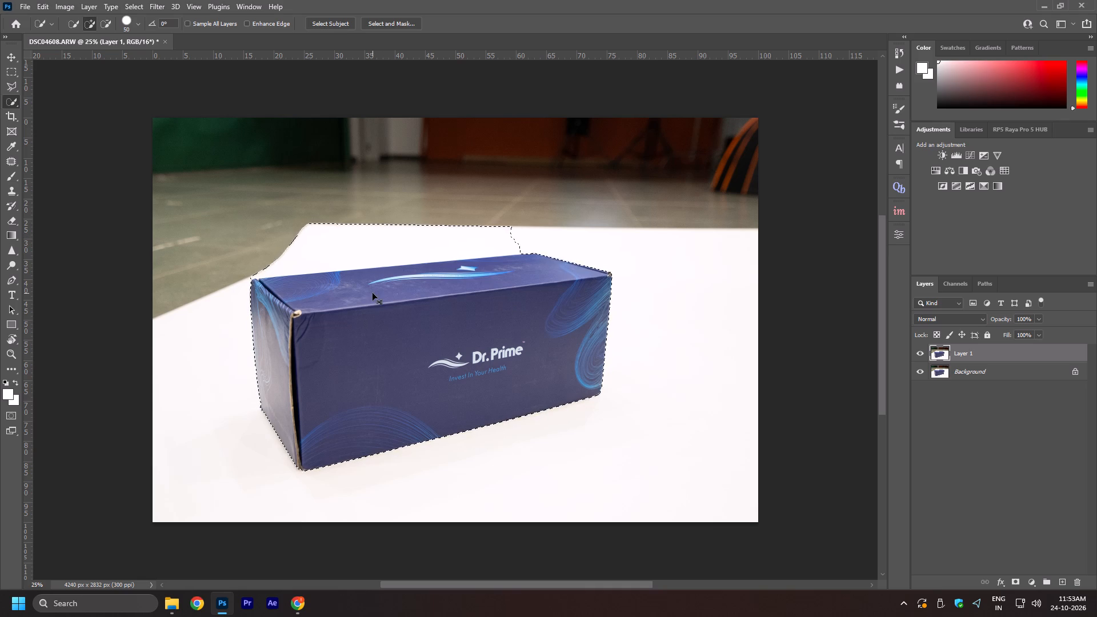
# Clear the active selection around the Dr. Prime box.
pyautogui.hotkey('ctrl', 'd')
# Start a Pen tool path on Layer 1, tracing the rounded side flap and the notch at the box's back-left top corner.
pyautogui.press('p')
pyautogui.keyDown('alt'); pyautogui.scroll(20, 252, 293); pyautogui.keyUp('alt')
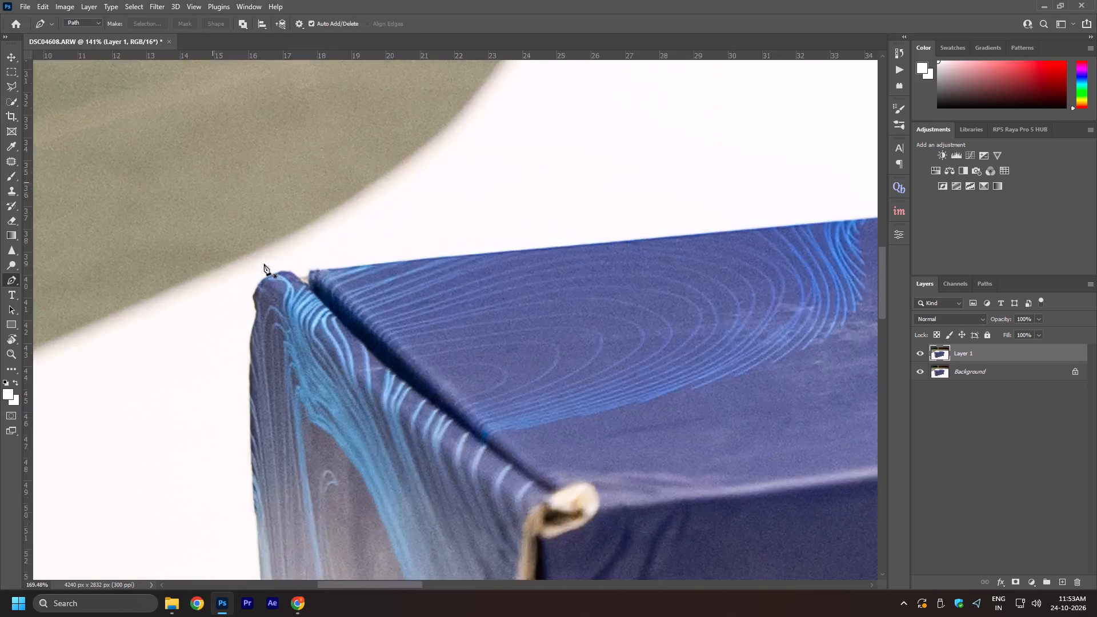
pyautogui.keyDown('alt'); pyautogui.scroll(10, 264, 264); pyautogui.keyUp('alt')
pyautogui.click(238, 357)
pyautogui.moveTo(238, 324); pyautogui.dragTo(230, 304)
pyautogui.moveTo(246, 272); pyautogui.dragTo(257, 263)
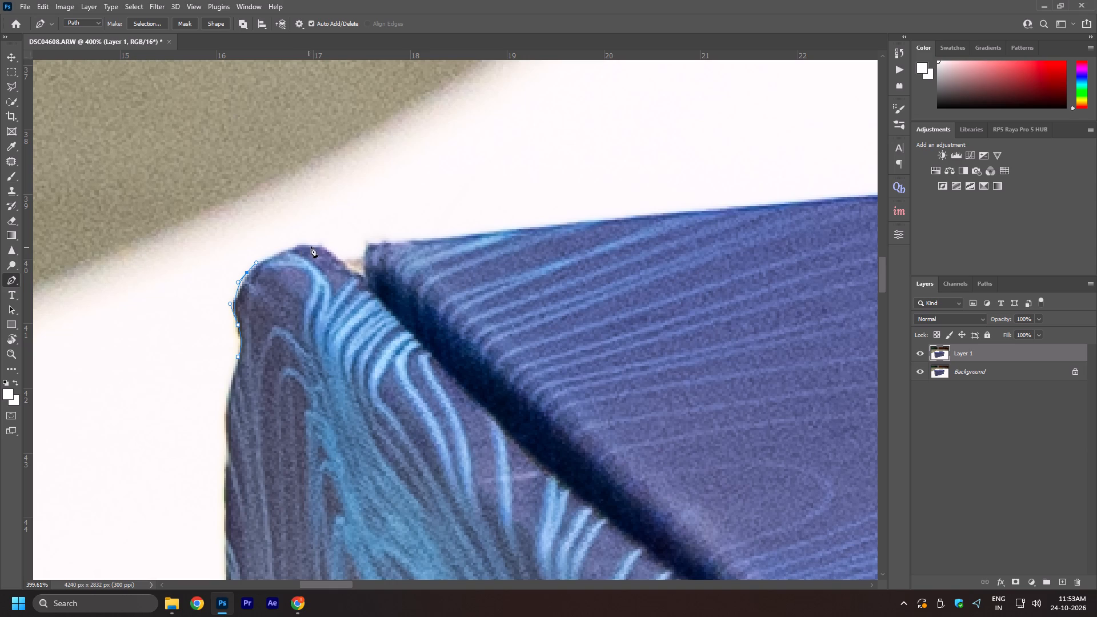
pyautogui.hotkey('ctrl', 'z')
pyautogui.moveTo(247, 277); pyautogui.dragTo(254, 267)
pyautogui.moveTo(311, 245); pyautogui.dragTo(331, 249)
pyautogui.moveTo(350, 258); pyautogui.dragTo(354, 258)
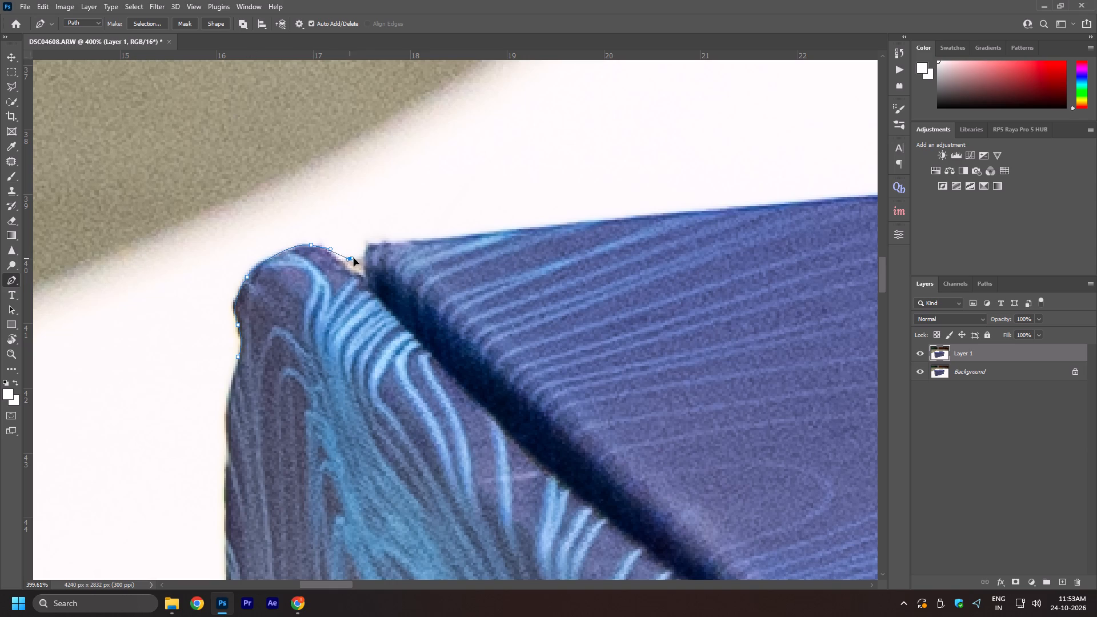
pyautogui.moveTo(354, 258); pyautogui.dragTo(360, 255)
pyautogui.click(366, 253)
pyautogui.moveTo(379, 243); pyautogui.dragTo(397, 241)
# Extend the path from the corner along the lid's back edge, past the blue wavy line pattern.
pyautogui.press('space')
pyautogui.press('space')
pyautogui.press('space')
pyautogui.press('space')
pyautogui.press('space')
pyautogui.moveTo(572, 224); pyautogui.dragTo(562, 233)
pyautogui.moveTo(562, 233); pyautogui.dragTo(301, 279)
pyautogui.moveTo(303, 278); pyautogui.dragTo(381, 269)
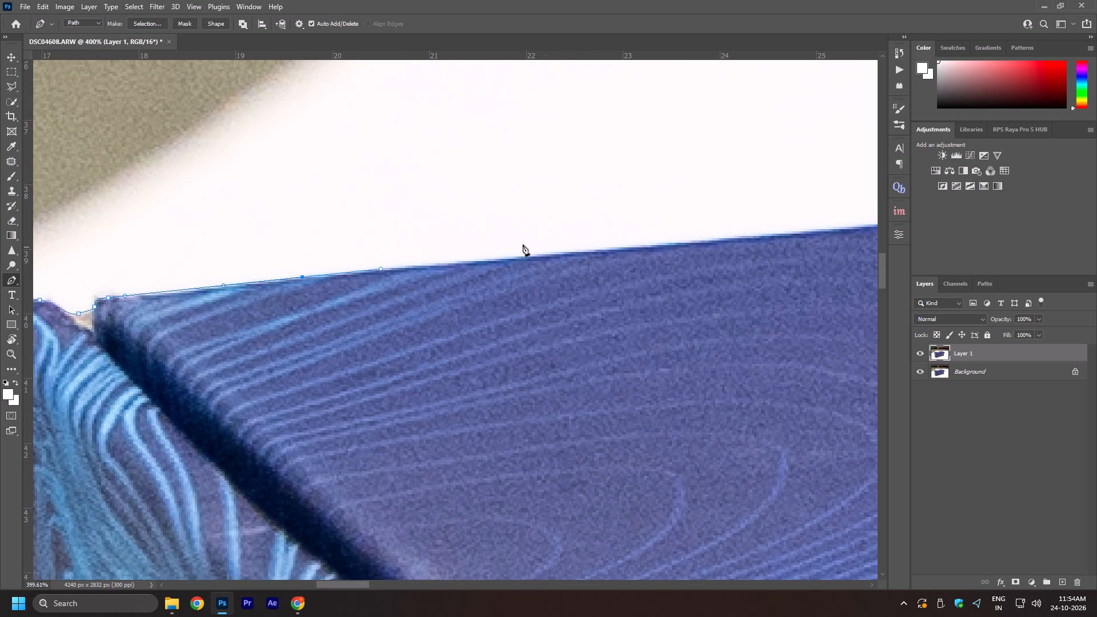
pyautogui.moveTo(589, 253); pyautogui.dragTo(684, 245)
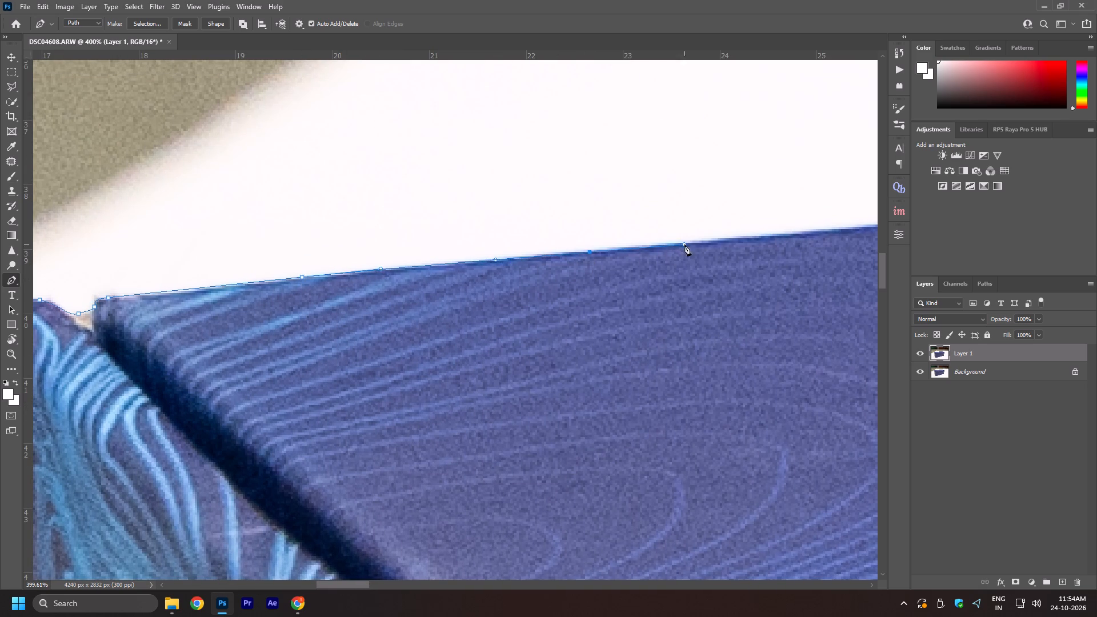
pyautogui.keyDown('alt'); pyautogui.scroll(-7, 445, 287); pyautogui.keyUp('alt')
pyautogui.press('space')
pyautogui.press('space')
pyautogui.moveTo(821, 304); pyautogui.dragTo(440, 369)
pyautogui.keyDown('alt'); pyautogui.scroll(6, 595, 296); pyautogui.keyUp('alt')
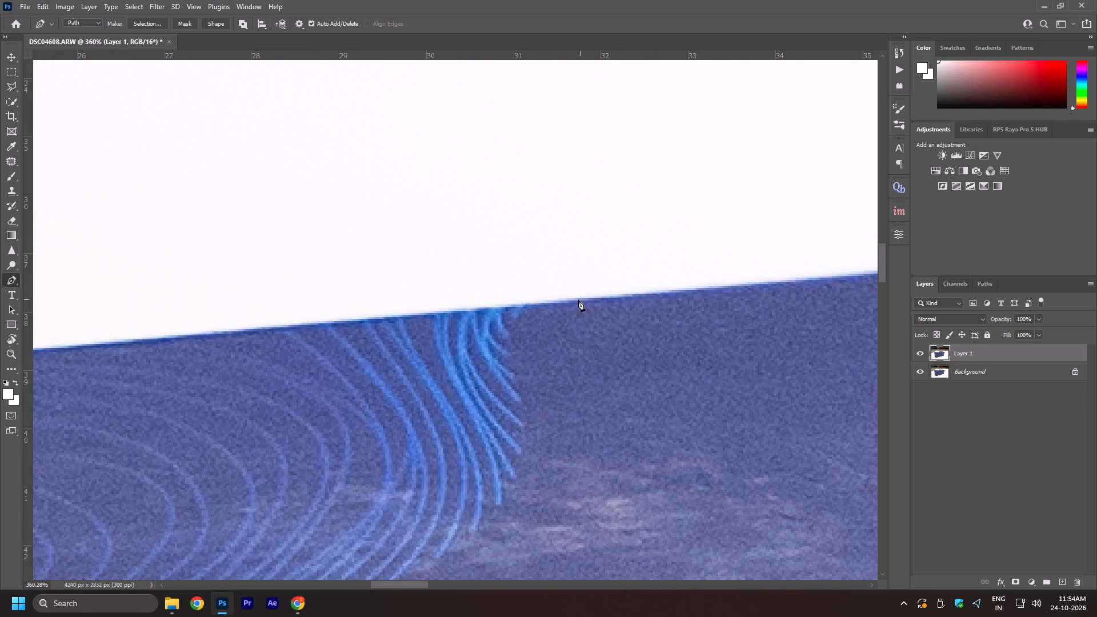
pyautogui.moveTo(585, 300); pyautogui.dragTo(704, 291)
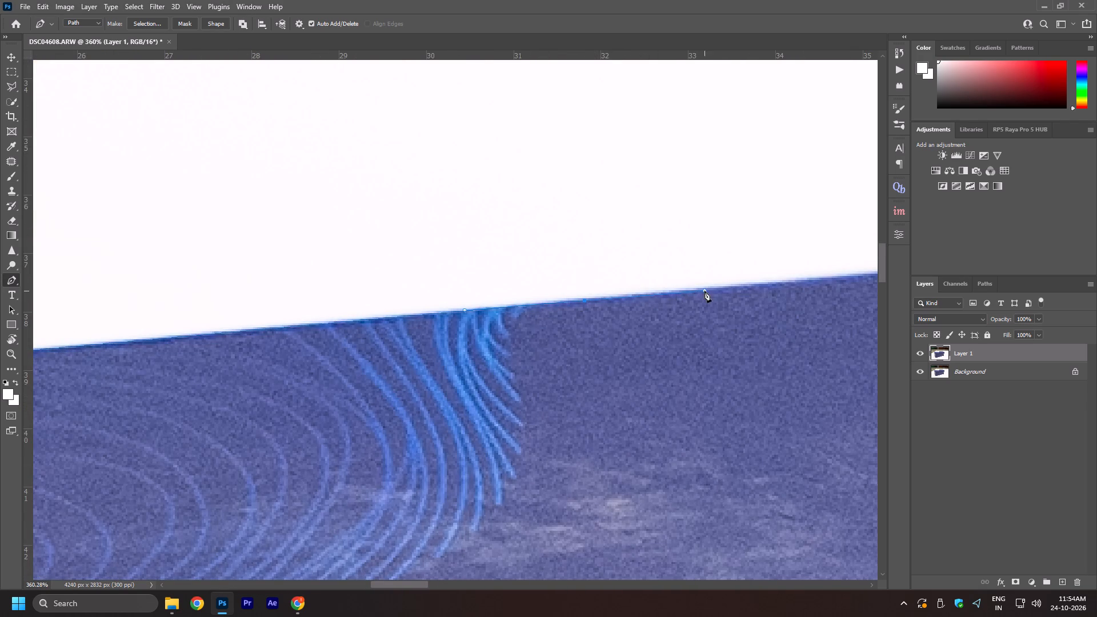
# Continue the path along the lid's back edge above the light-blue swoosh, with curve handles following the edge.
pyautogui.press('space')
pyautogui.press('space')
pyautogui.press('space')
pyautogui.press('space')
pyautogui.press('space')
pyautogui.press('space')
pyautogui.press('space')
pyautogui.moveTo(826, 310); pyautogui.dragTo(225, 354)
pyautogui.moveTo(576, 290); pyautogui.dragTo(718, 281)
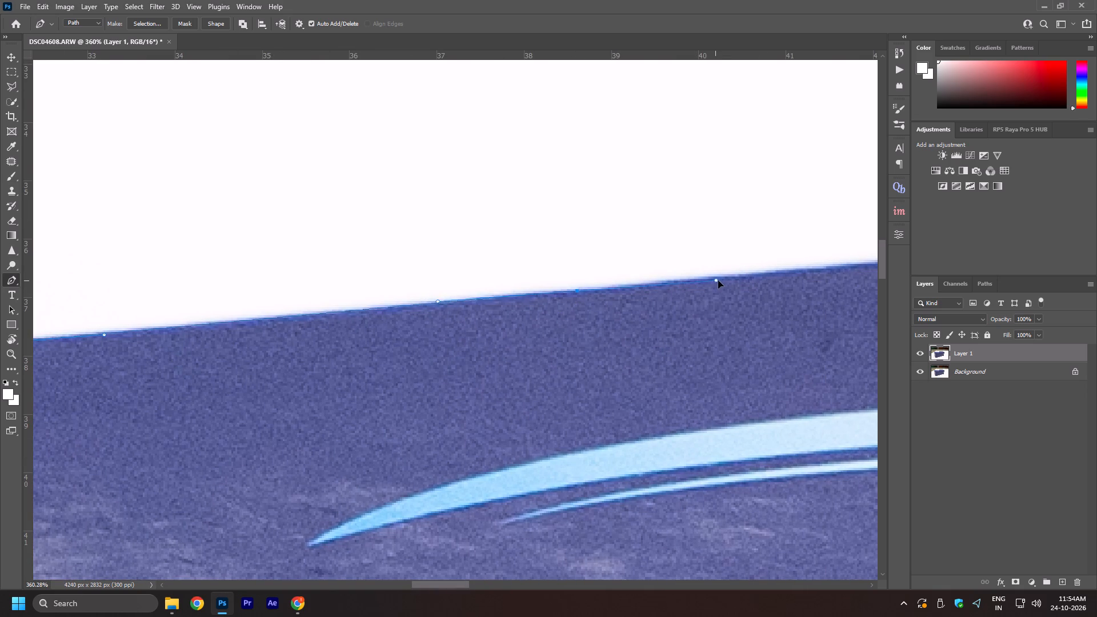
pyautogui.moveTo(718, 281); pyautogui.dragTo(736, 275)
pyautogui.press('space')
pyautogui.press('space')
pyautogui.press('space')
pyautogui.press('space')
pyautogui.press('space')
pyautogui.press('space')
pyautogui.press('space')
pyautogui.press('space')
pyautogui.press('space')
pyautogui.press('space')
pyautogui.press('space')
pyautogui.press('space')
pyautogui.press('space')
pyautogui.press('space')
pyautogui.press('space')
pyautogui.moveTo(823, 292); pyautogui.dragTo(641, 292)
pyautogui.click(567, 281)
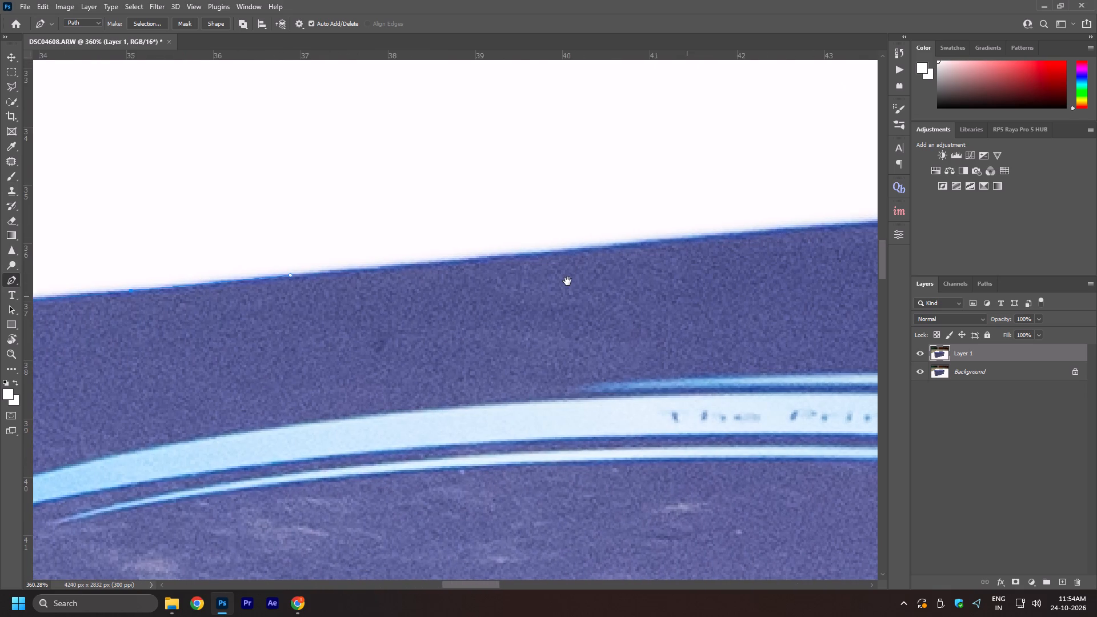
pyautogui.moveTo(648, 239); pyautogui.dragTo(787, 225)
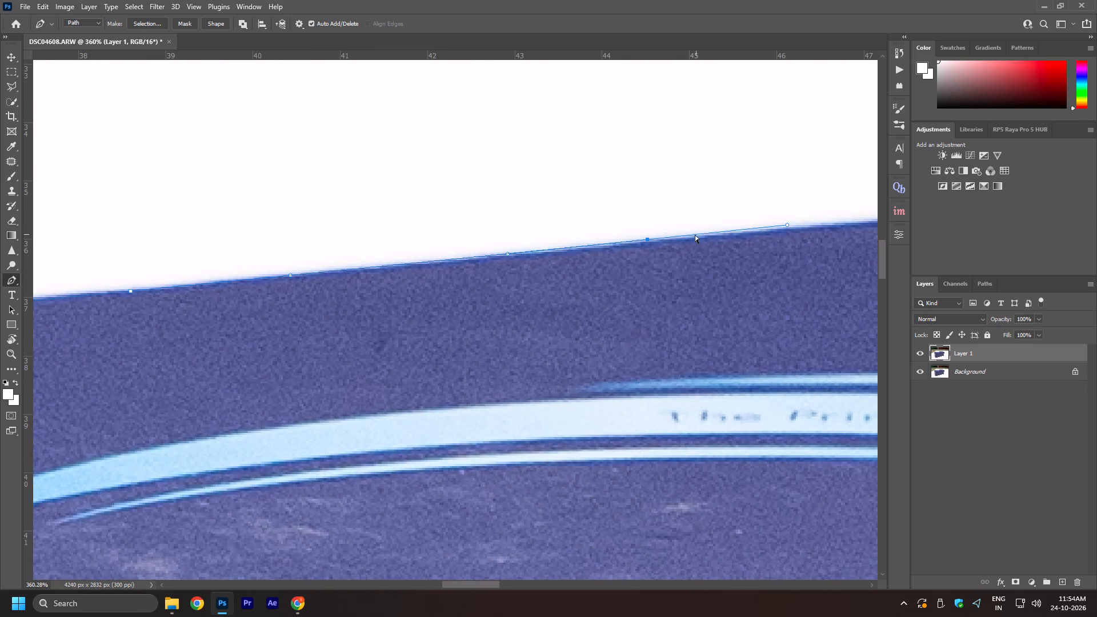
pyautogui.hotkey('ctrl', 'z')
pyautogui.moveTo(660, 239); pyautogui.dragTo(774, 227)
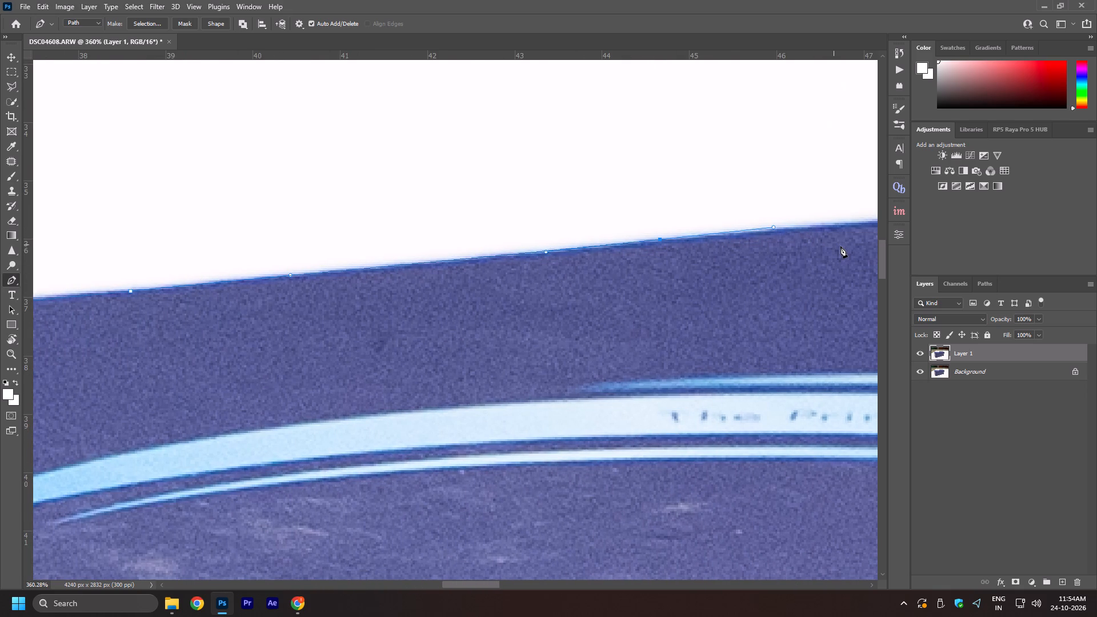
# Extend the path along the lid's back edge, past "The Prime layer of sleep" text and the light-blue ribbon shape.
pyautogui.press('space')
pyautogui.press('space')
pyautogui.press('space')
pyautogui.press('space')
pyautogui.press('space')
pyautogui.press('space')
pyautogui.press('space')
pyautogui.press('space')
pyautogui.press('space')
pyautogui.press('space')
pyautogui.press('space')
pyautogui.press('space')
pyautogui.moveTo(814, 266); pyautogui.dragTo(315, 354)
pyautogui.moveTo(645, 287); pyautogui.dragTo(731, 277)
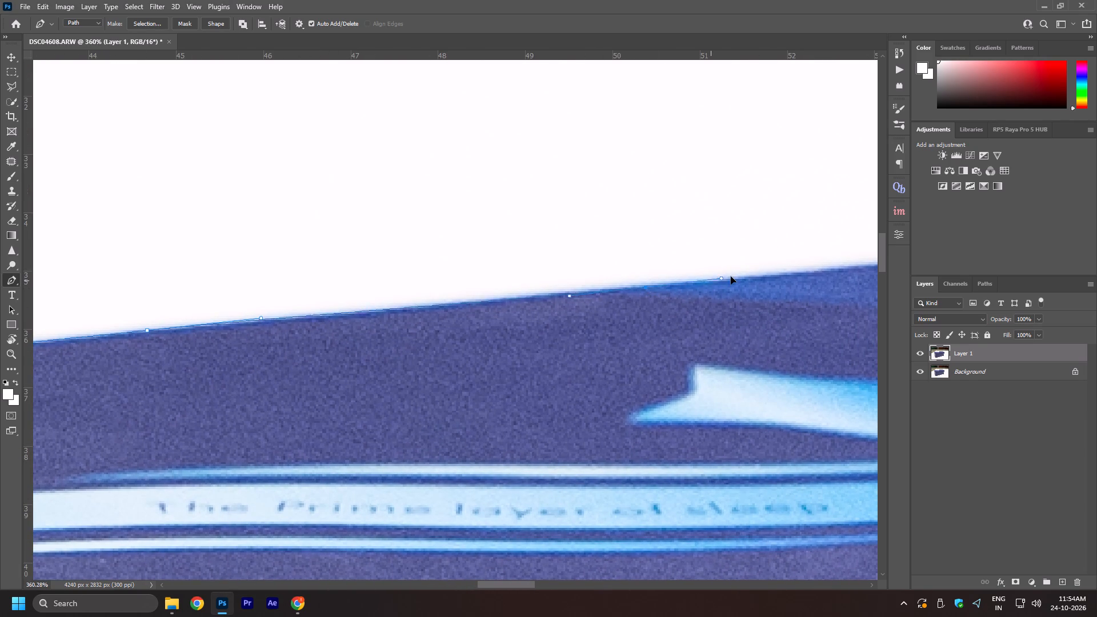
pyautogui.moveTo(731, 277); pyautogui.dragTo(756, 278)
pyautogui.press('space')
pyautogui.press('space')
pyautogui.press('space')
pyautogui.press('space')
pyautogui.press('space')
pyautogui.press('space')
pyautogui.press('space')
pyautogui.press('space')
pyautogui.press('space')
pyautogui.press('space')
pyautogui.press('space')
pyautogui.press('space')
pyautogui.press('space')
pyautogui.press('space')
pyautogui.press('space')
pyautogui.press('space')
pyautogui.press('space')
pyautogui.press('space')
pyautogui.press('space')
pyautogui.press('space')
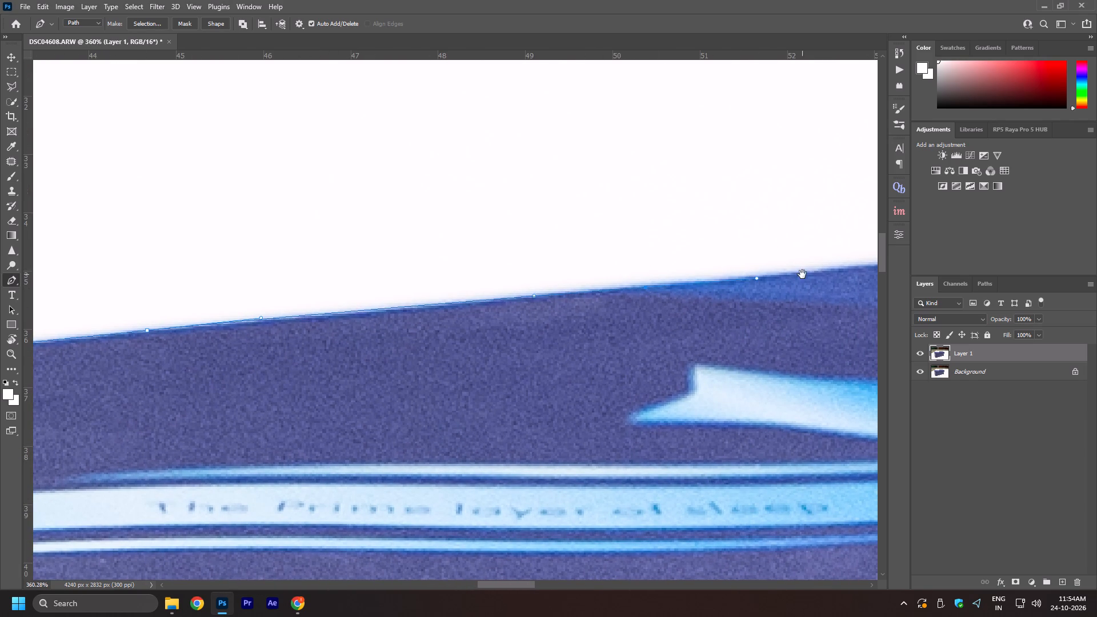
pyautogui.moveTo(820, 278); pyautogui.dragTo(363, 327)
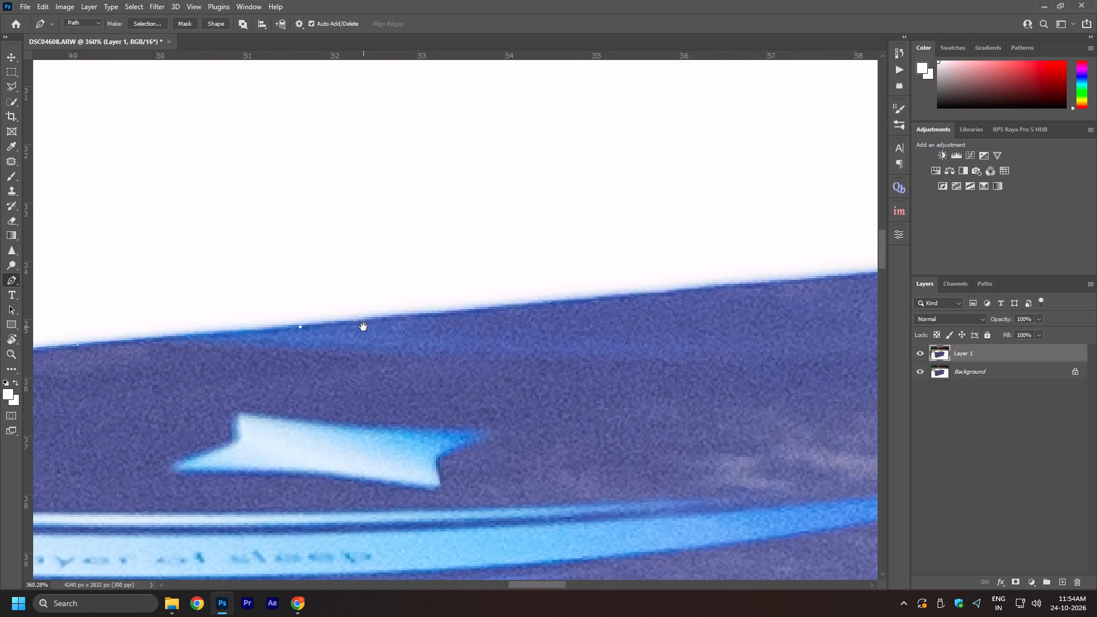
pyautogui.moveTo(749, 282); pyautogui.dragTo(855, 273)
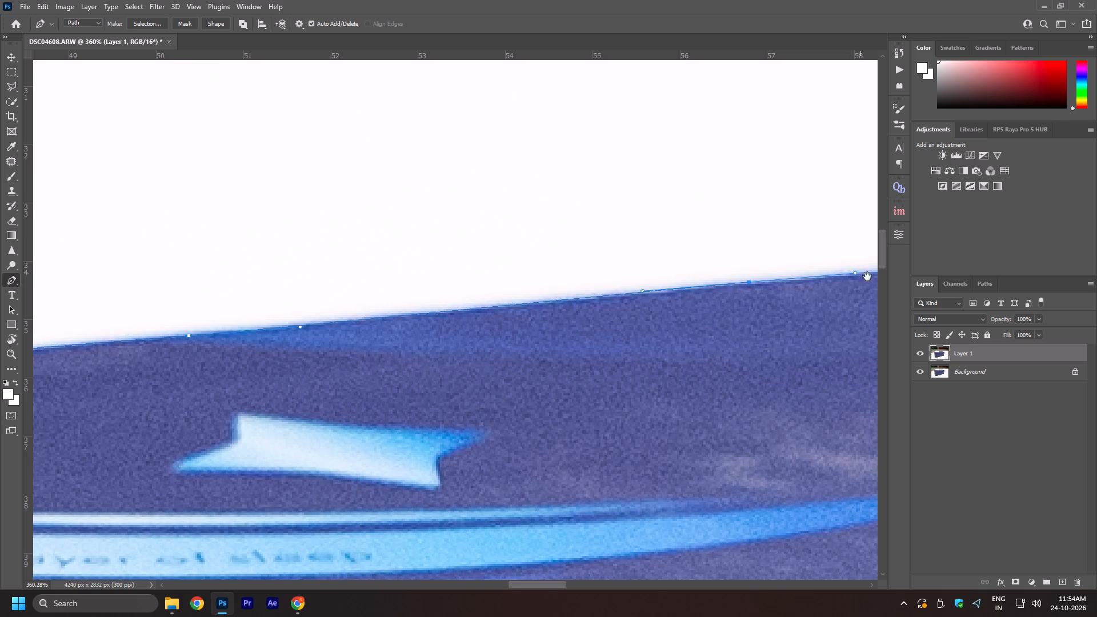
# Continue the path along the lid's back edge to a curved anchor just short of the notch at the back-right corner.
pyautogui.press('space')
pyautogui.press('space')
pyautogui.press('space')
pyautogui.press('space')
pyautogui.press('space')
pyautogui.press('space')
pyautogui.press('space')
pyautogui.press('space')
pyautogui.press('space')
pyautogui.press('space')
pyautogui.press('space')
pyautogui.press('space')
pyautogui.press('space')
pyautogui.press('space')
pyautogui.press('space')
pyautogui.moveTo(834, 294); pyautogui.dragTo(301, 318)
pyautogui.moveTo(567, 276); pyautogui.dragTo(638, 273)
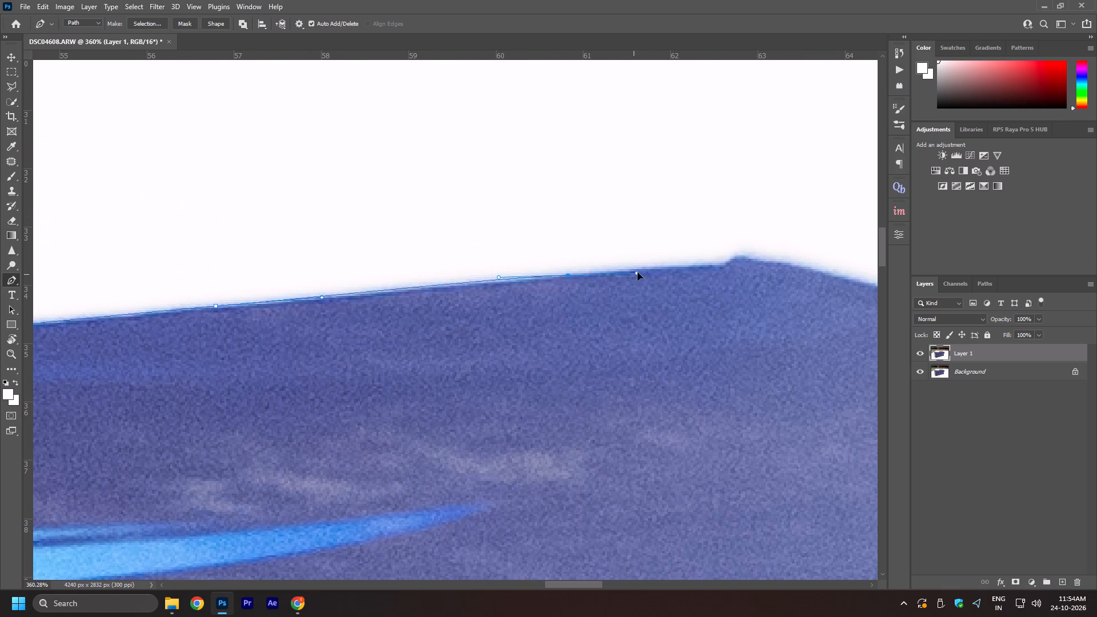
pyautogui.moveTo(638, 273); pyautogui.dragTo(650, 269)
# Switch to File Explorer and open The Zaverat's june folder on SB-NAS (Z:) in a new window.
pyautogui.hotkey('alt', 'Tab')
pyautogui.keyDown('alt'); pyautogui.click(594, 303); pyautogui.keyUp('alt')
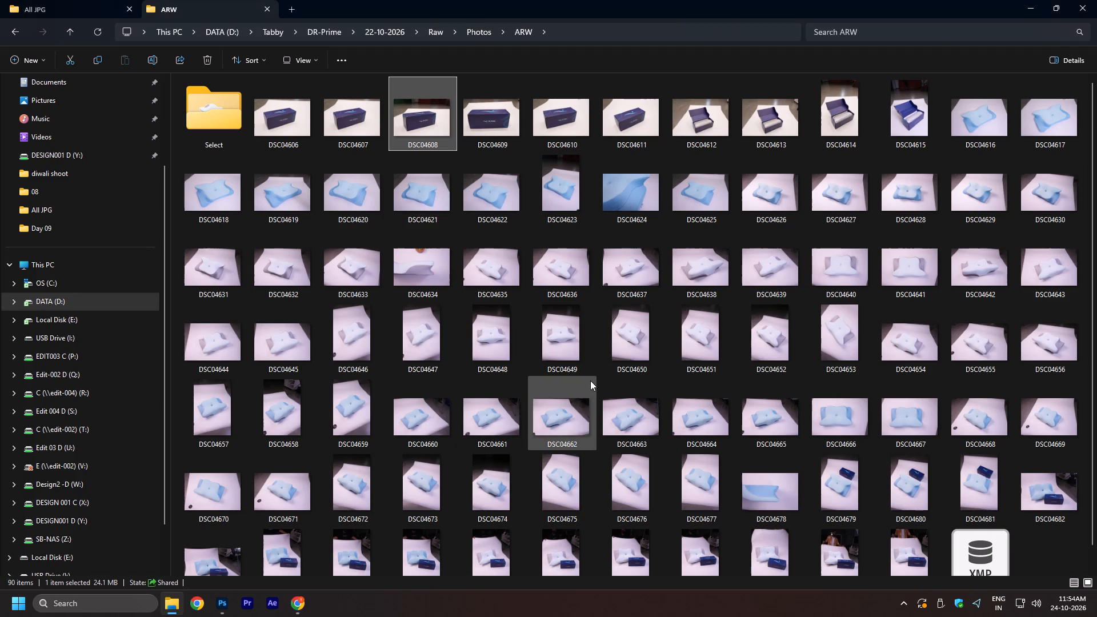
pyautogui.click(446, 422)
pyautogui.hotkey('ctrl', 'n')
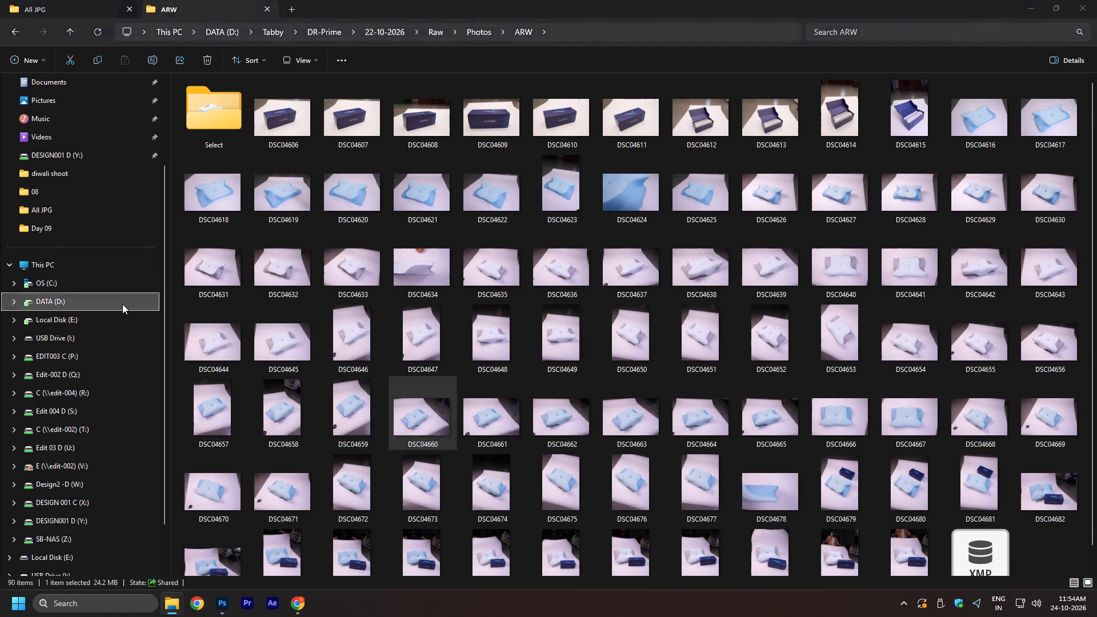
pyautogui.click(61, 373)
pyautogui.scroll(-8, 680, 338)
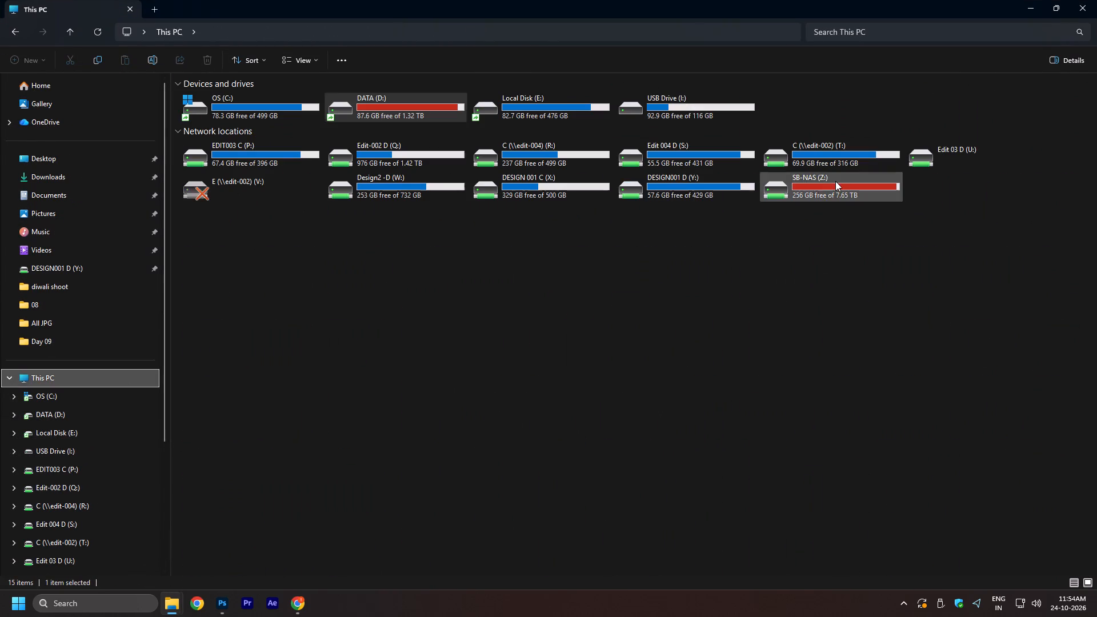
pyautogui.doubleClick(835, 181)
pyautogui.scroll(-8, 733, 326)
pyautogui.click(785, 460)
pyautogui.doubleClick(830, 350)
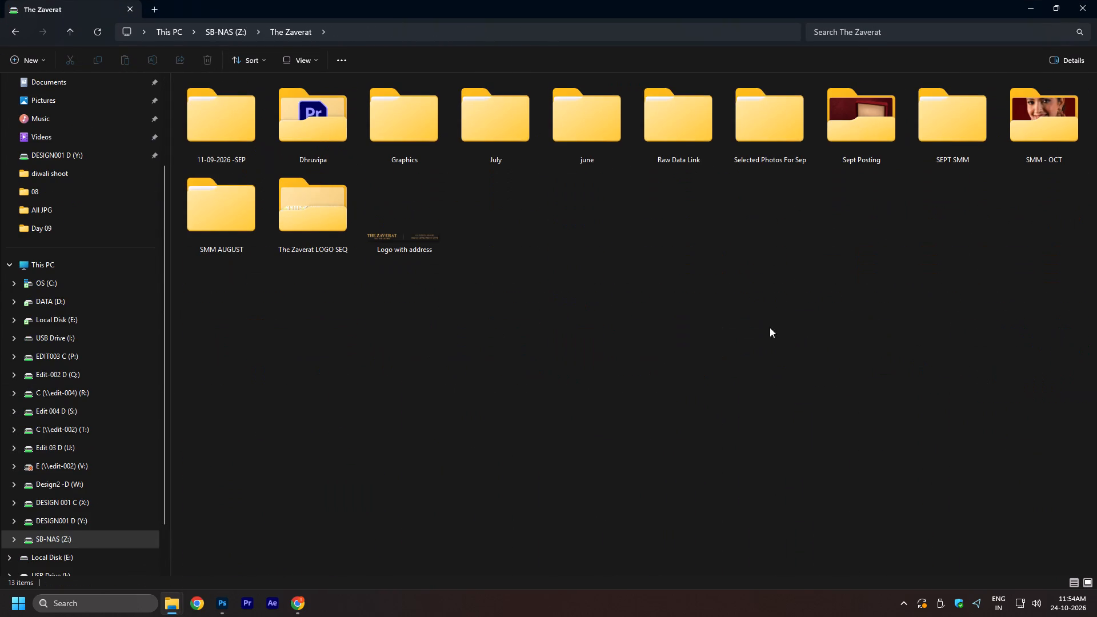
pyautogui.click(722, 335)
pyautogui.doubleClick(618, 141)
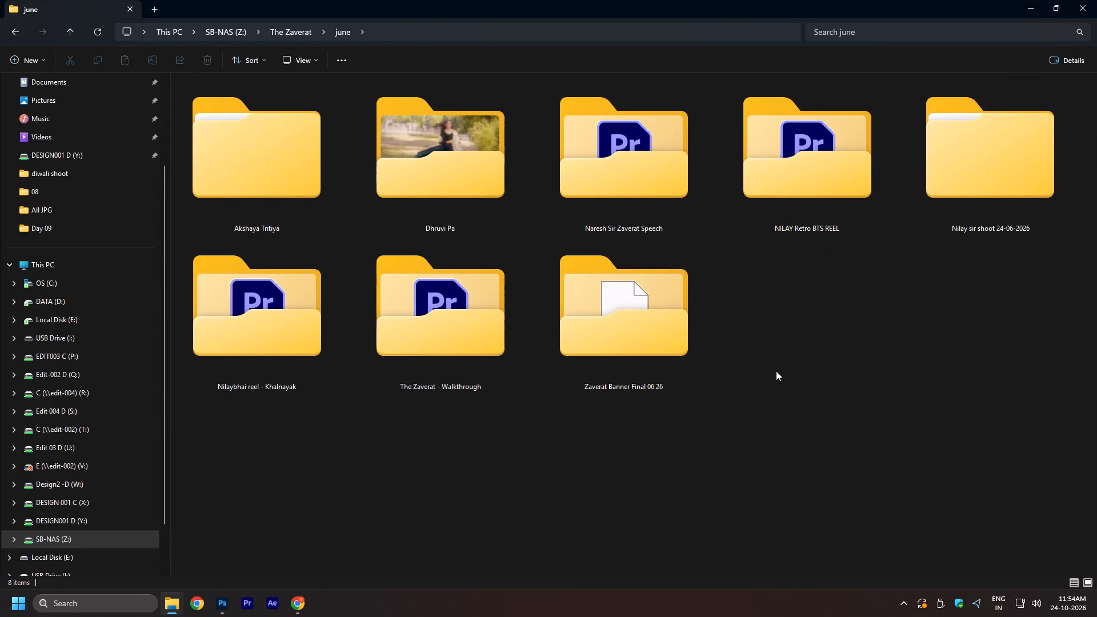
# Look over the project folders inside june, including the reel, walkthrough and banner folders.
pyautogui.click(777, 371)
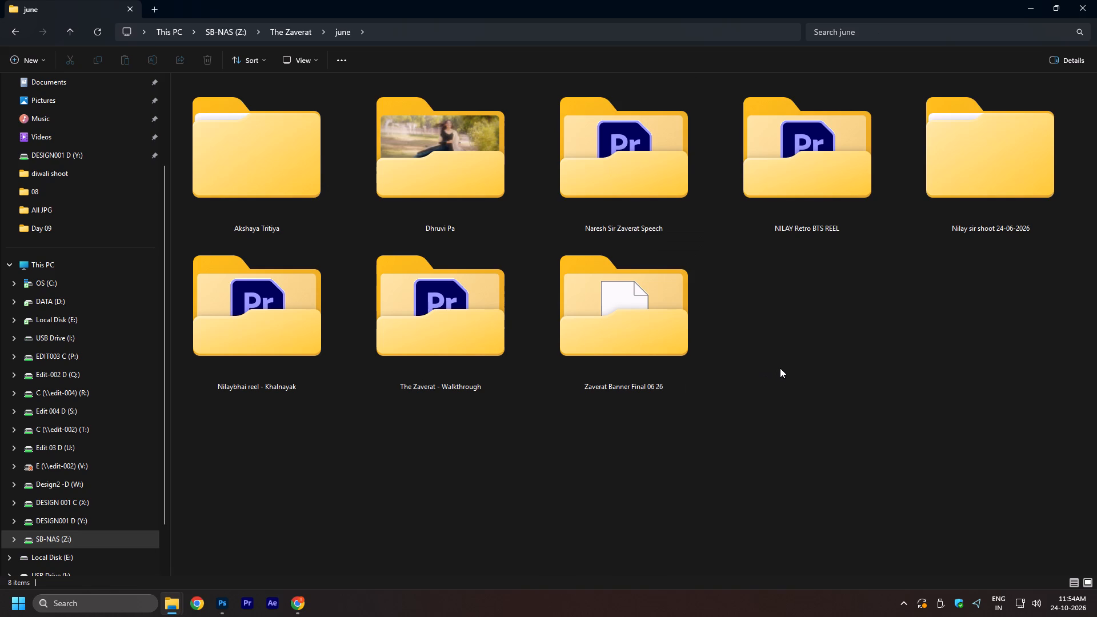
pyautogui.click(780, 368)
pyautogui.click(794, 177)
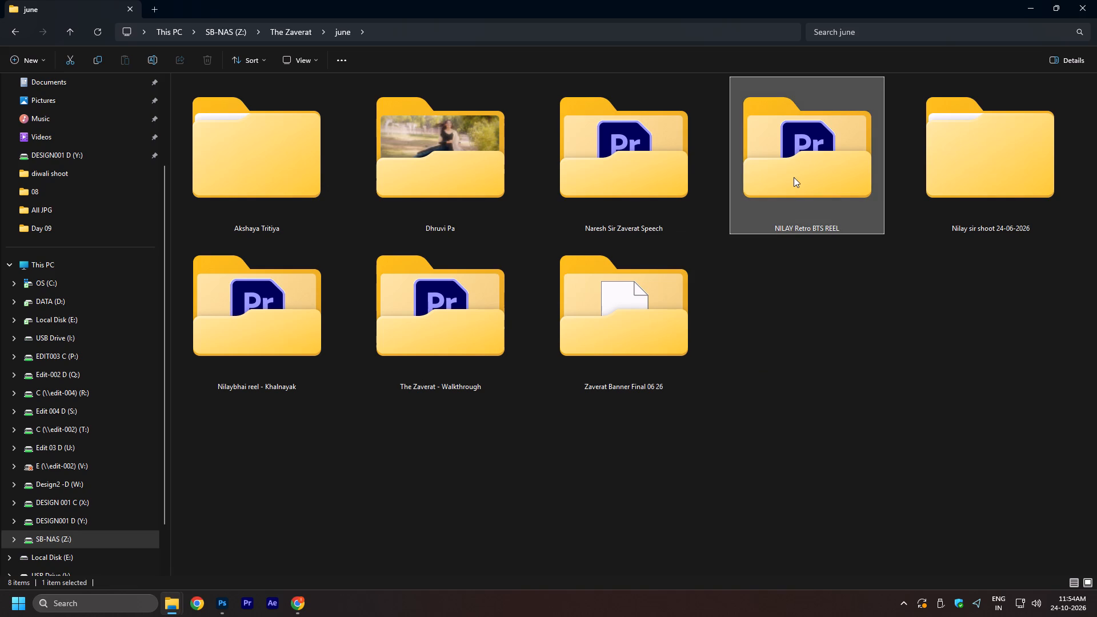
pyautogui.click(276, 330)
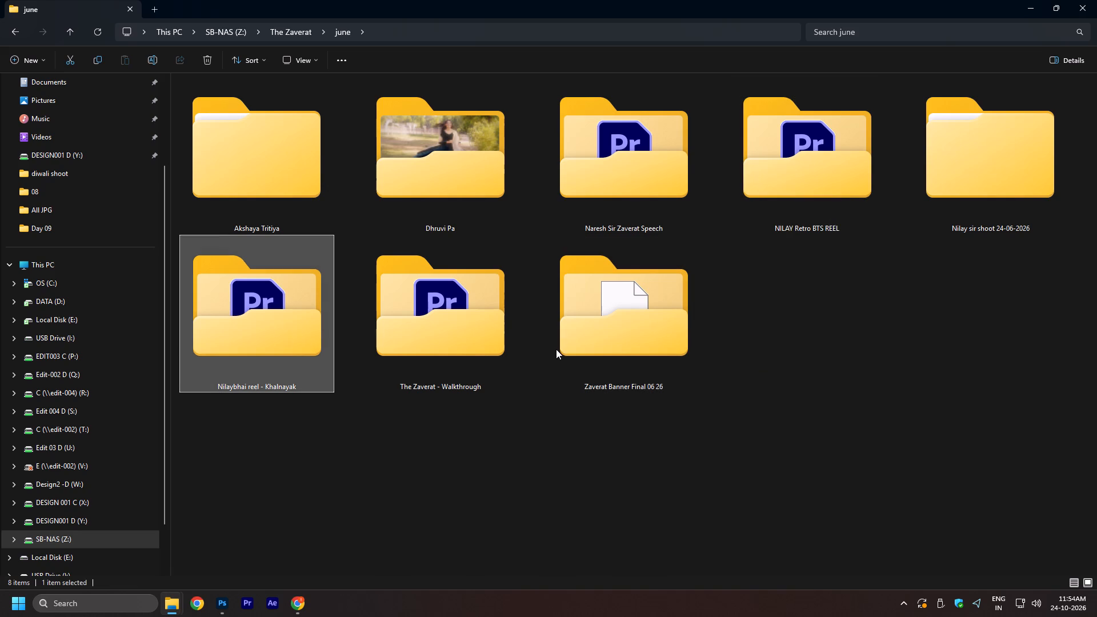
pyautogui.click(201, 326)
pyautogui.click(523, 322)
pyautogui.click(616, 320)
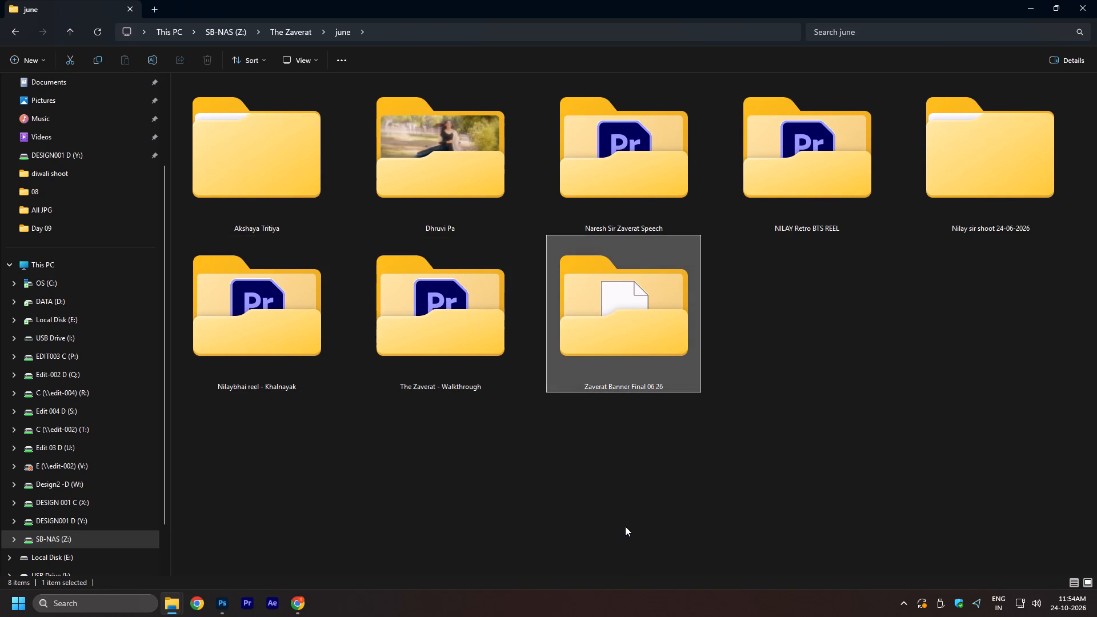
pyautogui.click(625, 526)
# Return to Photoshop and trace the path around the small notch at the lid's back-right corner.
pyautogui.hotkey('alt', 'Tab')
pyautogui.hotkey('alt', 'Tab')
pyautogui.hotkey('alt', 'Tab')
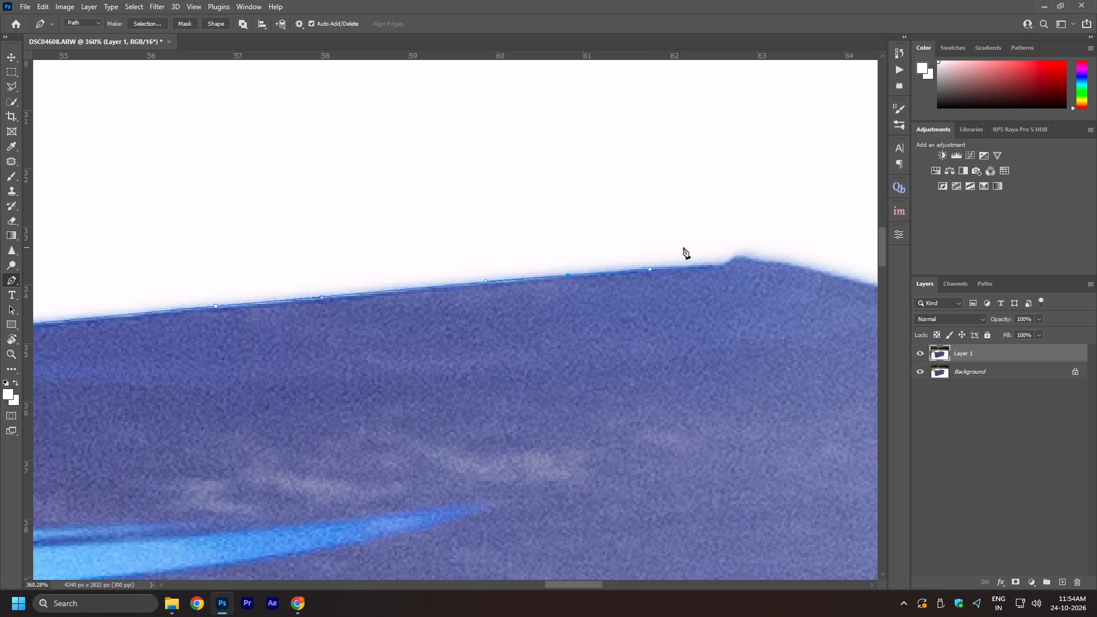
pyautogui.keyDown('alt'); pyautogui.scroll(-2, 643, 275); pyautogui.keyUp('alt')
pyautogui.keyDown('alt'); pyautogui.scroll(6, 715, 265); pyautogui.keyUp('alt')
pyautogui.moveTo(708, 265); pyautogui.dragTo(718, 259)
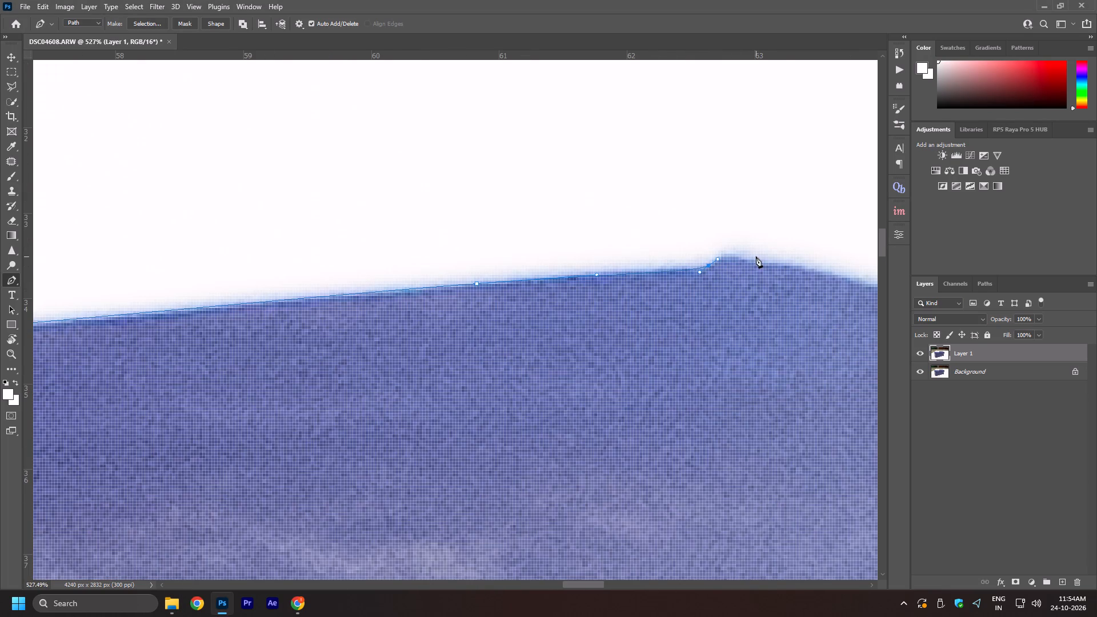
pyautogui.moveTo(759, 257); pyautogui.dragTo(801, 265)
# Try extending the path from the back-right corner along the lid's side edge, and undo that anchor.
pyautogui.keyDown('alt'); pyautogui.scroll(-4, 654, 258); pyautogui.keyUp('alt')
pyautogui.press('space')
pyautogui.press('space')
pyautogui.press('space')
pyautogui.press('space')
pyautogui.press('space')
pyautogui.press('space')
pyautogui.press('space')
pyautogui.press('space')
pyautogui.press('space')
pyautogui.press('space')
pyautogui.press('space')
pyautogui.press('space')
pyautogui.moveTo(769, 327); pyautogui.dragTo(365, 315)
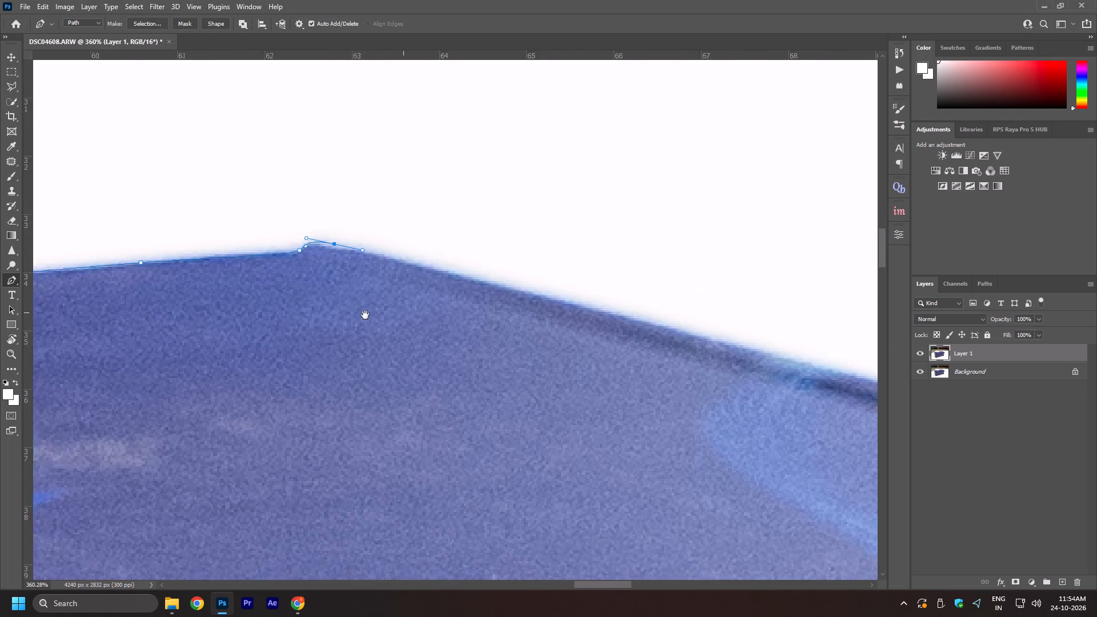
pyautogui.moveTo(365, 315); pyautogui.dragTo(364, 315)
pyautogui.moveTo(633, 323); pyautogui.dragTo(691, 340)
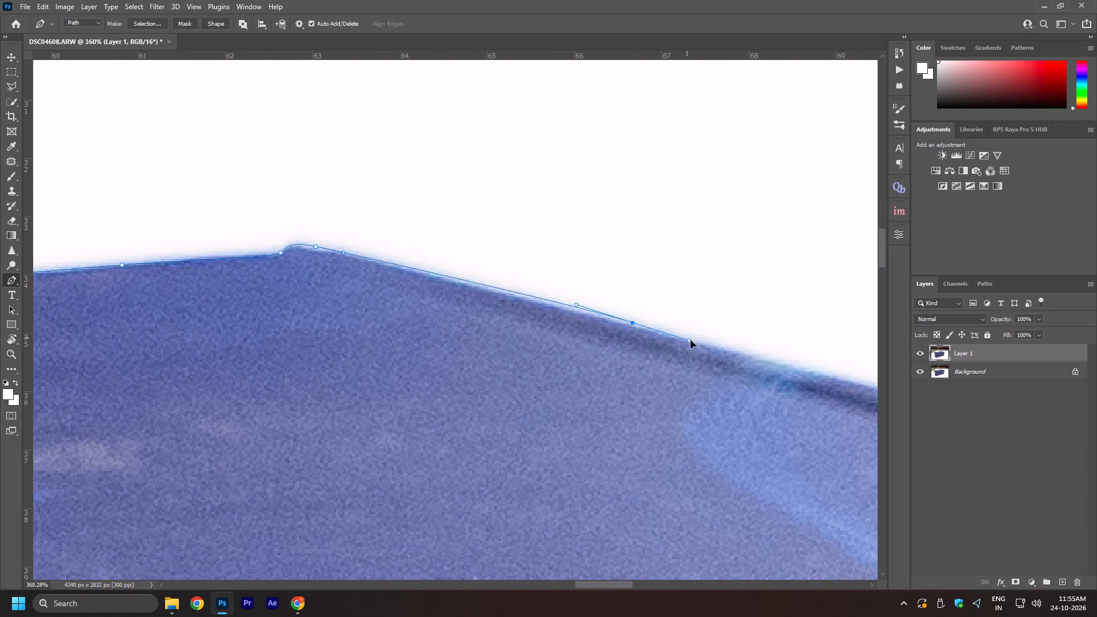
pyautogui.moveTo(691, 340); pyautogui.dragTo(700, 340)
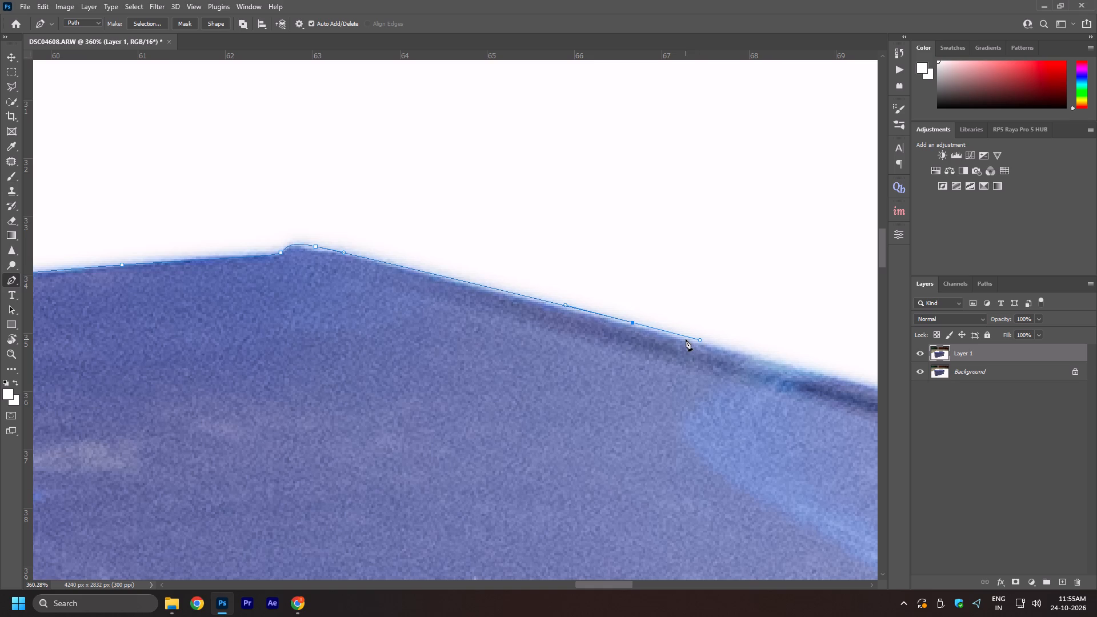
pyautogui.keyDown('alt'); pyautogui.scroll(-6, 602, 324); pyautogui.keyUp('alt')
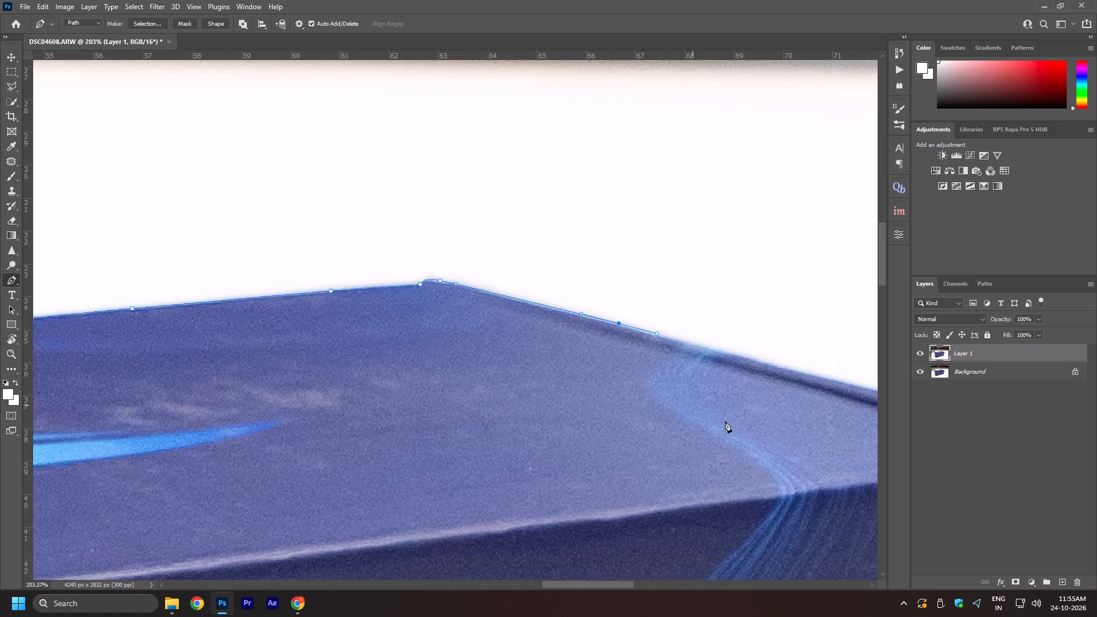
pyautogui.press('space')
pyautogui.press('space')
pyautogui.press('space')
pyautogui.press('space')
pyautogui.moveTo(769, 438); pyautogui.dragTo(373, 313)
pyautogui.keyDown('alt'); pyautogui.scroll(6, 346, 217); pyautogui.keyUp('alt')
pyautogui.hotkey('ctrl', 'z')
# Add a curved anchor on the lid's right side edge, shortly before the light-blue wavy pattern.
pyautogui.press('space')
pyautogui.press('space')
pyautogui.press('space')
pyautogui.press('space')
pyautogui.press('space')
pyautogui.press('space')
pyautogui.press('space')
pyautogui.press('space')
pyautogui.press('space')
pyautogui.press('space')
pyautogui.press('space')
pyautogui.press('space')
pyautogui.press('space')
pyautogui.press('space')
pyautogui.press('space')
pyautogui.press('space')
pyautogui.press('space')
pyautogui.press('space')
pyautogui.press('space')
pyautogui.press('space')
pyautogui.moveTo(167, 215); pyautogui.dragTo(207, 227)
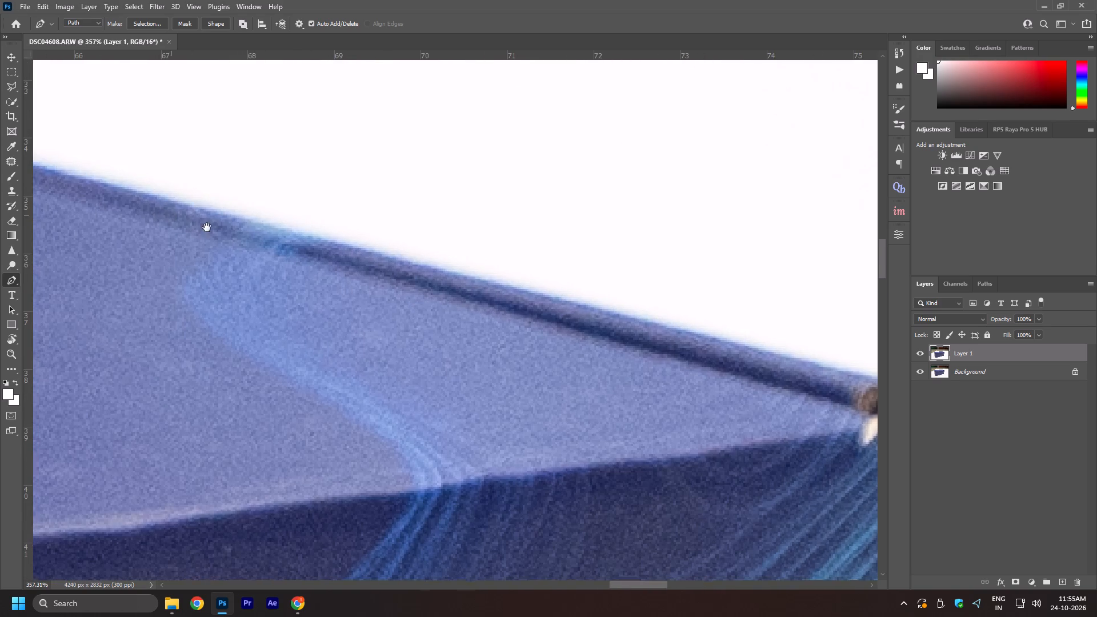
pyautogui.moveTo(207, 227); pyautogui.dragTo(588, 354)
pyautogui.keyDown('alt'); pyautogui.scroll(2, 562, 348); pyautogui.keyUp('alt')
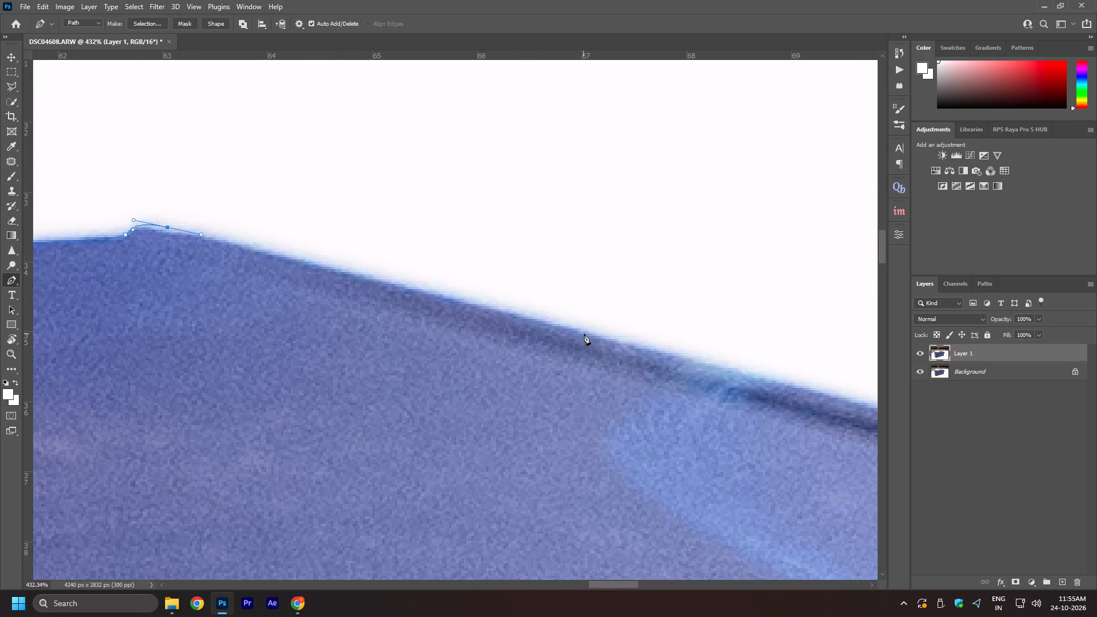
pyautogui.moveTo(595, 336); pyautogui.dragTo(731, 368)
# Extend the path along the lid's side edge past the wavy pattern, toward the worn front-right corner.
pyautogui.keyDown('alt'); pyautogui.scroll(-2, 543, 359); pyautogui.keyUp('alt')
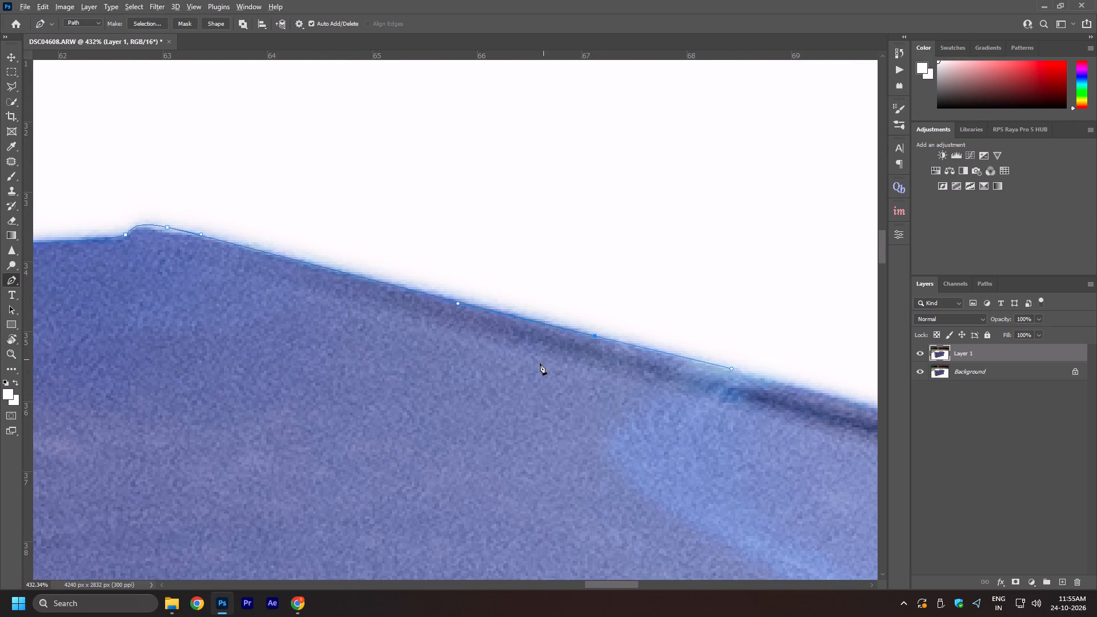
pyautogui.keyDown('alt'); pyautogui.scroll(-3, 540, 363); pyautogui.keyUp('alt')
pyautogui.press('space')
pyautogui.press('space')
pyautogui.press('space')
pyautogui.moveTo(793, 443); pyautogui.dragTo(342, 340)
pyautogui.keyDown('alt'); pyautogui.scroll(4, 514, 332); pyautogui.keyUp('alt')
pyautogui.moveTo(522, 352); pyautogui.dragTo(577, 362)
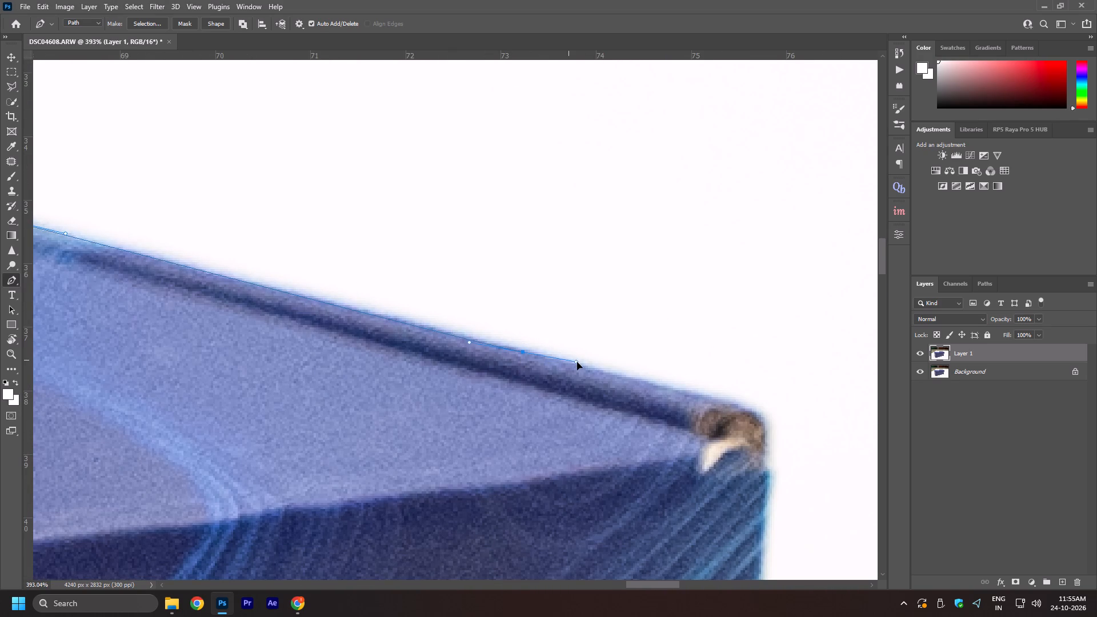
pyautogui.moveTo(577, 362); pyautogui.dragTo(588, 368)
# Curve the path around the worn brown front-right corner of the lid onto the box's vertical edge.
pyautogui.press('space')
pyautogui.moveTo(694, 399); pyautogui.dragTo(434, 257)
pyautogui.keyDown('alt'); pyautogui.scroll(6, 451, 261); pyautogui.keyUp('alt')
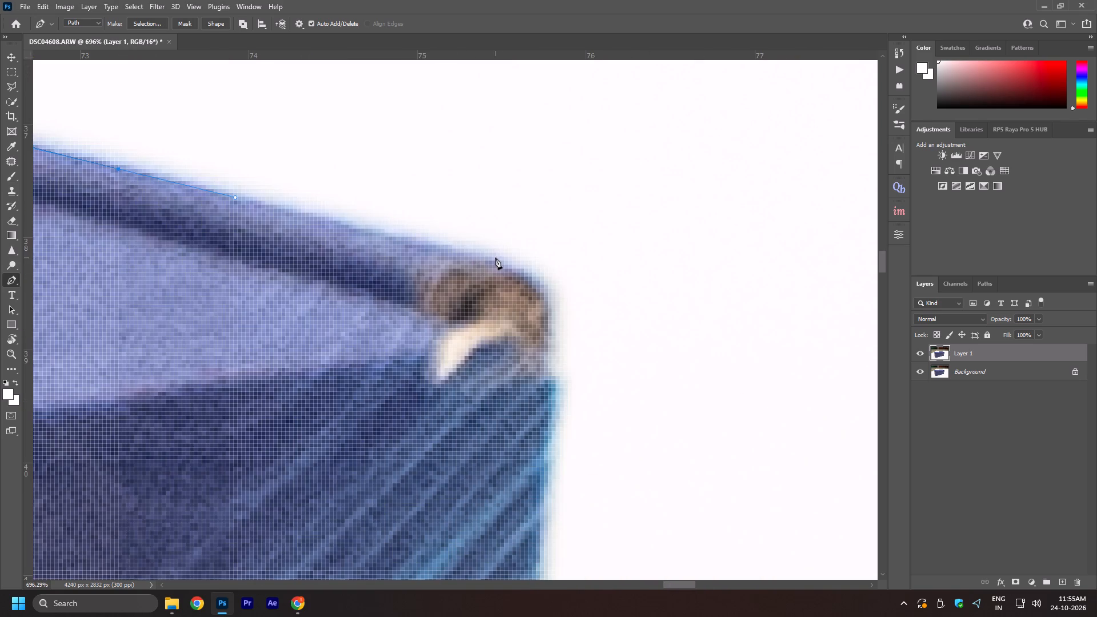
pyautogui.moveTo(497, 258); pyautogui.dragTo(529, 269)
pyautogui.moveTo(554, 320); pyautogui.dragTo(554, 372)
# Extend the path down the box's right vertical edge beside the blue line pattern, with handles following the edge.
pyautogui.press('space')
pyautogui.moveTo(547, 474); pyautogui.dragTo(563, 282)
pyautogui.moveTo(565, 330); pyautogui.dragTo(567, 388)
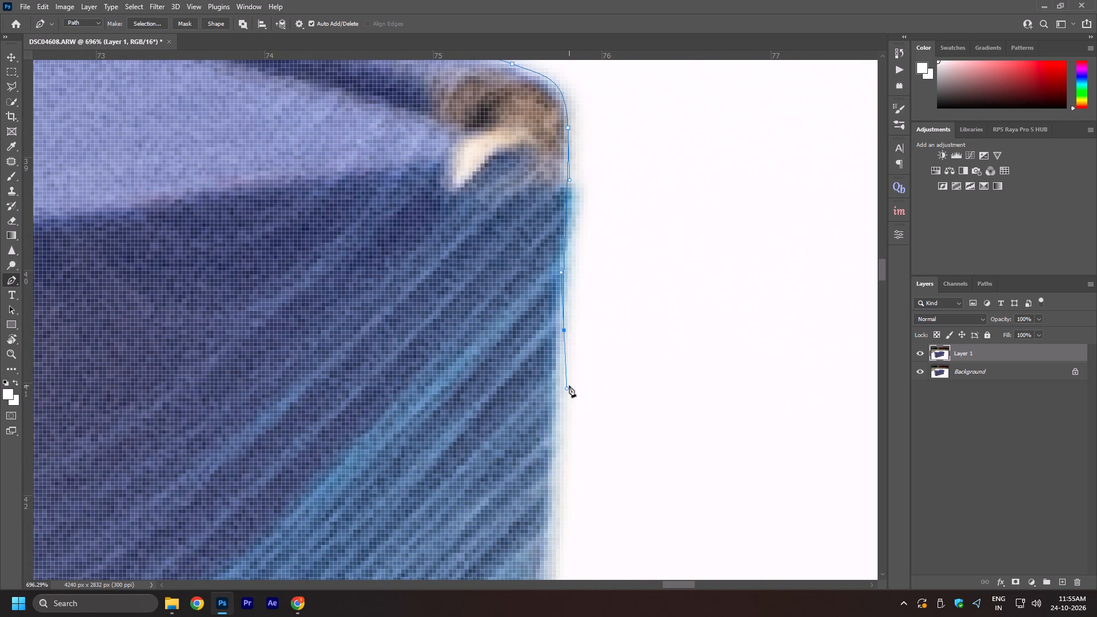
pyautogui.keyDown('alt'); pyautogui.scroll(-7, 614, 299); pyautogui.keyUp('alt')
pyautogui.press('space')
pyautogui.moveTo(599, 482); pyautogui.dragTo(677, 253)
pyautogui.moveTo(638, 422); pyautogui.dragTo(631, 502)
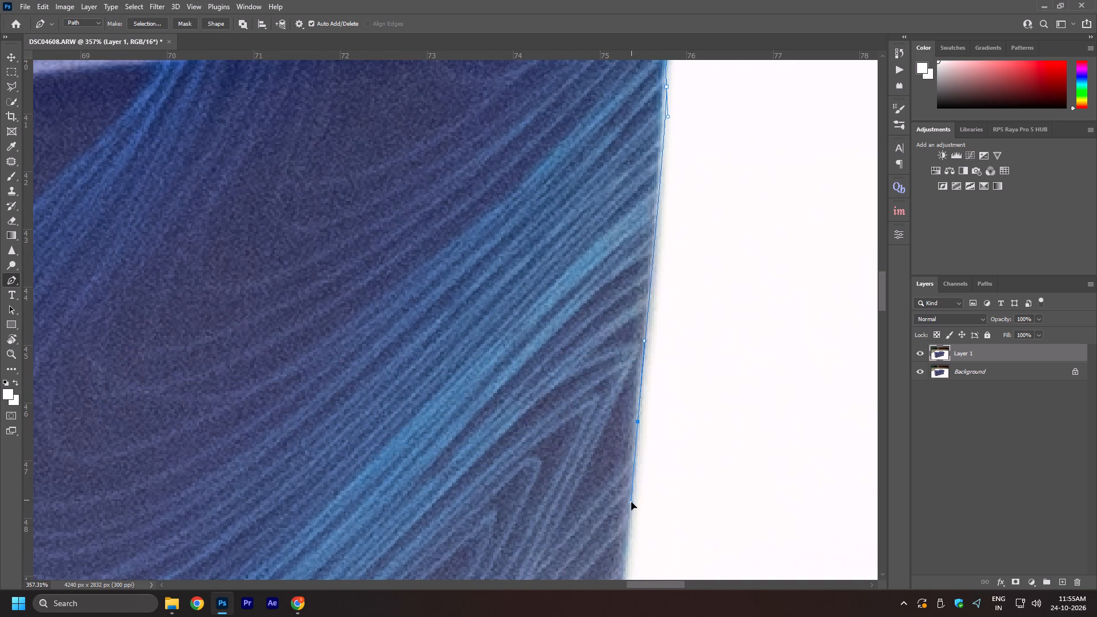
pyautogui.moveTo(631, 502); pyautogui.dragTo(632, 503)
pyautogui.keyDown('alt'); pyautogui.scroll(-6, 636, 432); pyautogui.keyUp('alt')
pyautogui.press('space')
pyautogui.press('space')
pyautogui.moveTo(606, 551); pyautogui.dragTo(650, 142)
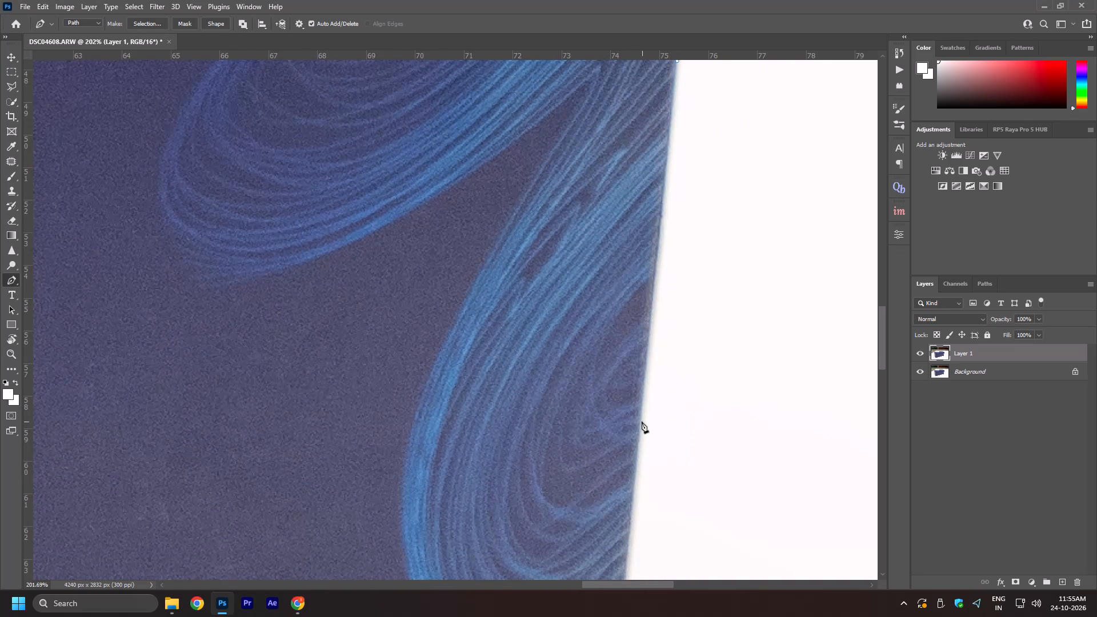
pyautogui.moveTo(640, 427); pyautogui.dragTo(633, 502)
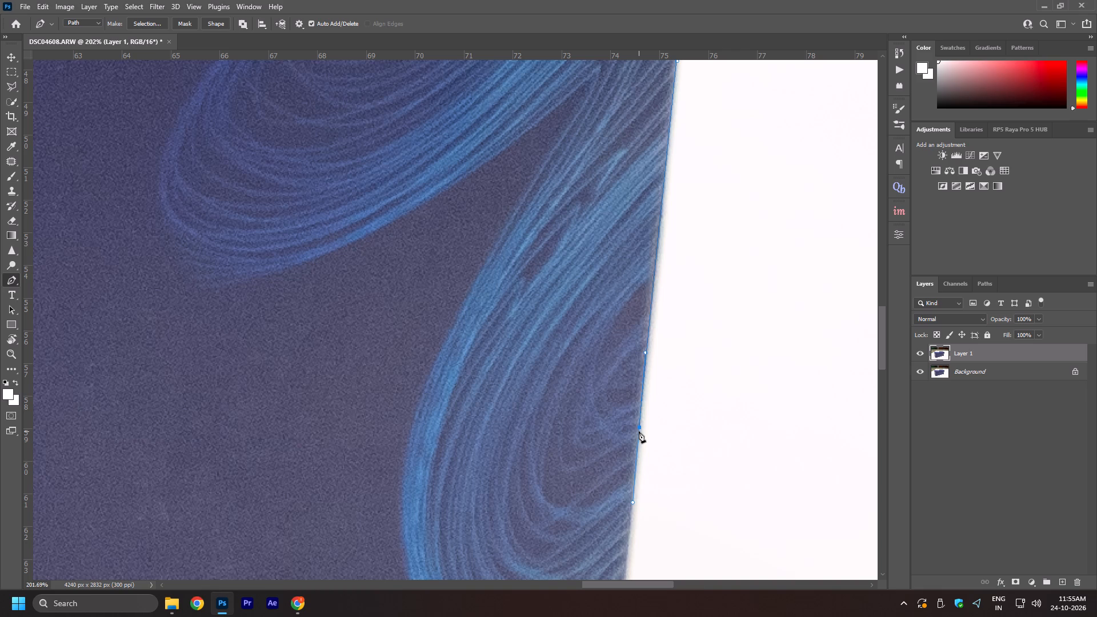
# Extend the path down the box's right vertical edge and around the small notch at its lower-right corner.
pyautogui.keyDown('alt'); pyautogui.scroll(-6, 651, 404); pyautogui.keyUp('alt')
pyautogui.press('space')
pyautogui.press('space')
pyautogui.press('space')
pyautogui.press('space')
pyautogui.moveTo(634, 524); pyautogui.dragTo(675, 218)
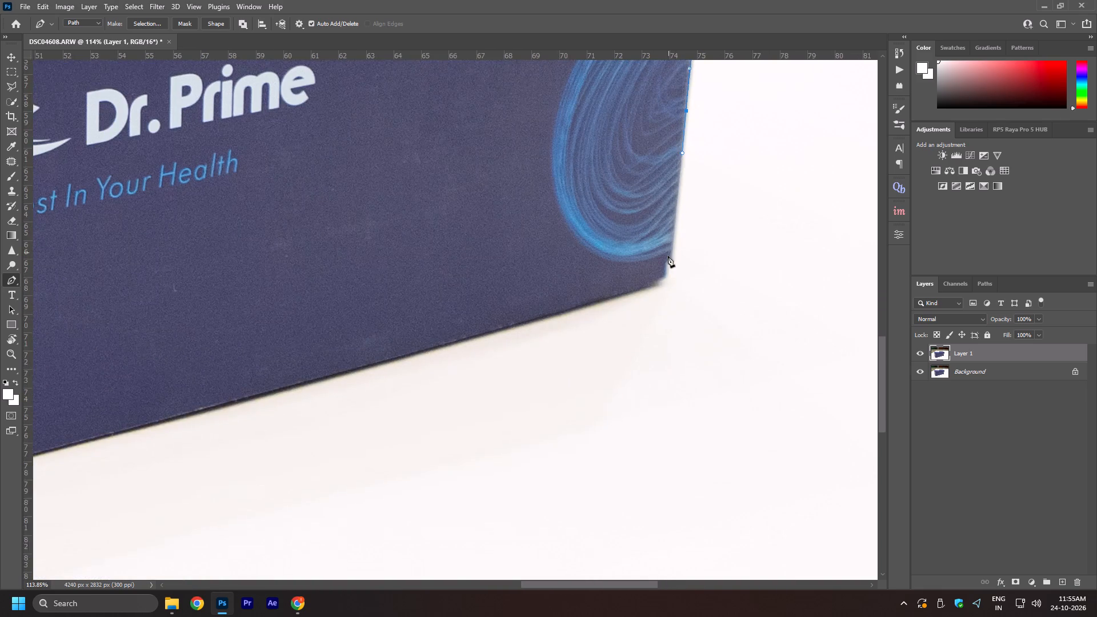
pyautogui.keyDown('alt'); pyautogui.scroll(11, 668, 257); pyautogui.keyUp('alt')
pyautogui.moveTo(678, 261); pyautogui.dragTo(672, 270)
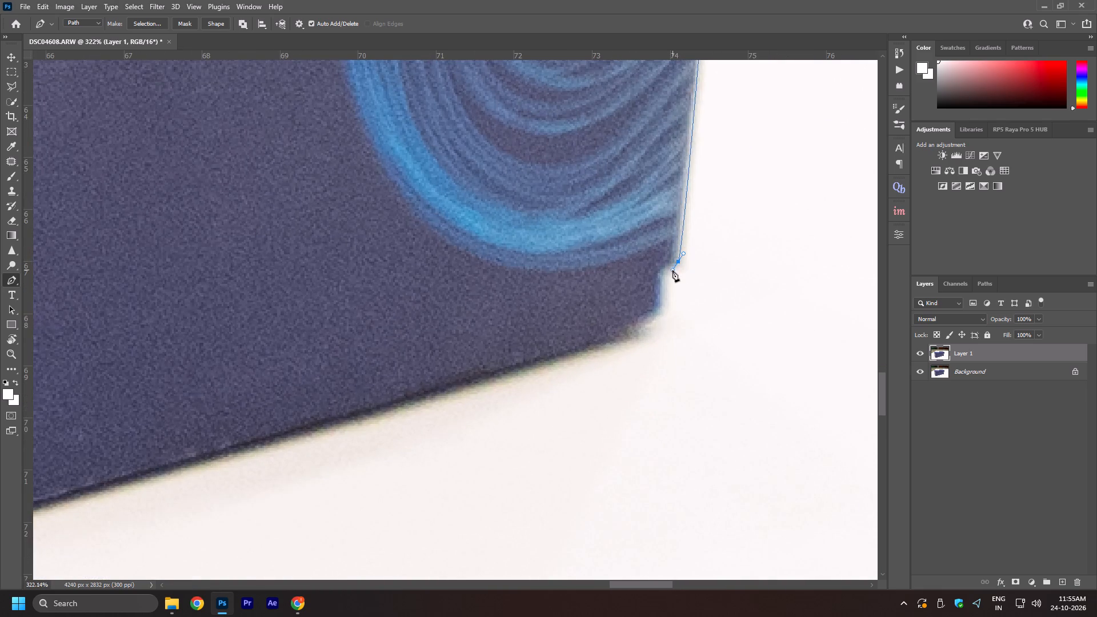
pyautogui.moveTo(662, 289); pyautogui.dragTo(660, 315)
# Curve the path from the lower-right corner onto the box's bottom front edge, with handles following the edge.
pyautogui.moveTo(614, 344); pyautogui.dragTo(588, 348)
pyautogui.hotkey('ctrl', 'z')
pyautogui.moveTo(582, 349); pyautogui.dragTo(494, 379)
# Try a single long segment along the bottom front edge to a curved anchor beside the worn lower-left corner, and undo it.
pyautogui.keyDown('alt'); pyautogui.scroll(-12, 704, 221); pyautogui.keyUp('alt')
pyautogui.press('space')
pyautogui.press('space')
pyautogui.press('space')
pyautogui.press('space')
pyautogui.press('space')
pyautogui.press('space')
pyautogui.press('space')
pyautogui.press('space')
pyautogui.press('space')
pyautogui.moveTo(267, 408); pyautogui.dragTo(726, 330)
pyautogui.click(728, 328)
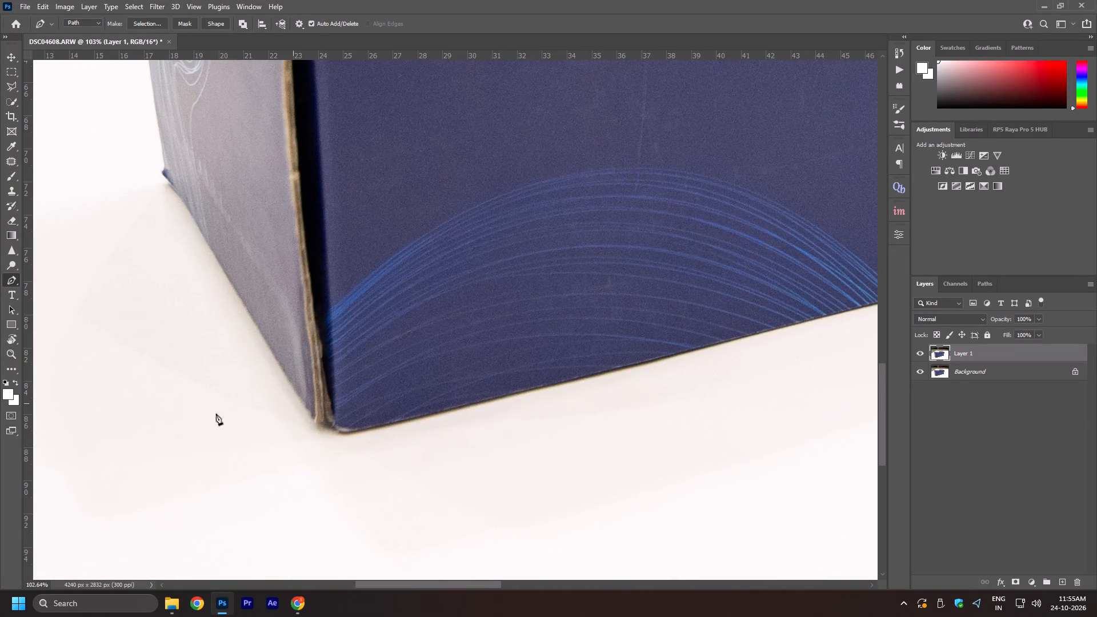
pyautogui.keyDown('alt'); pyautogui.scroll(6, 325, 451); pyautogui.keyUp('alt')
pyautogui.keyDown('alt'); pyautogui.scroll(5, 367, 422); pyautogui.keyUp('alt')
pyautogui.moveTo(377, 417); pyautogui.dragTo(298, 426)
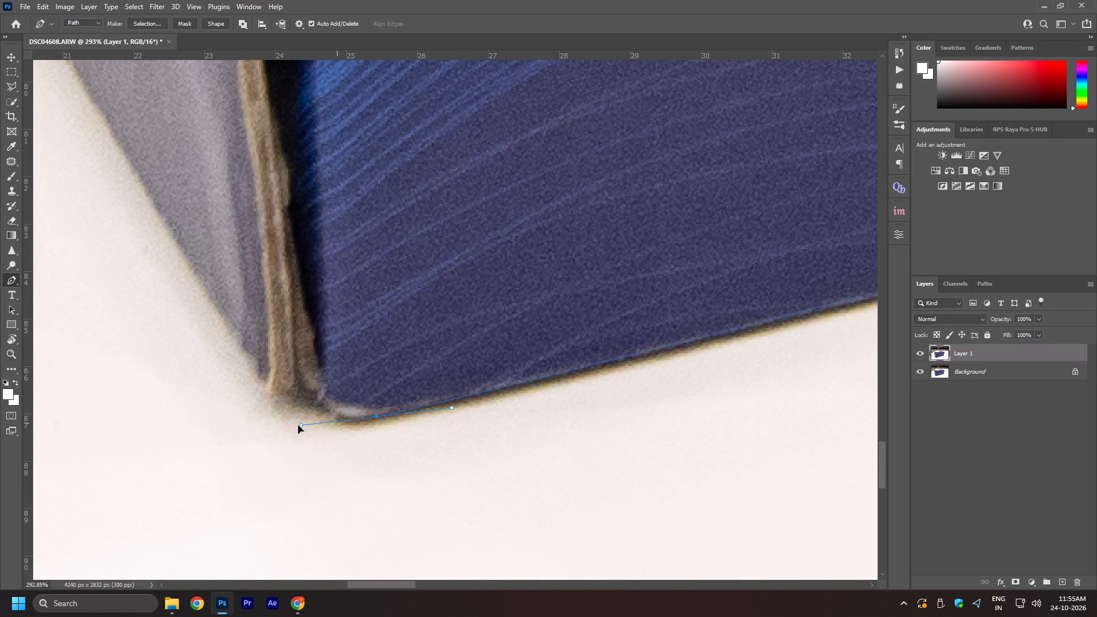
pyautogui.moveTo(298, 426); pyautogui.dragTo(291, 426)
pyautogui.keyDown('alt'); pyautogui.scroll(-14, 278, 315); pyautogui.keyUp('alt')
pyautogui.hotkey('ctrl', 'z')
# Continue the path along the box's bottom front edge from the last anchor near the lower-right corner.
pyautogui.keyDown('alt'); pyautogui.scroll(7, 808, 258); pyautogui.keyUp('alt')
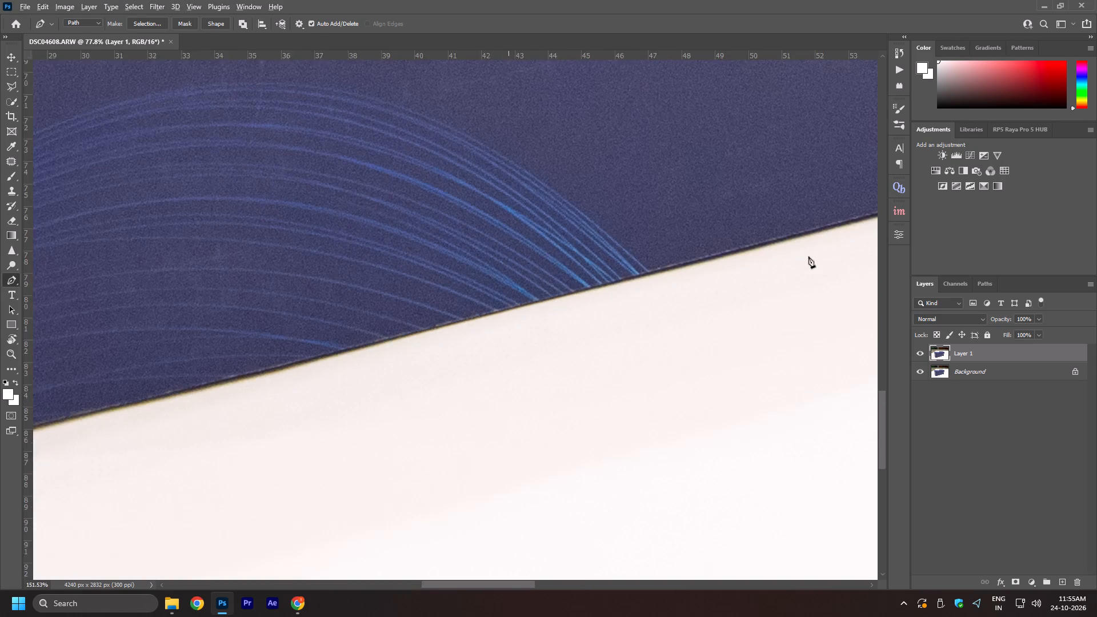
pyautogui.press('space')
pyautogui.press('space')
pyautogui.press('space')
pyautogui.press('space')
pyautogui.press('space')
pyautogui.press('space')
pyautogui.moveTo(831, 248); pyautogui.dragTo(459, 371)
pyautogui.press('space')
pyautogui.press('space')
pyautogui.press('space')
pyautogui.moveTo(676, 311); pyautogui.dragTo(582, 330)
pyautogui.press('space')
pyautogui.press('space')
pyautogui.press('space')
pyautogui.press('space')
pyautogui.press('space')
pyautogui.press('space')
pyautogui.press('space')
pyautogui.press('space')
pyautogui.press('space')
pyautogui.press('space')
pyautogui.press('space')
pyautogui.press('space')
pyautogui.press('space')
pyautogui.press('space')
pyautogui.press('space')
pyautogui.press('space')
pyautogui.press('space')
pyautogui.press('space')
pyautogui.press('space')
pyautogui.press('space')
pyautogui.moveTo(728, 329); pyautogui.dragTo(482, 405)
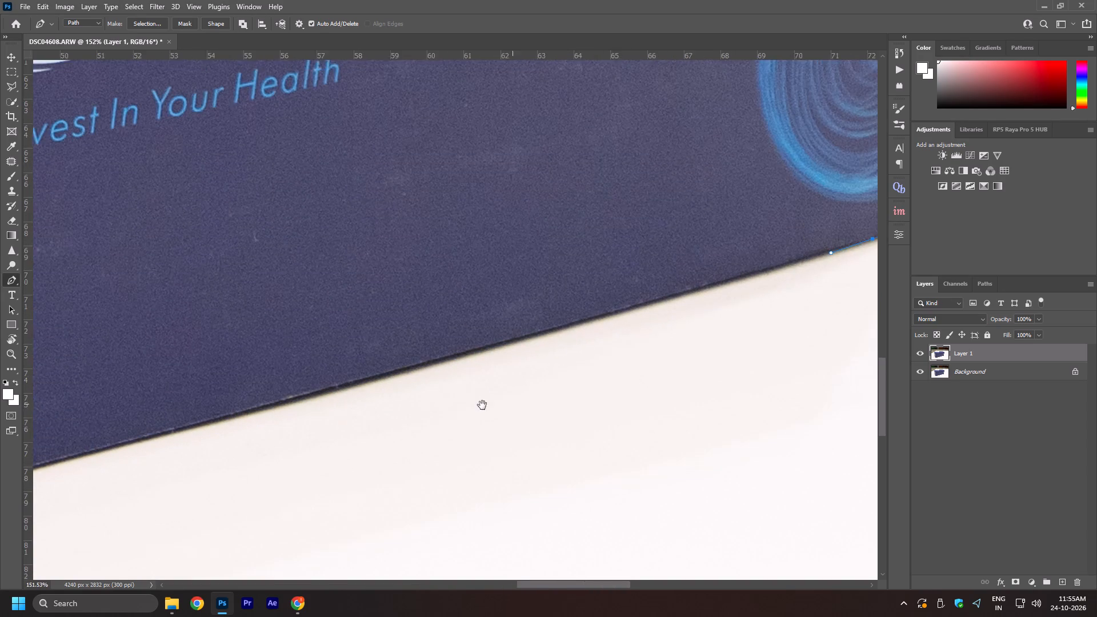
pyautogui.moveTo(482, 405); pyautogui.dragTo(500, 404)
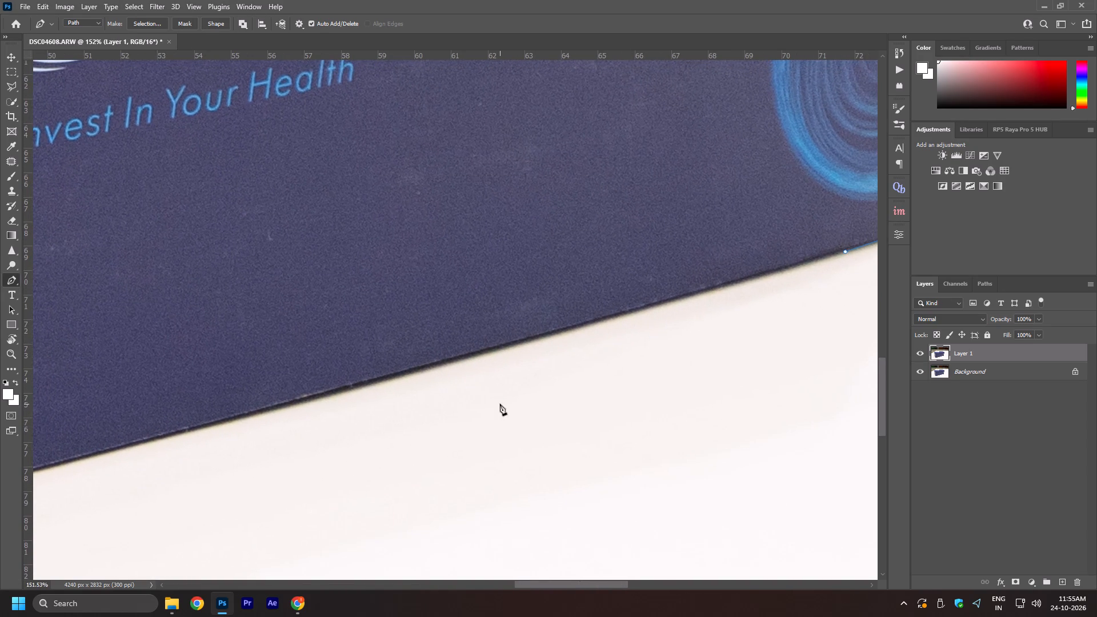
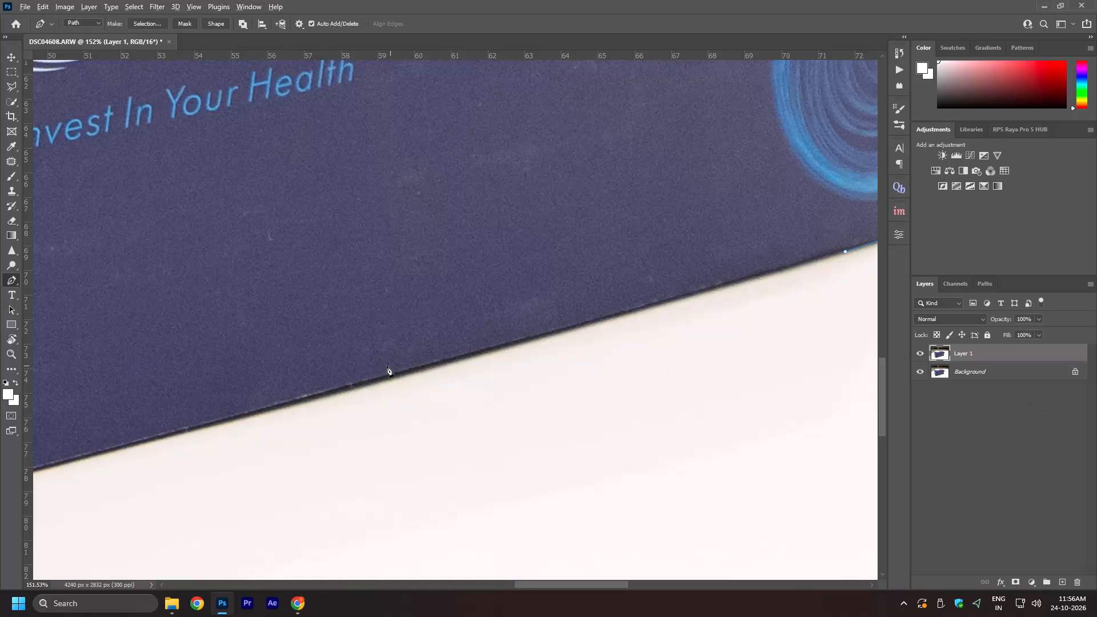
# Extend the path along the box's bottom front edge to a smooth anchor, with handles following the edge.
pyautogui.keyDown('alt'); pyautogui.scroll(6, 675, 298); pyautogui.keyUp('alt')
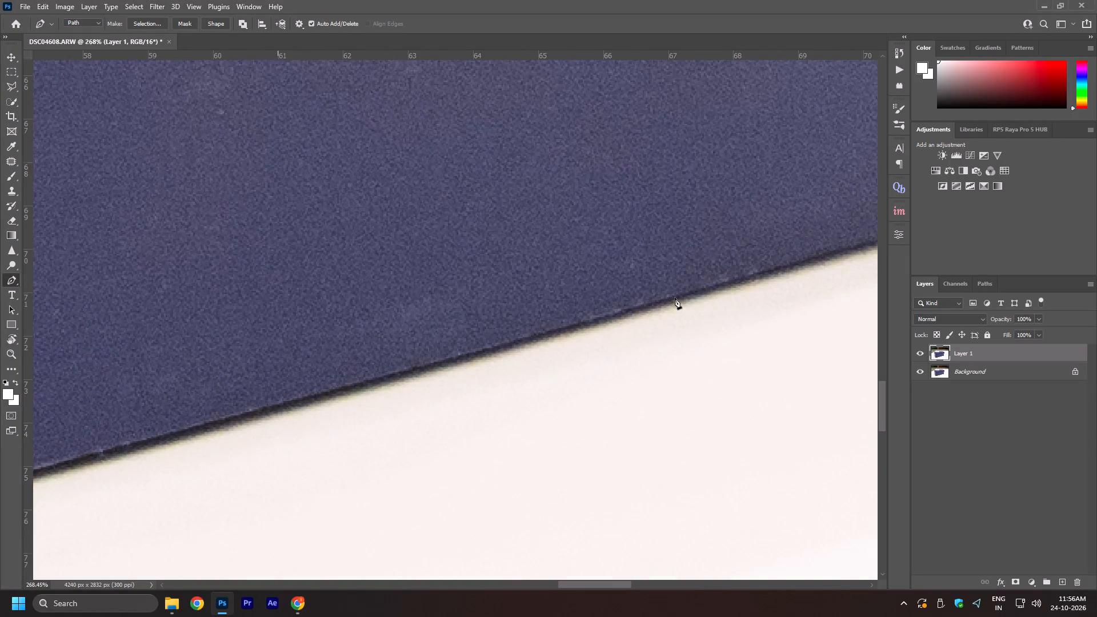
pyautogui.keyDown('alt'); pyautogui.scroll(-3, 527, 357); pyautogui.keyUp('alt')
pyautogui.press('space')
pyautogui.press('space')
pyautogui.moveTo(684, 320); pyautogui.dragTo(621, 330)
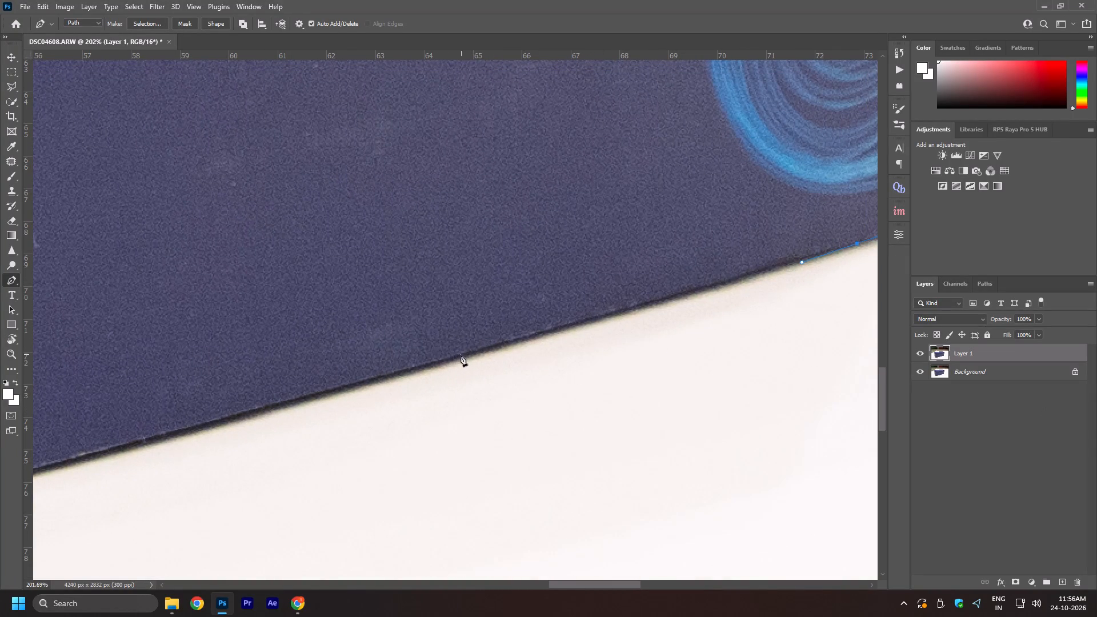
pyautogui.moveTo(461, 355); pyautogui.dragTo(327, 390)
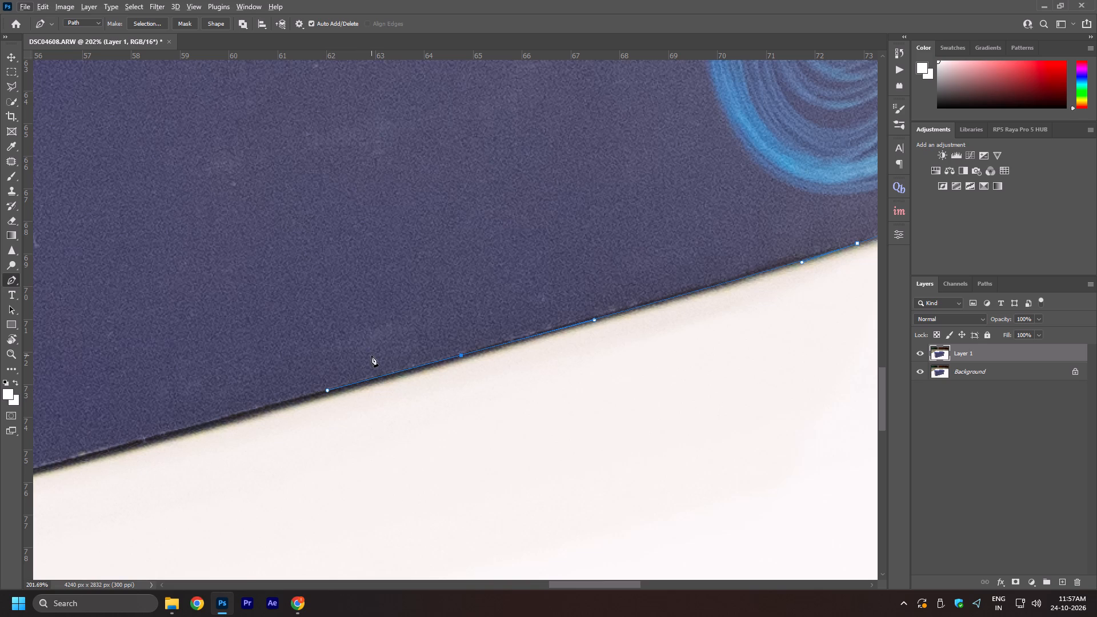
# Extend the path along the bottom front edge to a smooth anchor just before the lower-left wave-line pattern.
pyautogui.keyDown('alt'); pyautogui.scroll(-7, 371, 353); pyautogui.keyUp('alt')
pyautogui.press('space')
pyautogui.press('space')
pyautogui.press('space')
pyautogui.press('space')
pyautogui.press('space')
pyautogui.press('space')
pyautogui.moveTo(201, 415); pyautogui.dragTo(674, 355)
pyautogui.keyDown('alt'); pyautogui.scroll(5, 706, 348); pyautogui.keyUp('alt')
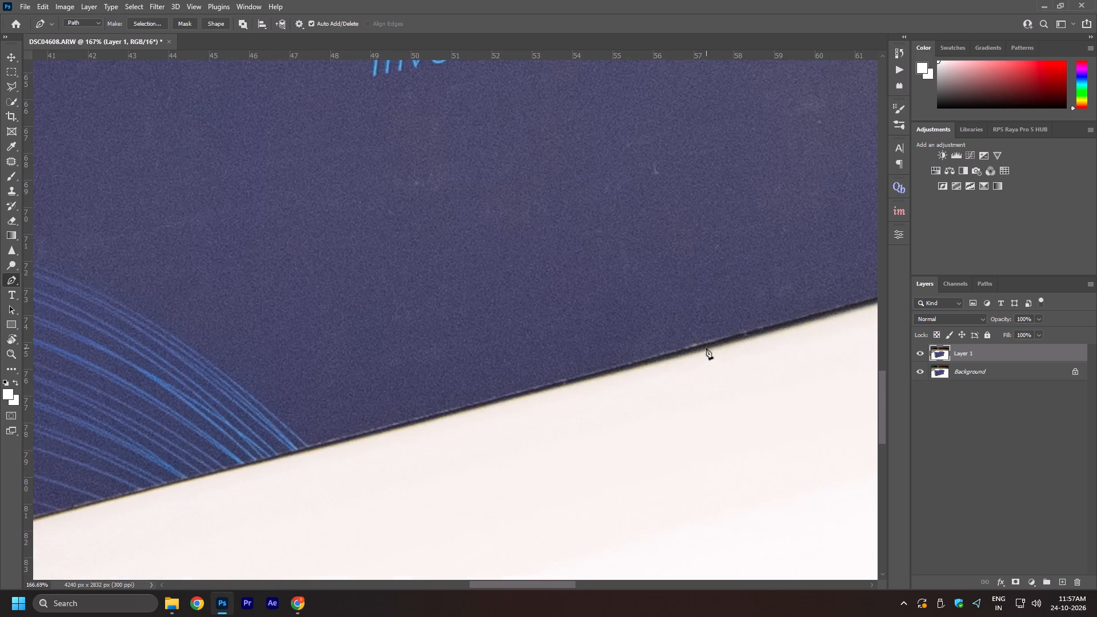
pyautogui.moveTo(481, 402); pyautogui.dragTo(377, 428)
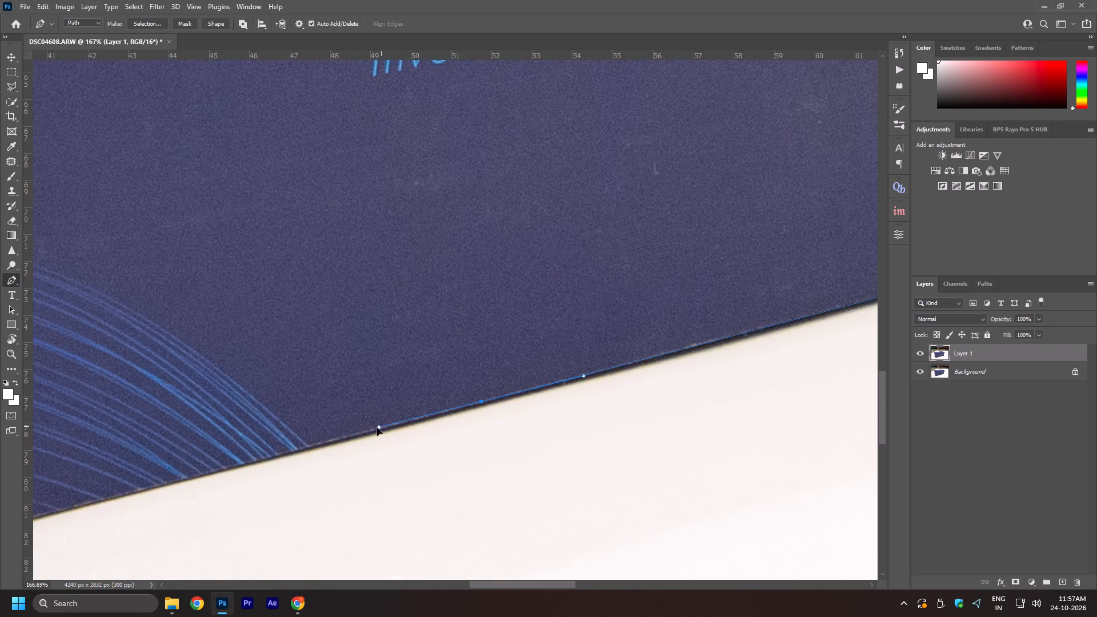
pyautogui.moveTo(377, 428); pyautogui.dragTo(377, 428)
pyautogui.hotkey('ctrl', 'z')
pyautogui.moveTo(358, 438); pyautogui.dragTo(281, 459)
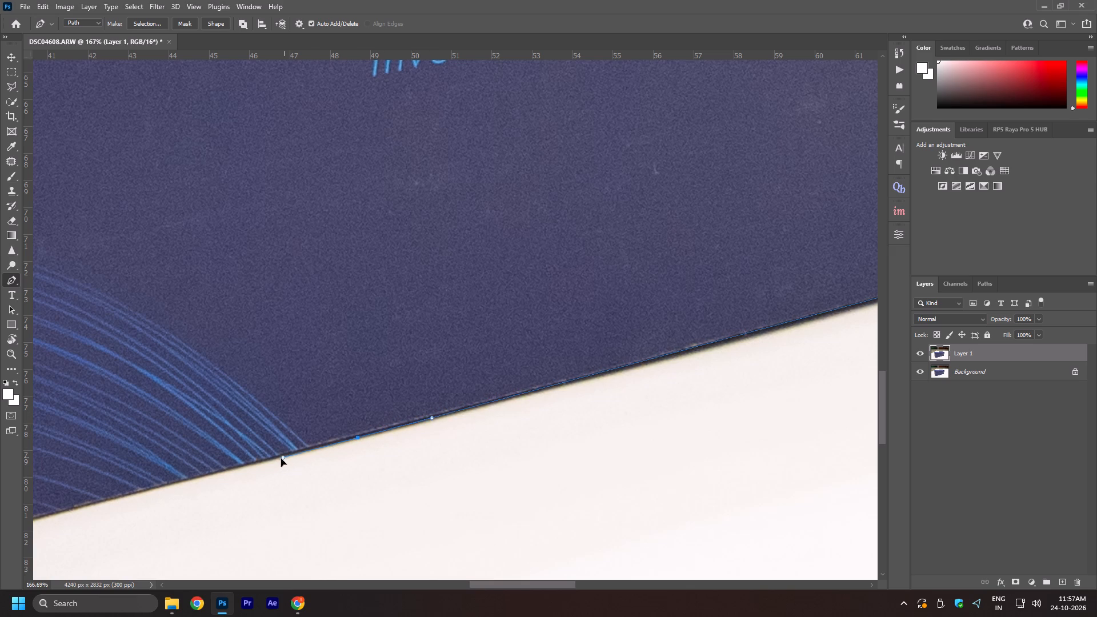
pyautogui.moveTo(281, 459); pyautogui.dragTo(274, 459)
# Continue the path along the bottom front edge beneath the wave-line pattern, adding a smooth anchor before the worn lower-left corner.
pyautogui.keyDown('alt'); pyautogui.scroll(-7, 460, 398); pyautogui.keyUp('alt')
pyautogui.press('space')
pyautogui.press('space')
pyautogui.press('space')
pyautogui.press('space')
pyautogui.press('space')
pyautogui.moveTo(283, 476); pyautogui.dragTo(741, 393)
pyautogui.keyDown('alt'); pyautogui.scroll(8, 636, 412); pyautogui.keyUp('alt')
pyautogui.moveTo(481, 420); pyautogui.dragTo(421, 432)
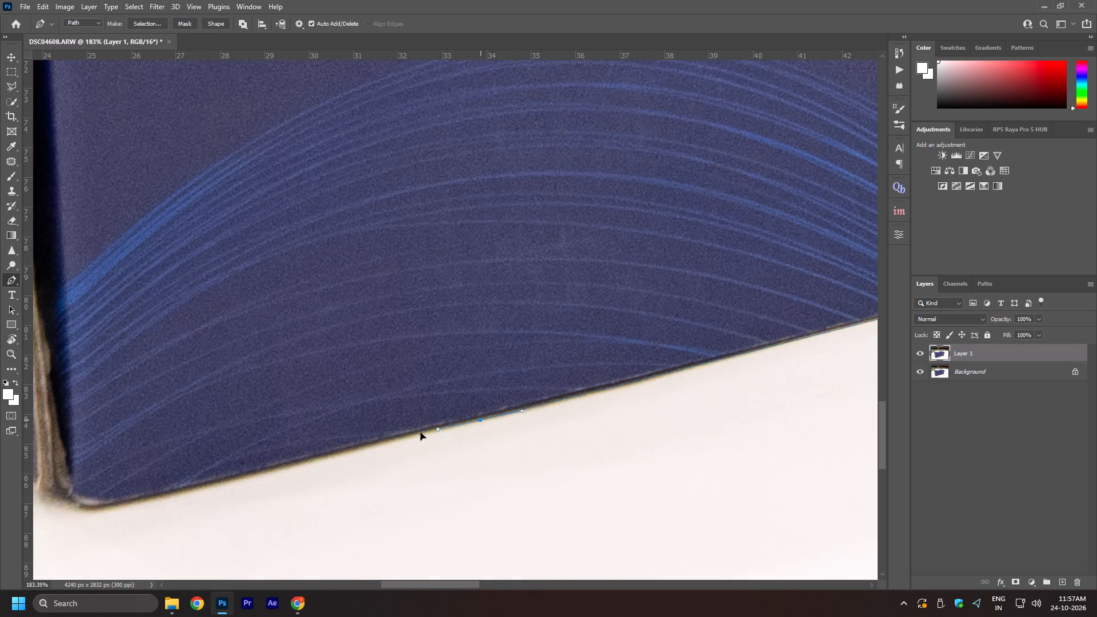
pyautogui.moveTo(421, 432); pyautogui.dragTo(383, 441)
pyautogui.hotkey('ctrl', 'z')
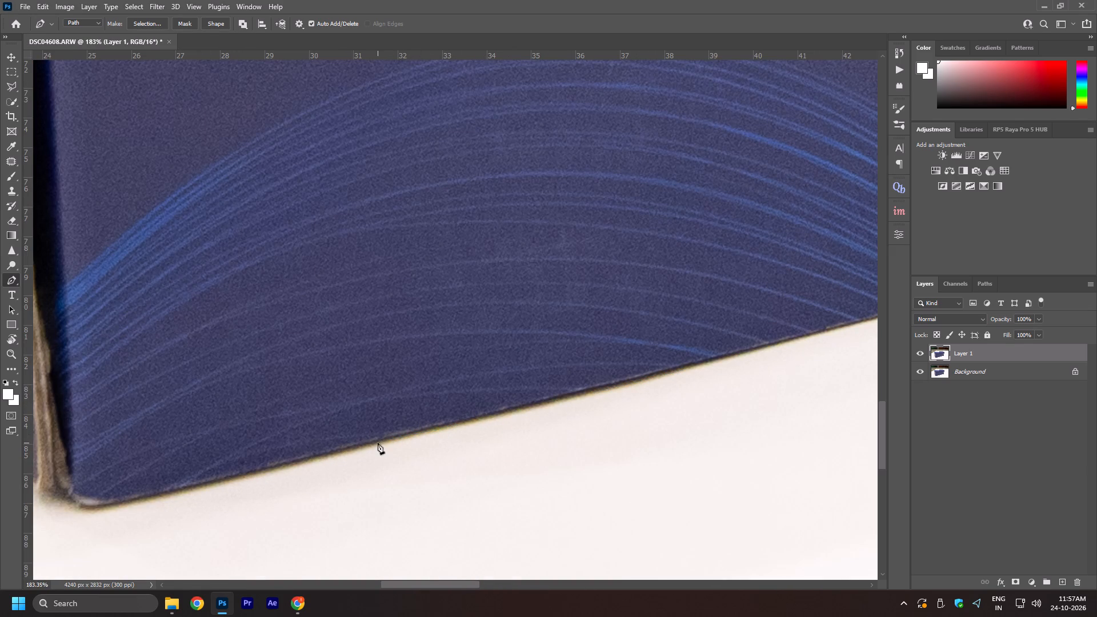
pyautogui.moveTo(374, 442); pyautogui.dragTo(265, 468)
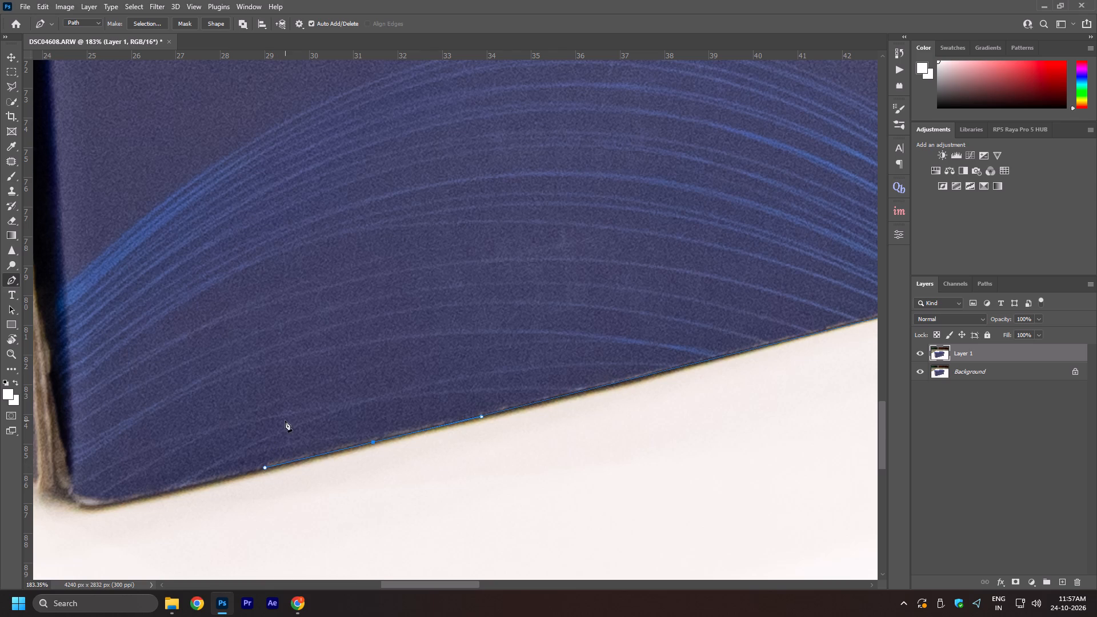
# Curve the path around the worn lower-left corner and onto the grey side panel's bottom edge.
pyautogui.keyDown('alt'); pyautogui.scroll(-5, 291, 408); pyautogui.keyUp('alt')
pyautogui.press('space')
pyautogui.press('space')
pyautogui.moveTo(158, 444); pyautogui.dragTo(372, 429)
pyautogui.keyDown('alt'); pyautogui.scroll(12, 370, 443); pyautogui.keyUp('alt')
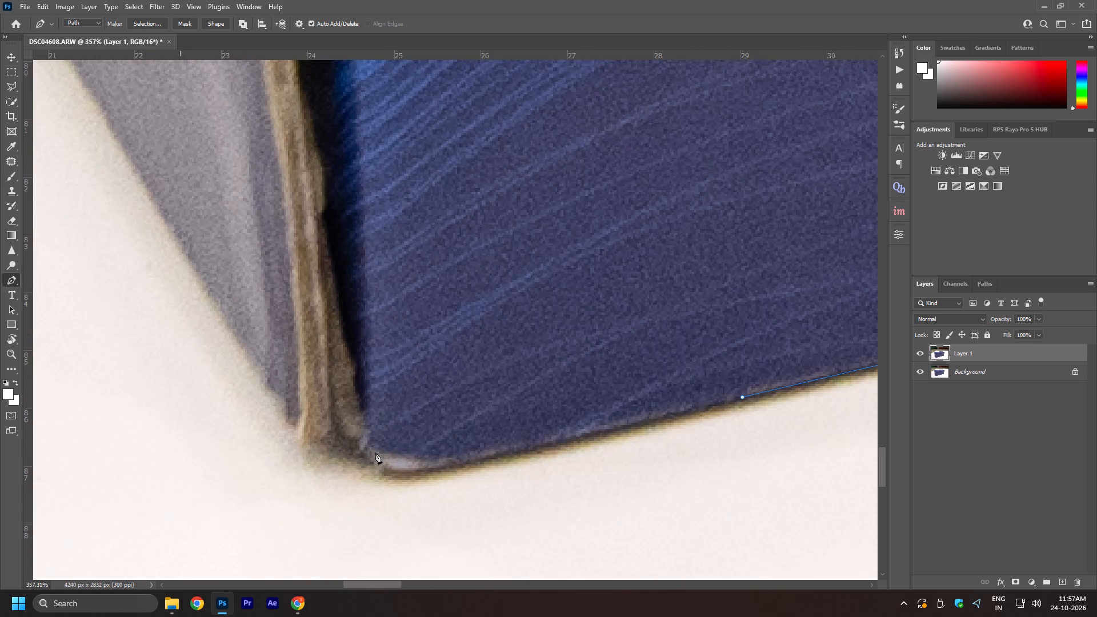
pyautogui.keyDown('alt'); pyautogui.scroll(-3, 375, 452); pyautogui.keyUp('alt')
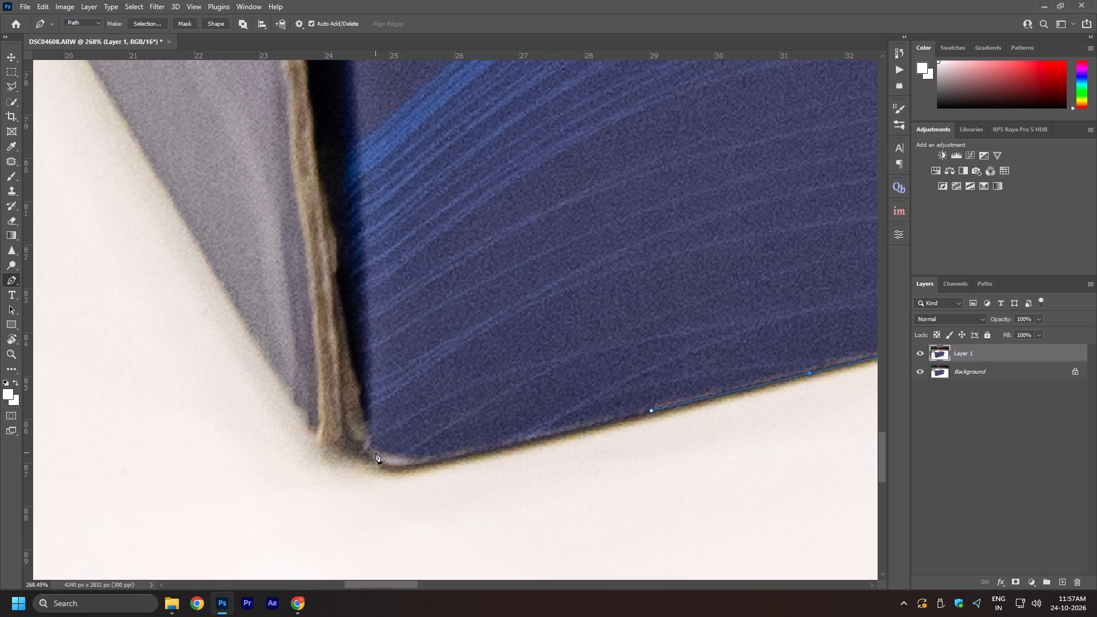
pyautogui.keyDown('alt'); pyautogui.scroll(1, 394, 456); pyautogui.keyUp('alt')
pyautogui.moveTo(421, 468); pyautogui.dragTo(393, 468)
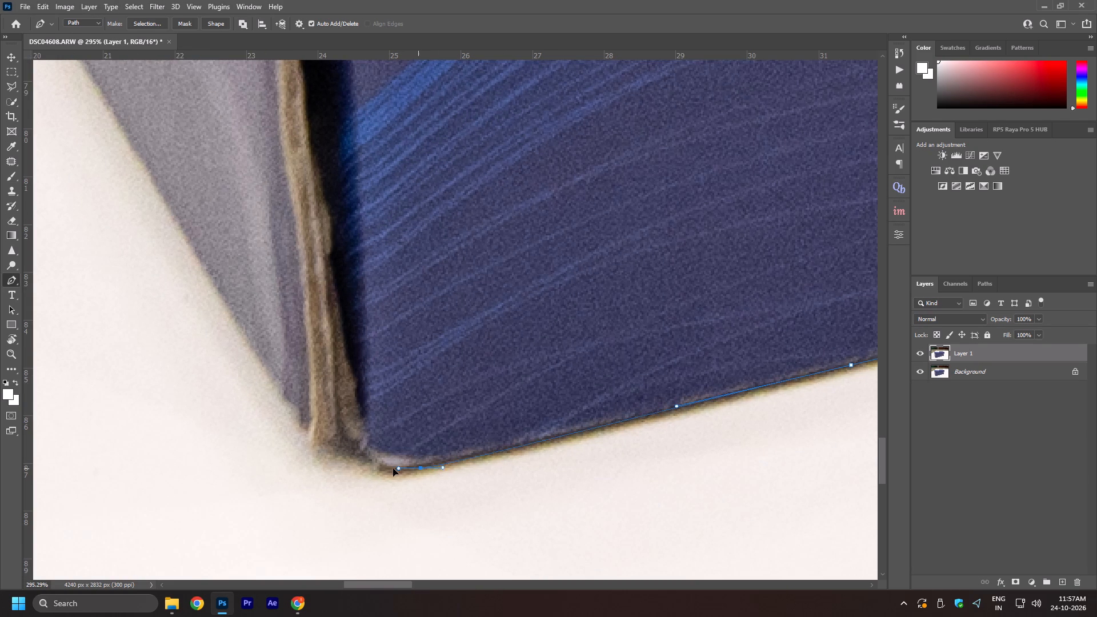
pyautogui.moveTo(393, 468); pyautogui.dragTo(360, 470)
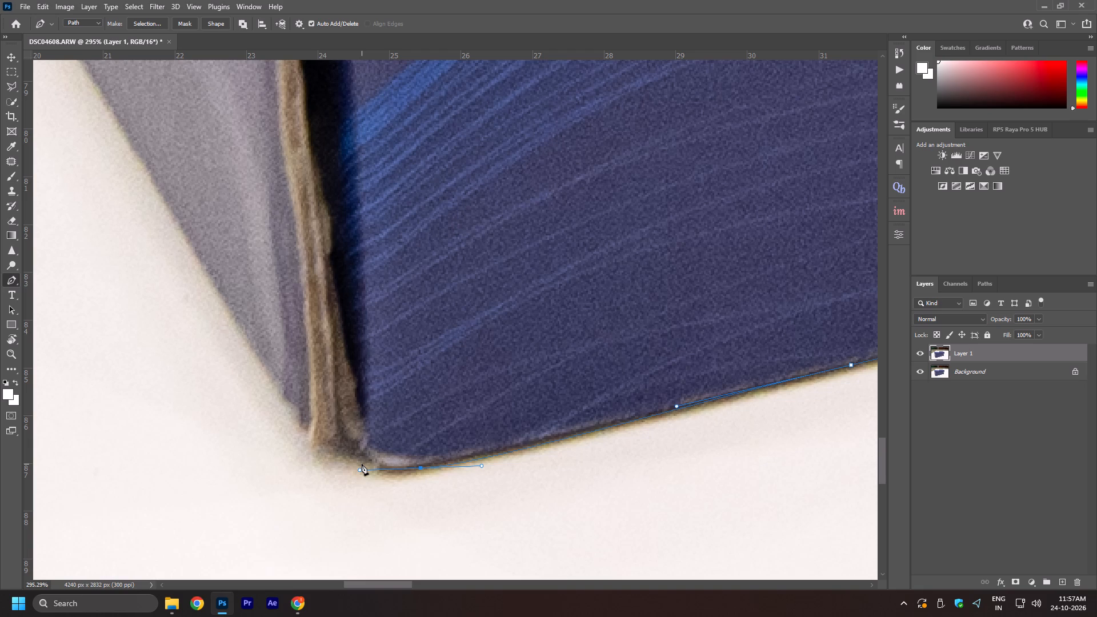
pyautogui.moveTo(350, 452); pyautogui.dragTo(330, 454)
pyautogui.moveTo(295, 422); pyautogui.dragTo(269, 387)
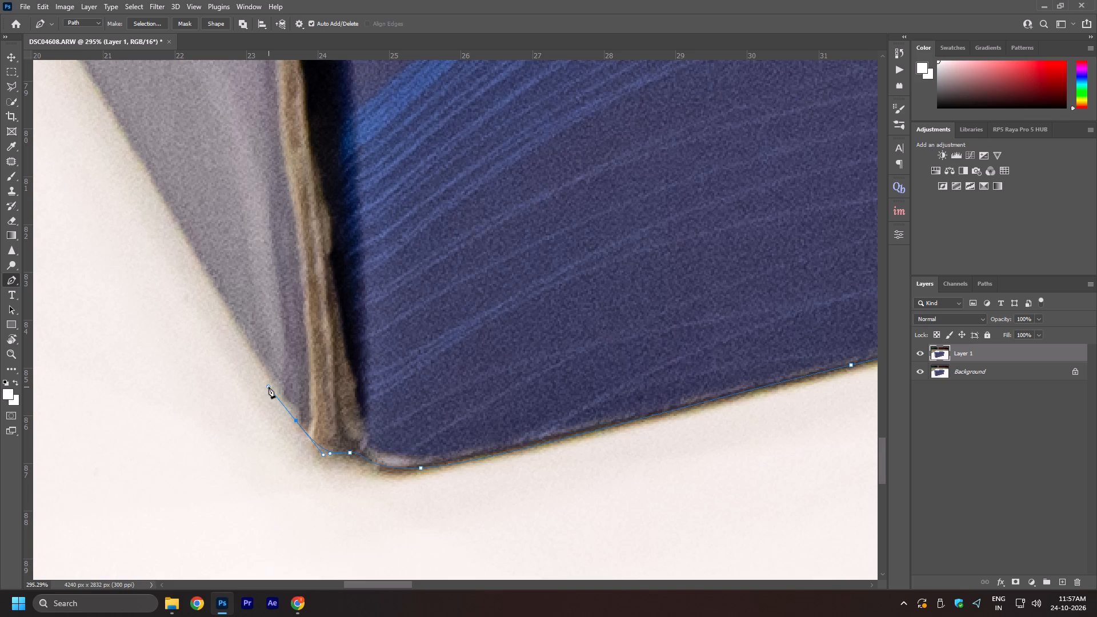
# Trace the side panel's bottom edge to its rear corner and around the small dark blue flap there.
pyautogui.keyDown('alt'); pyautogui.scroll(-5, 293, 387); pyautogui.keyUp('alt')
pyautogui.press('space')
pyautogui.press('space')
pyautogui.press('space')
pyautogui.press('space')
pyautogui.press('space')
pyautogui.press('space')
pyautogui.press('space')
pyautogui.press('space')
pyautogui.press('space')
pyautogui.press('space')
pyautogui.press('space')
pyautogui.press('space')
pyautogui.press('space')
pyautogui.press('space')
pyautogui.moveTo(210, 266); pyautogui.dragTo(311, 366)
pyautogui.click(237, 244)
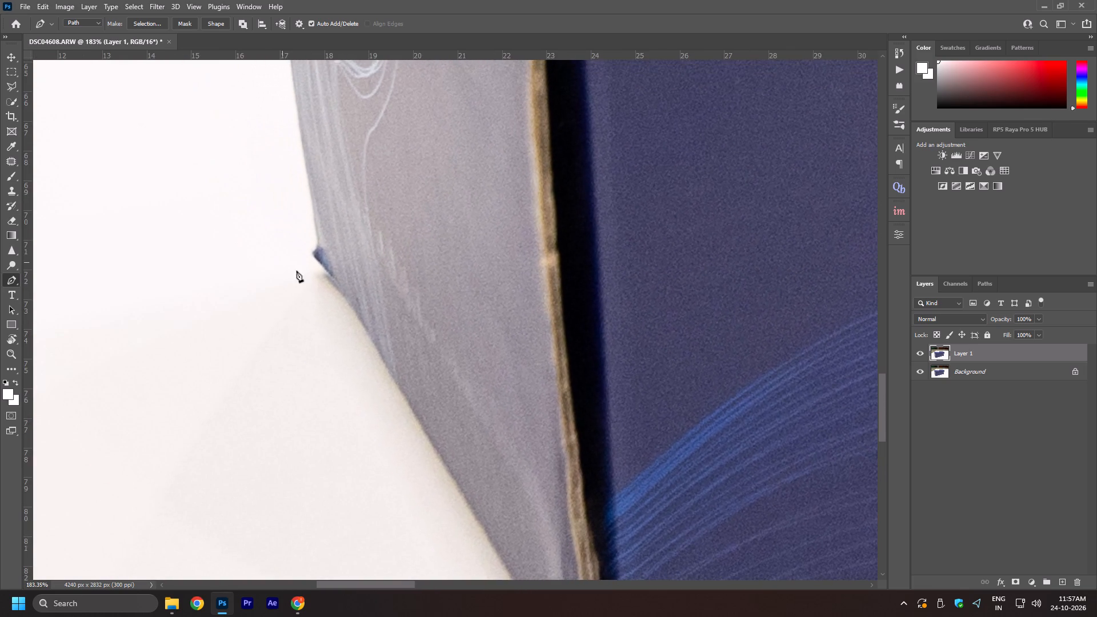
pyautogui.keyDown('alt'); pyautogui.scroll(7, 343, 276); pyautogui.keyUp('alt')
pyautogui.moveTo(309, 265); pyautogui.dragTo(287, 248)
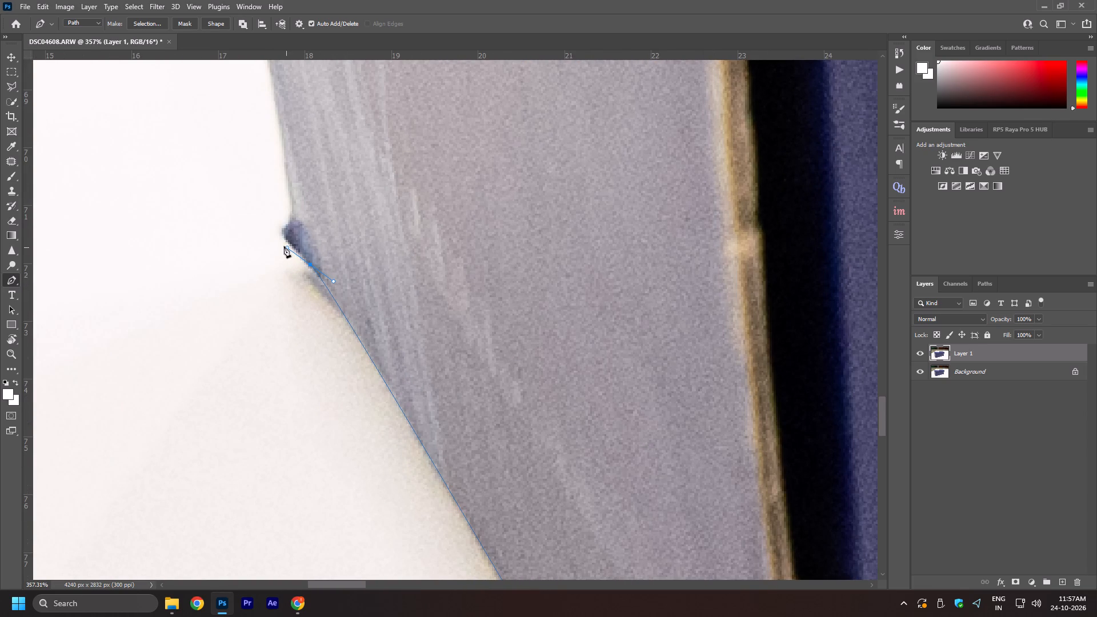
pyautogui.moveTo(287, 225); pyautogui.dragTo(291, 213)
# Extend the path up the side panel's outer vertical edge to the small bump about halfway up, with handles following the edge.
pyautogui.keyDown('alt'); pyautogui.scroll(-7, 281, 198); pyautogui.keyUp('alt')
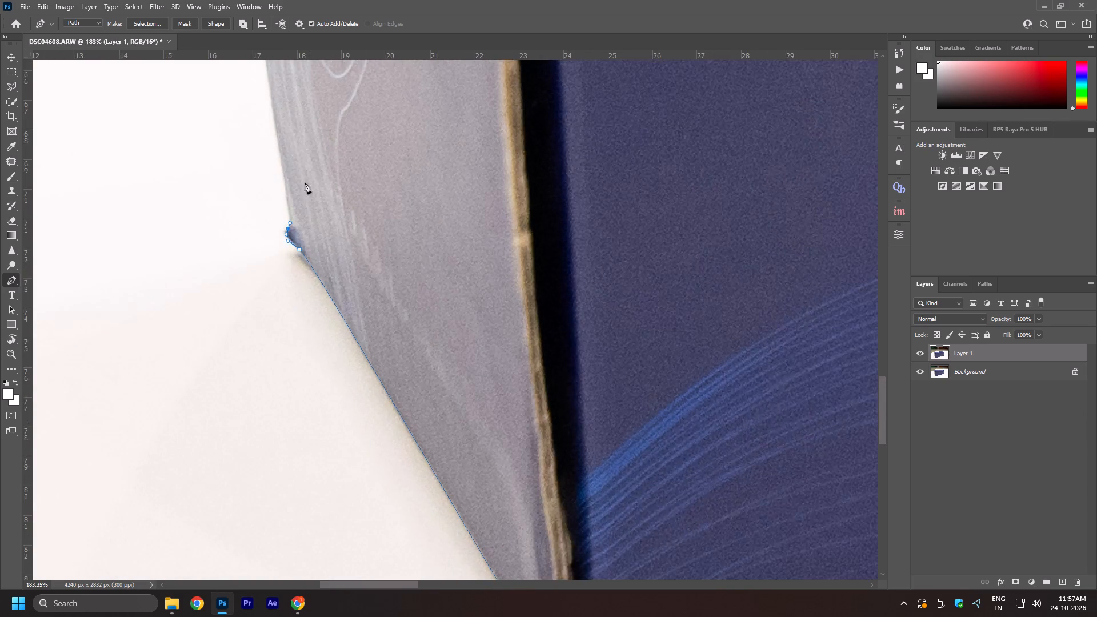
pyautogui.press('space')
pyautogui.press('space')
pyautogui.press('space')
pyautogui.press('space')
pyautogui.moveTo(287, 127); pyautogui.dragTo(338, 367)
pyautogui.moveTo(334, 410); pyautogui.dragTo(330, 382)
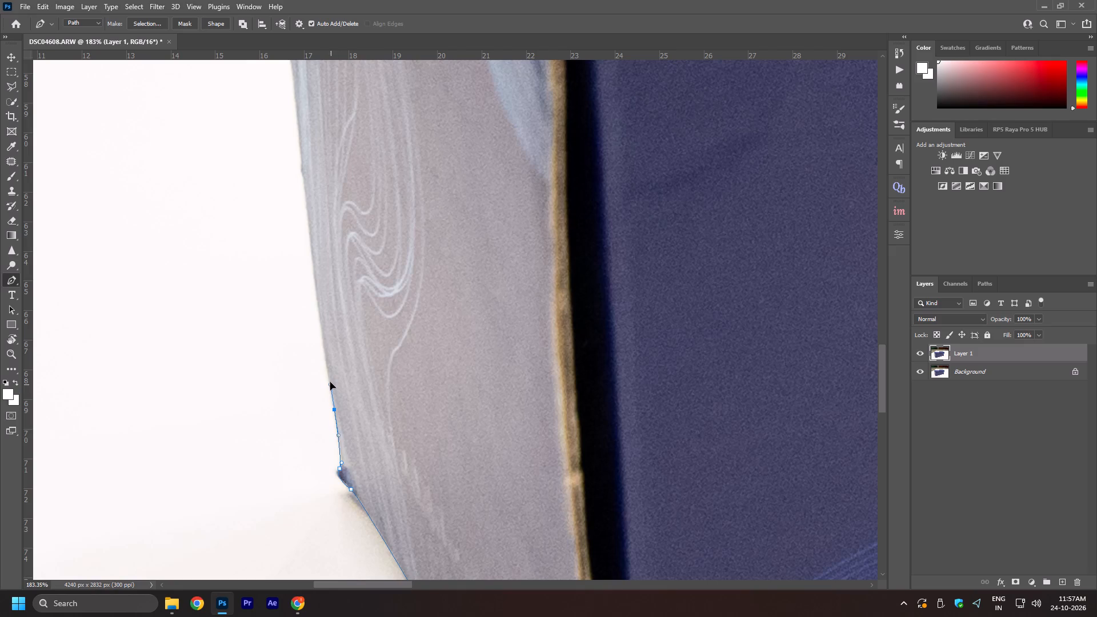
pyautogui.moveTo(330, 382); pyautogui.dragTo(327, 372)
pyautogui.press('space')
pyautogui.press('space')
pyautogui.press('space')
pyautogui.press('space')
pyautogui.press('space')
pyautogui.press('space')
pyautogui.press('space')
pyautogui.press('space')
pyautogui.press('space')
pyautogui.press('space')
pyautogui.press('space')
pyautogui.press('space')
pyautogui.moveTo(313, 139); pyautogui.dragTo(323, 247)
pyautogui.click(325, 253)
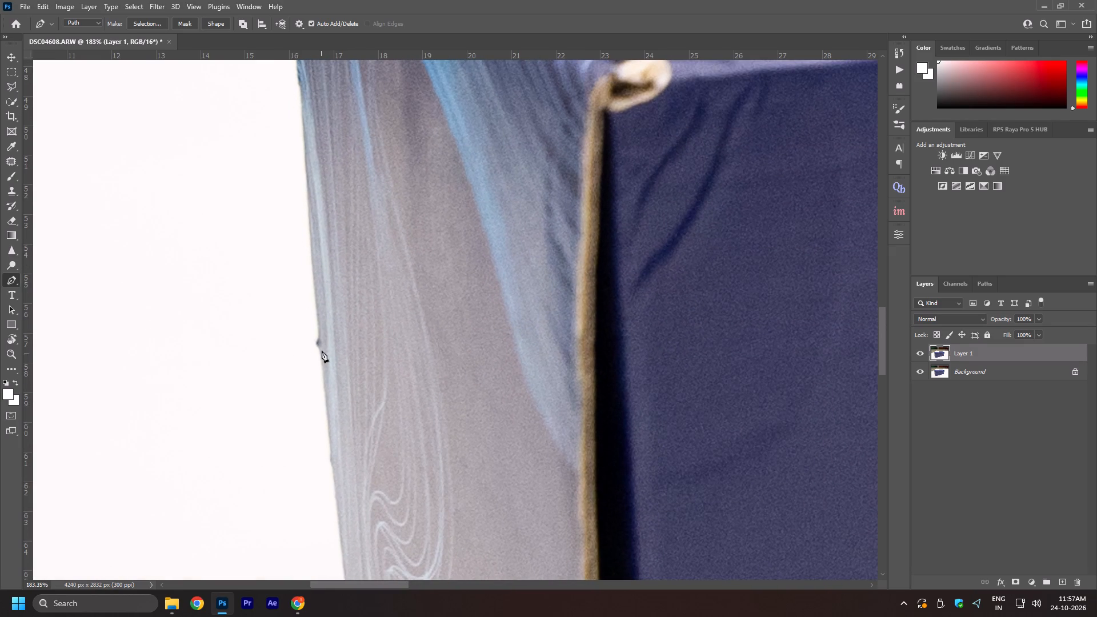
pyautogui.moveTo(319, 343); pyautogui.dragTo(317, 328)
# Trace the rest of the outer vertical edge to the rounded top-left corner and close the path at its starting anchor.
pyautogui.press('space')
pyautogui.press('space')
pyautogui.press('space')
pyautogui.press('space')
pyautogui.press('space')
pyautogui.moveTo(309, 139); pyautogui.dragTo(309, 349)
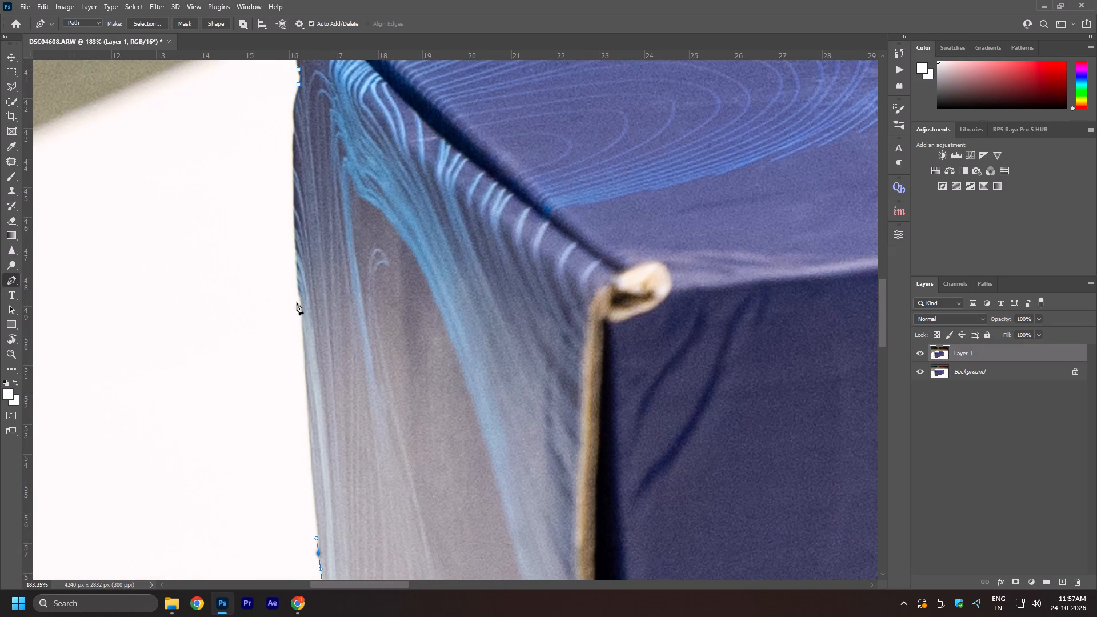
pyautogui.moveTo(299, 293); pyautogui.dragTo(295, 270)
pyautogui.press('space')
pyautogui.press('space')
pyautogui.press('space')
pyautogui.press('space')
pyautogui.press('space')
pyautogui.moveTo(293, 184); pyautogui.dragTo(323, 423)
pyautogui.moveTo(322, 376); pyautogui.dragTo(325, 344)
pyautogui.keyDown('alt'); pyautogui.scroll(5, 328, 324); pyautogui.keyUp('alt')
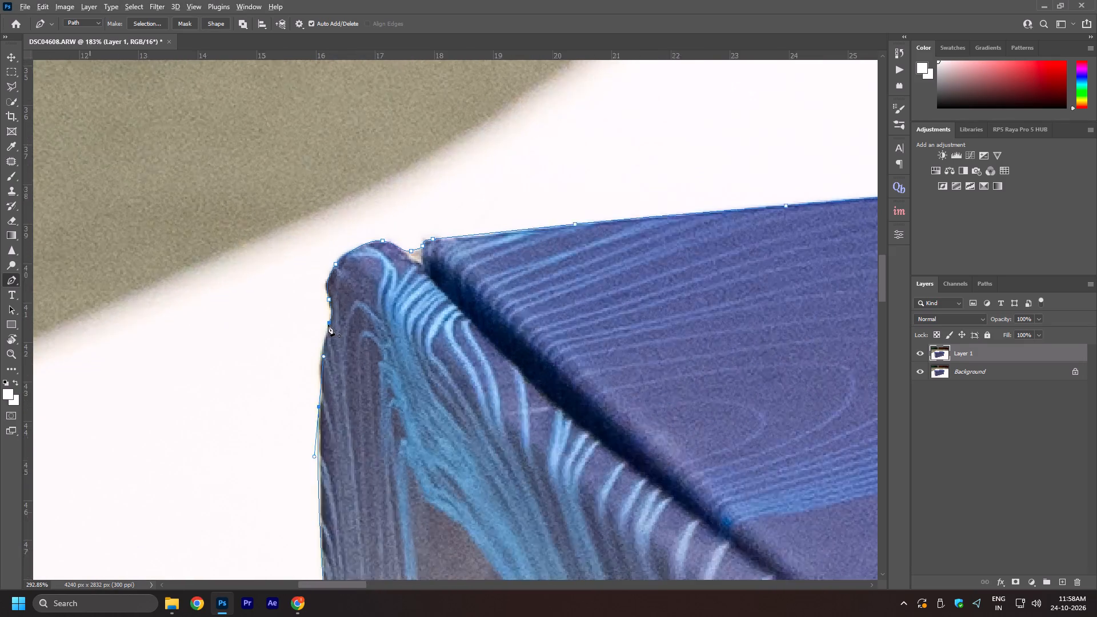
pyautogui.keyDown('alt'); pyautogui.scroll(4, 328, 324); pyautogui.keyUp('alt')
pyautogui.moveTo(326, 336); pyautogui.dragTo(328, 328)
pyautogui.click(330, 320)
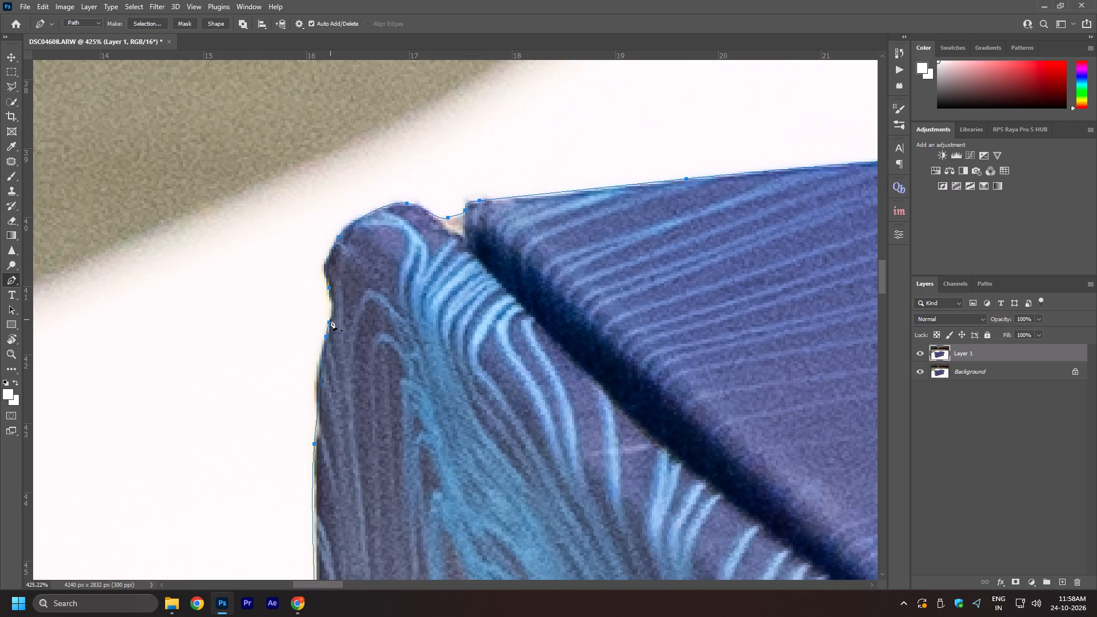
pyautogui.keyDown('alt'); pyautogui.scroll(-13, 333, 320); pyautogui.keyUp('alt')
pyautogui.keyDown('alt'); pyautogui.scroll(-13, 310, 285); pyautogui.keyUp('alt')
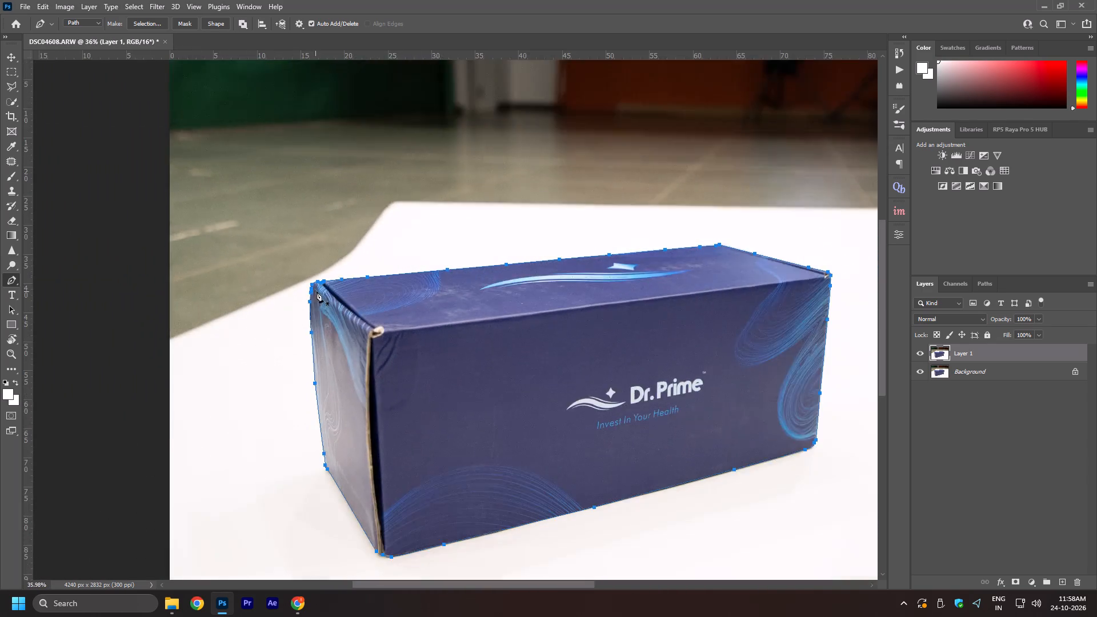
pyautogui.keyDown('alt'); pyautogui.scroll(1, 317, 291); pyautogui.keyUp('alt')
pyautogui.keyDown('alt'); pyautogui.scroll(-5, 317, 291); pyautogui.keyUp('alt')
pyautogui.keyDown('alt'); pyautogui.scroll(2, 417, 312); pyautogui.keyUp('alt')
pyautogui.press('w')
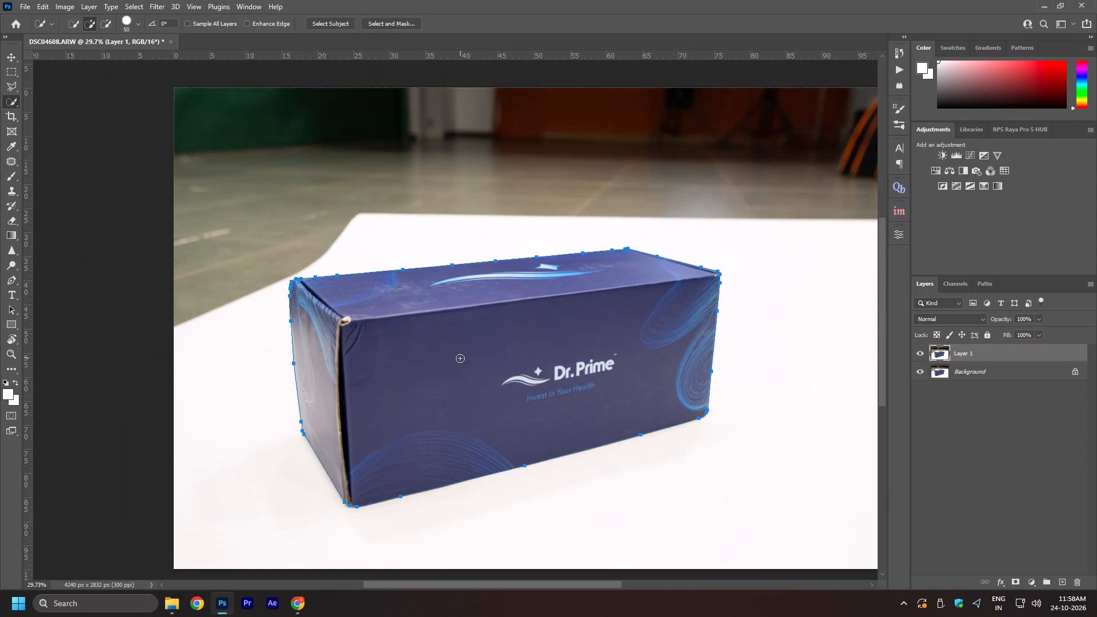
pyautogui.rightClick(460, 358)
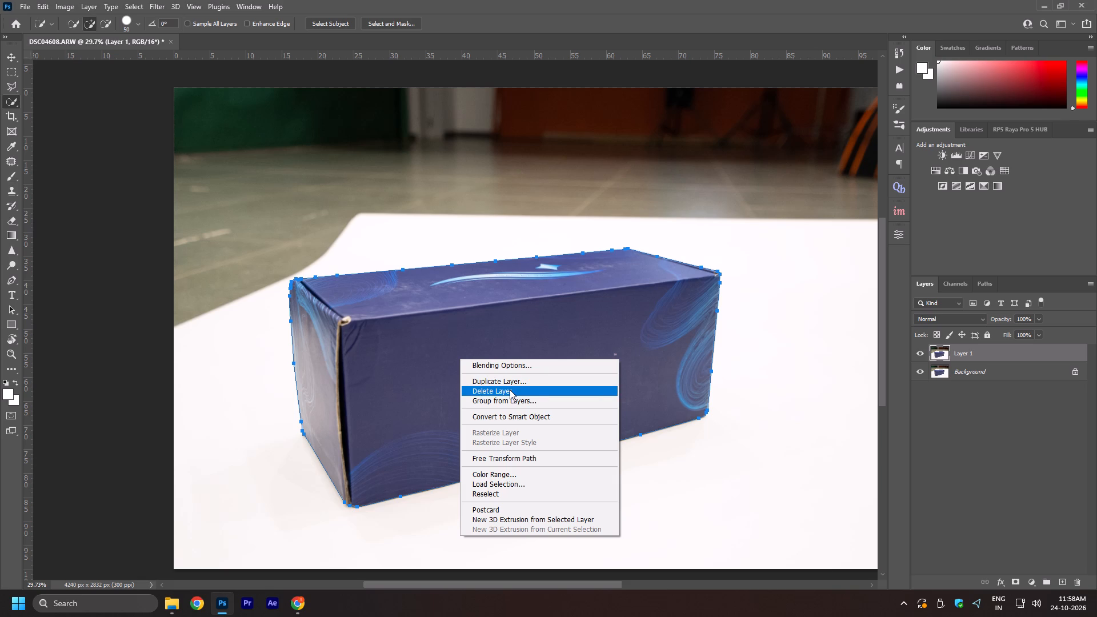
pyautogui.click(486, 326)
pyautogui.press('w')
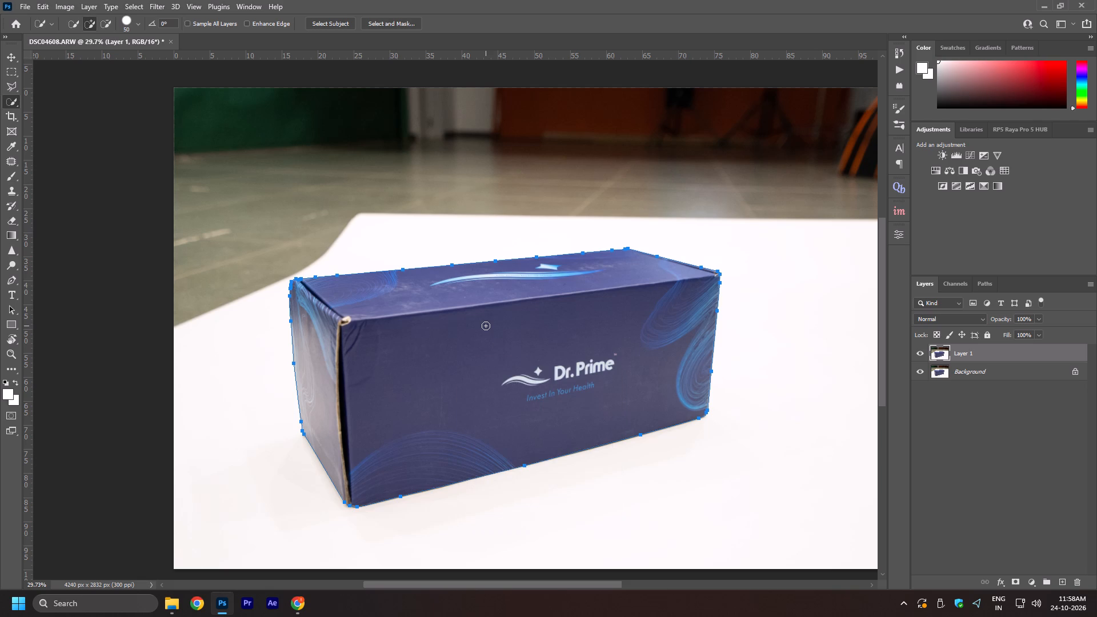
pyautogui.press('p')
# Convert the closed box path to a selection and add it as a layer mask on Layer 1.
pyautogui.rightClick(486, 326)
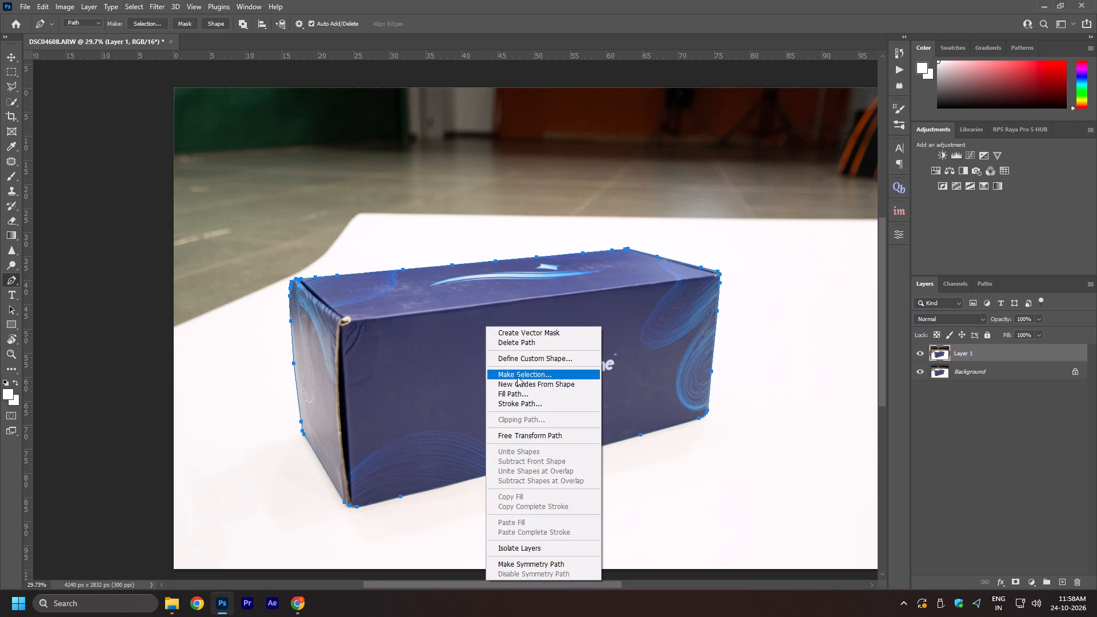
pyautogui.click(517, 376)
pyautogui.click(615, 154)
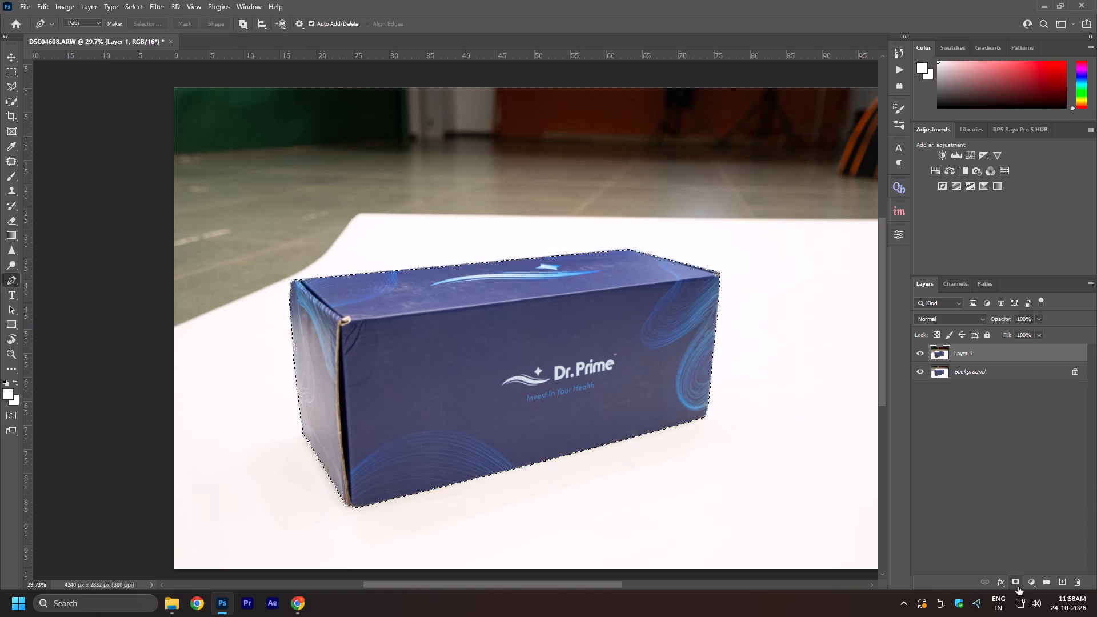
pyautogui.click(1017, 586)
# Hide the Background layer, duplicate it, and show the Background copy beneath the masked box.
pyautogui.click(920, 374)
pyautogui.click(951, 371)
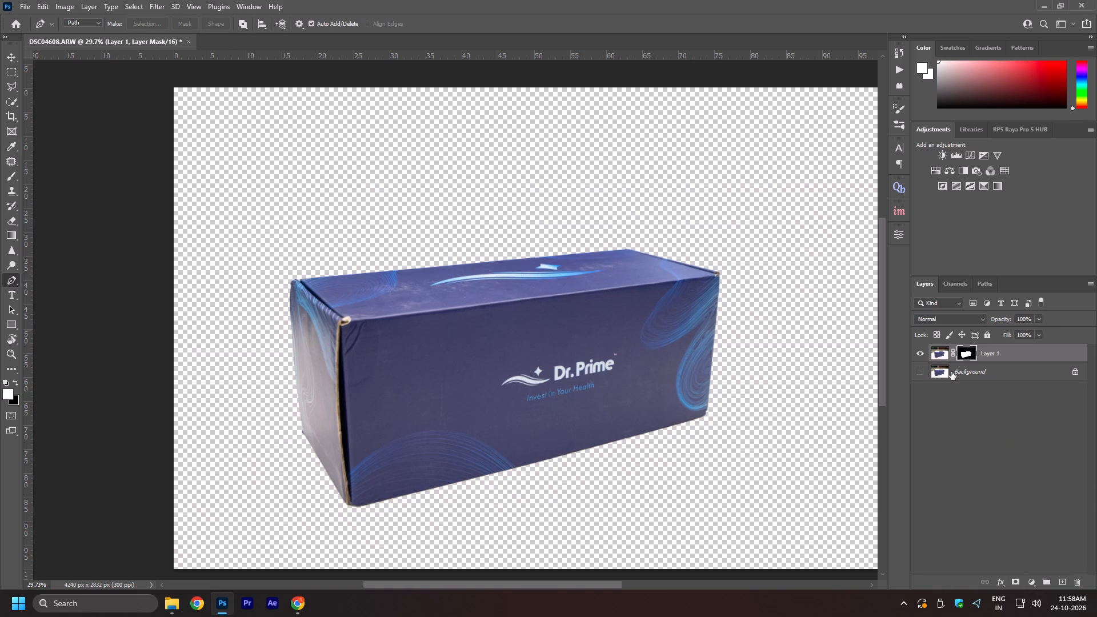
pyautogui.hotkey('ctrl', 'j')
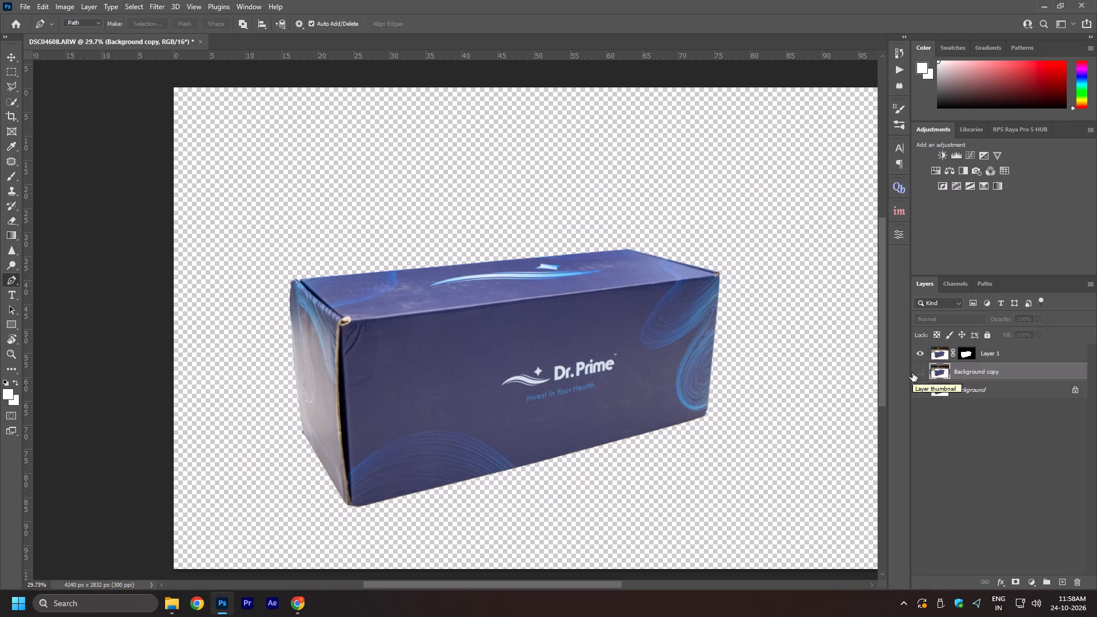
pyautogui.click(920, 373)
# Turn the Background copy pure white with a Hue/Saturation lightness of +100.
pyautogui.hotkey('ctrl', 'u')
pyautogui.moveTo(895, 229); pyautogui.dragTo(1059, 228)
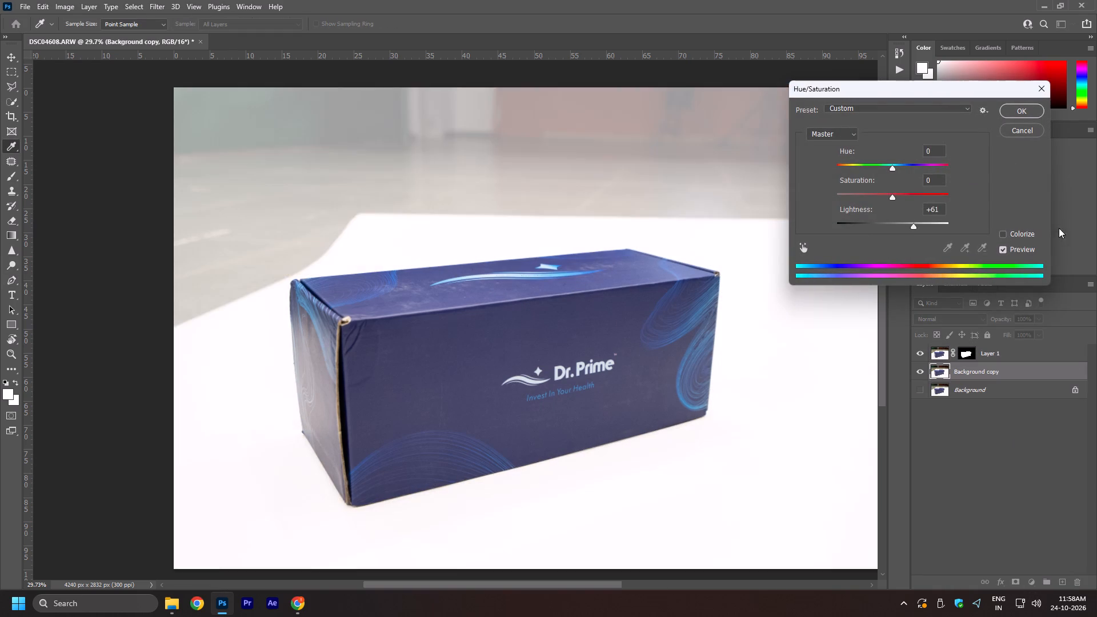
pyautogui.moveTo(1059, 228); pyautogui.dragTo(1096, 227)
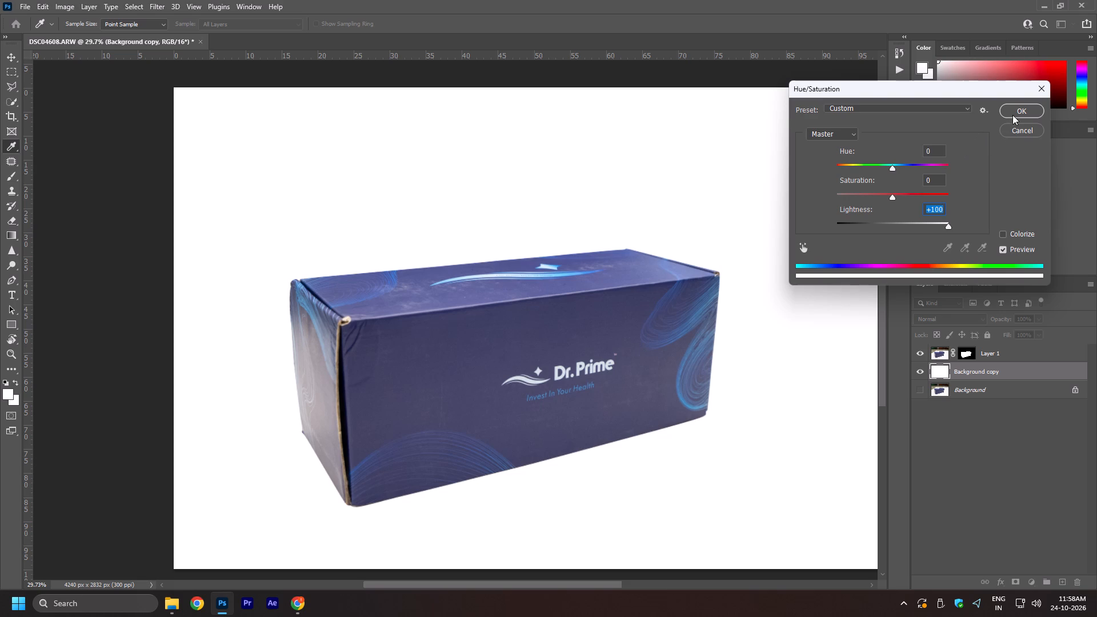
pyautogui.click(1017, 111)
# Make Layer 1 the active layer with the Move tool.
pyautogui.press('v')
pyautogui.click(999, 353)
pyautogui.keyDown('alt'); pyautogui.scroll(-6, 491, 302); pyautogui.keyUp('alt')
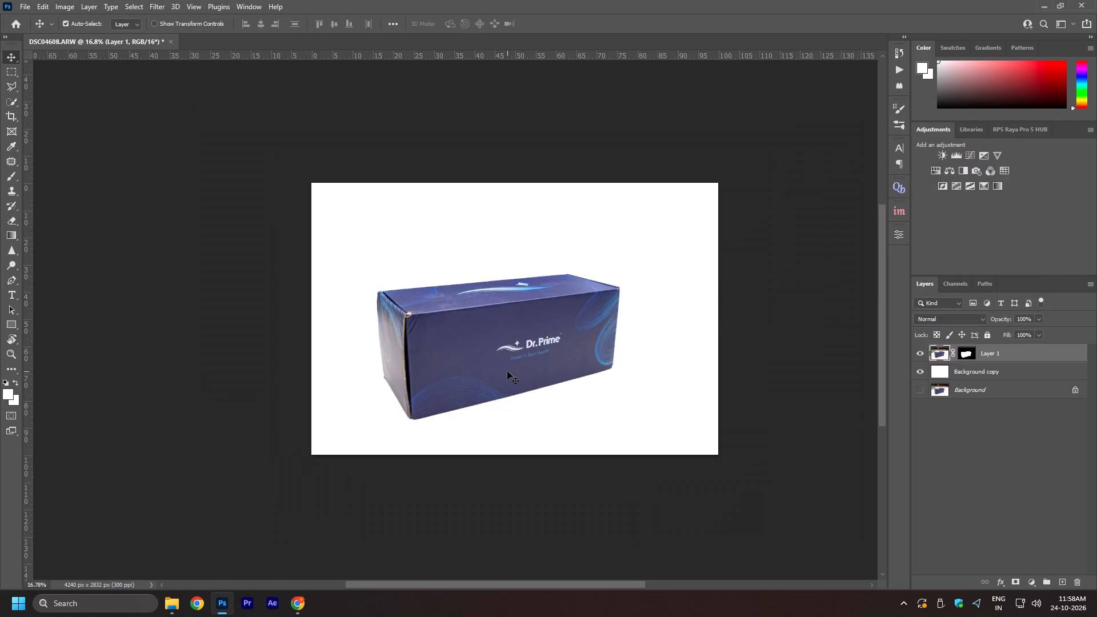
pyautogui.keyDown('alt'); pyautogui.scroll(4, 507, 371); pyautogui.keyUp('alt')
pyautogui.press('space')
pyautogui.press('space')
pyautogui.press('space')
pyautogui.moveTo(545, 378); pyautogui.dragTo(554, 325)
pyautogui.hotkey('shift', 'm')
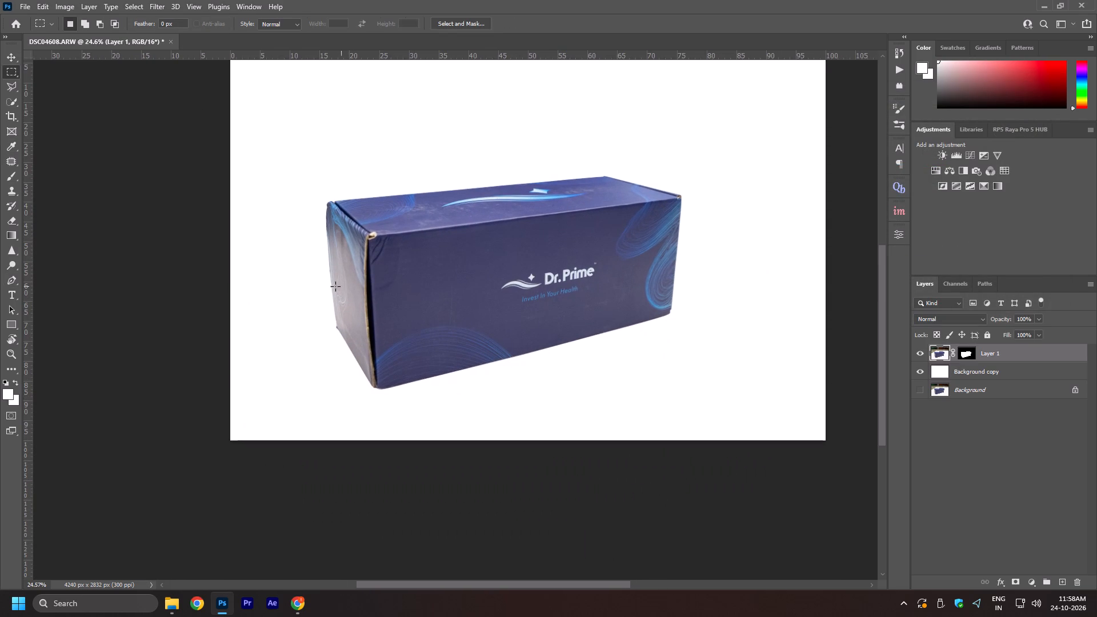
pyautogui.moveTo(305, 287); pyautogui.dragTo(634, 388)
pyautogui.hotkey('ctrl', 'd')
# Draw an elliptical selection around the box's lower half and the shadow beneath, about 75% wide and 50% high.
pyautogui.hotkey('shift', 'm')
pyautogui.moveTo(325, 305); pyautogui.dragTo(743, 426)
pyautogui.press('space')
pyautogui.press('space')
pyautogui.press('space')
pyautogui.press('space')
pyautogui.press('space')
pyautogui.press('space')
pyautogui.press('space')
pyautogui.press('space')
pyautogui.press('space')
pyautogui.press('space')
pyautogui.press('space')
pyautogui.press('space')
pyautogui.press('space')
pyautogui.press('space')
pyautogui.press('space')
pyautogui.press('space')
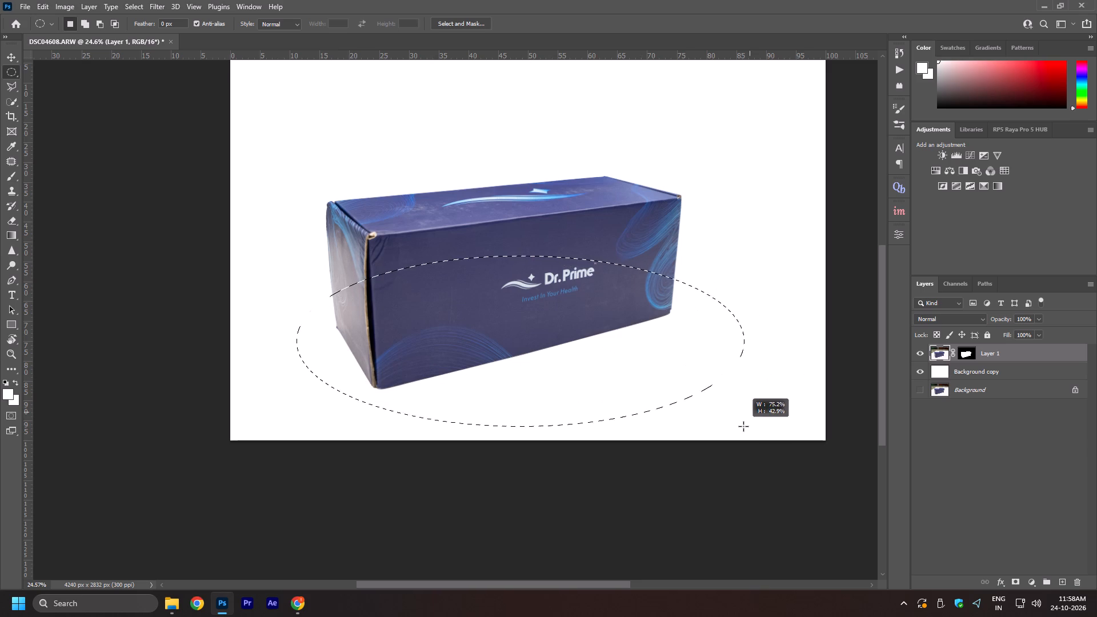
pyautogui.moveTo(743, 426); pyautogui.dragTo(708, 423)
pyautogui.press('space')
pyautogui.press('space')
pyautogui.press('space')
pyautogui.press('space')
pyautogui.press('space')
pyautogui.press('space')
pyautogui.press('space')
pyautogui.press('space')
pyautogui.press('space')
pyautogui.press('space')
pyautogui.press('space')
pyautogui.press('space')
pyautogui.press('space')
pyautogui.press('space')
pyautogui.press('space')
pyautogui.press('space')
pyautogui.press('space')
pyautogui.press('space')
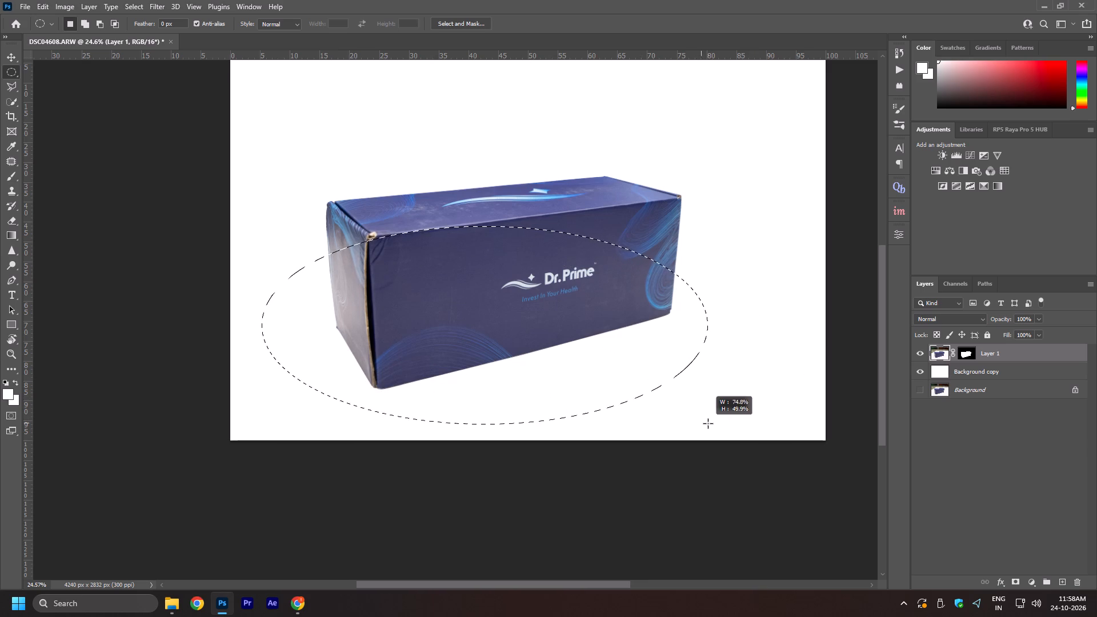
pyautogui.moveTo(708, 423); pyautogui.dragTo(706, 422)
pyautogui.press('space')
pyautogui.press('space')
pyautogui.press('space')
pyautogui.press('space')
pyautogui.press('space')
pyautogui.press('space')
pyautogui.press('space')
pyautogui.press('space')
pyautogui.press('space')
pyautogui.press('space')
pyautogui.press('space')
pyautogui.press('space')
pyautogui.press('space')
pyautogui.press('space')
pyautogui.press('space')
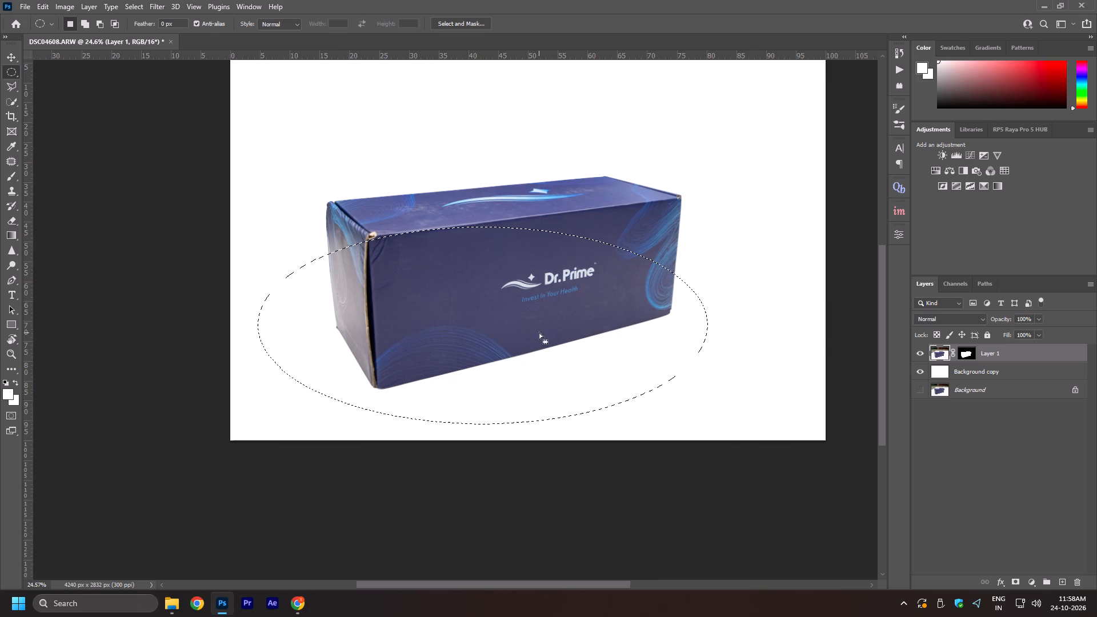
# Feather the elliptical selection by 100 pixels.
pyautogui.press('w')
pyautogui.rightClick(538, 332)
pyautogui.click(572, 356)
pyautogui.write('100')
pyautogui.press('Return')
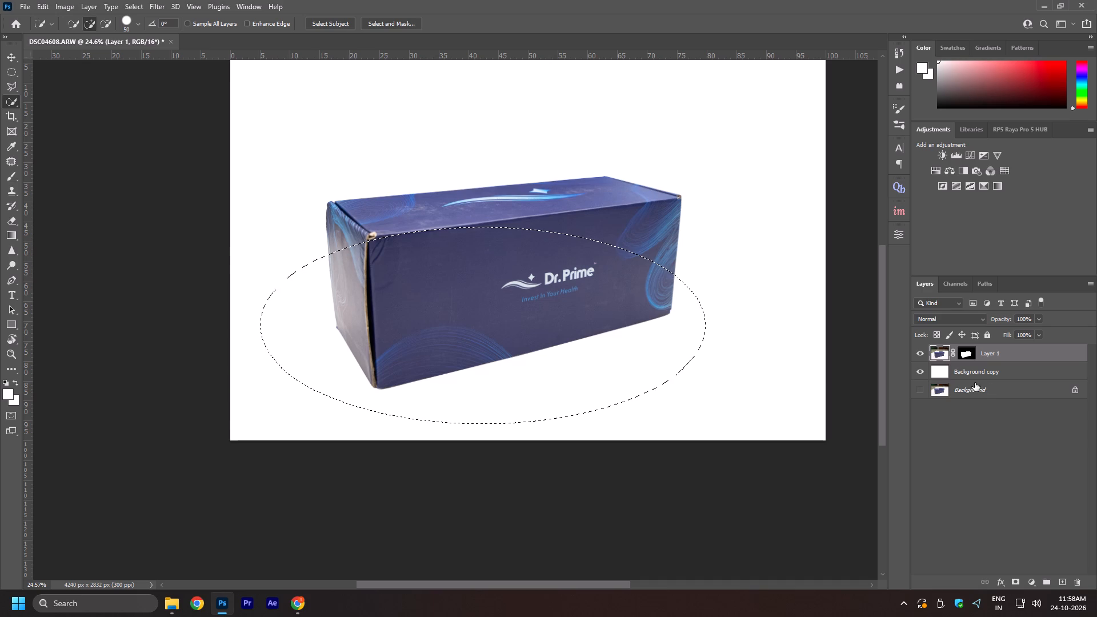
# Copy the feathered area of the Background layer to a new layer and place it directly above Background copy.
pyautogui.click(974, 383)
pyautogui.click(978, 391)
pyautogui.hotkey('ctrl', 'j')
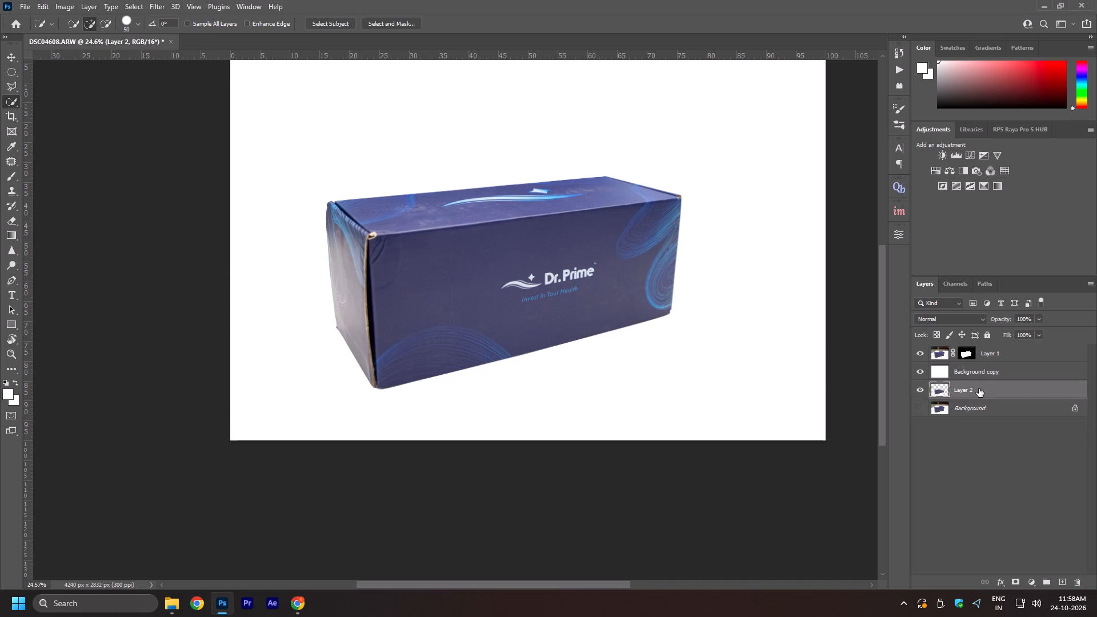
pyautogui.moveTo(979, 388); pyautogui.dragTo(982, 362)
# Set the blend mode of Layer 2 to Multiply.
pyautogui.click(944, 312)
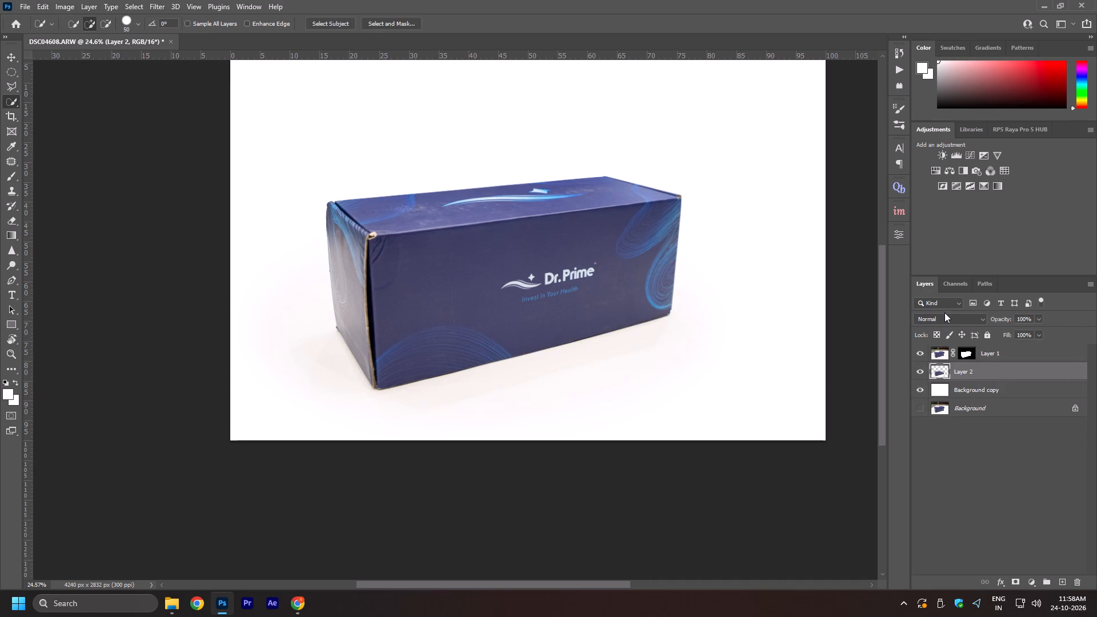
pyautogui.click(940, 318)
pyautogui.click(935, 352)
pyautogui.click(964, 454)
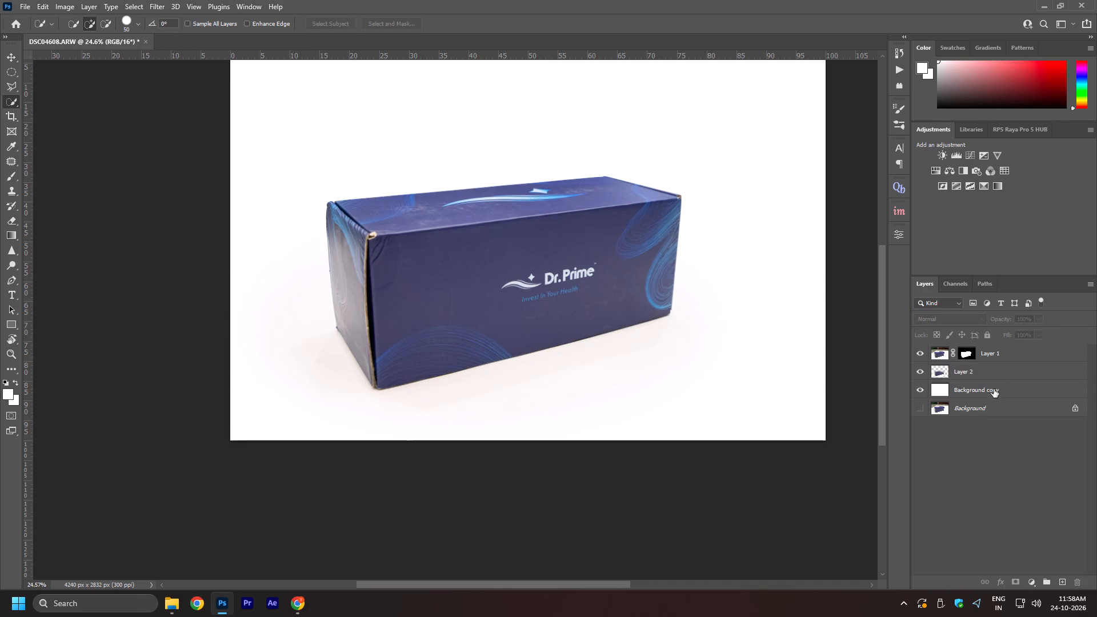
# Apply Levels to Layer 2, setting the white point from the pale floor just below the box's front bottom edge.
pyautogui.click(996, 377)
pyautogui.hotkey('ctrl', 'l')
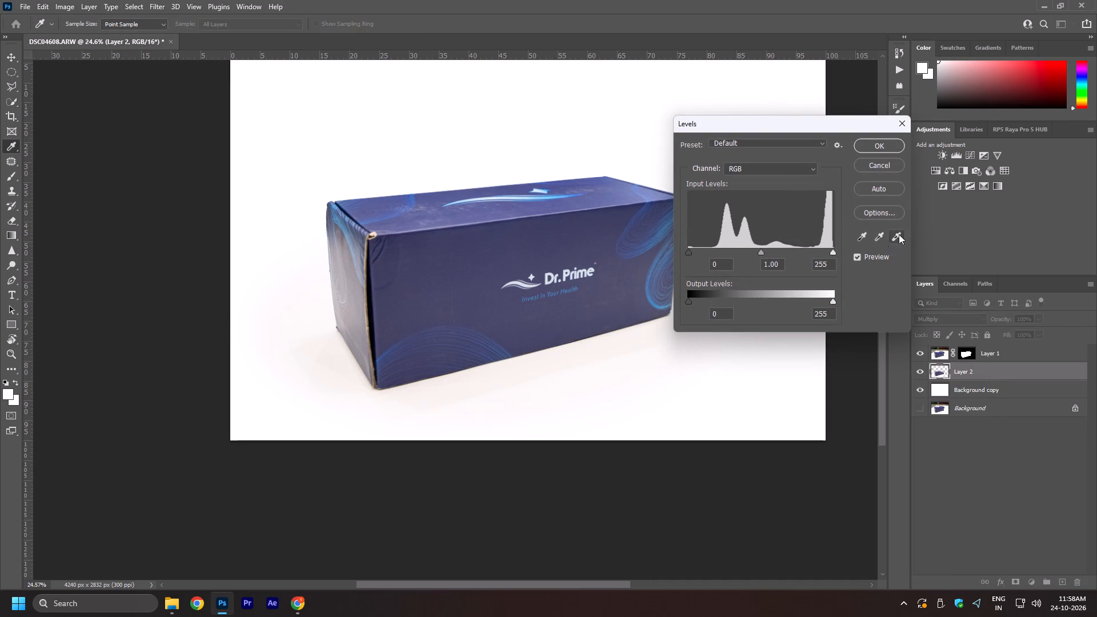
pyautogui.click(899, 234)
pyautogui.click(613, 342)
pyautogui.press('Return')
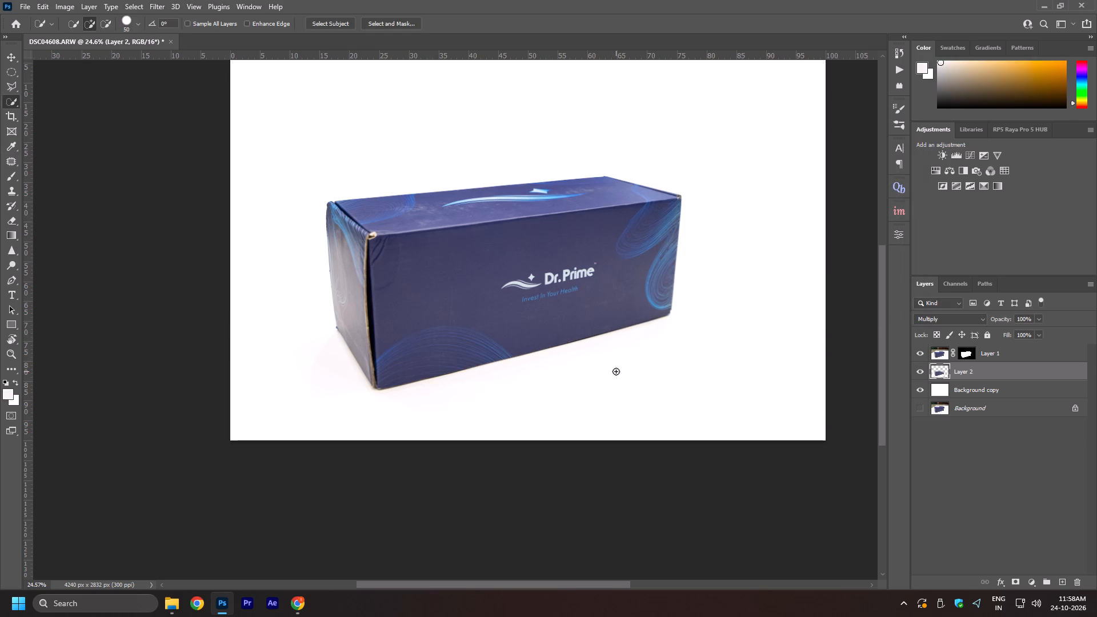
# Compare the image with and without Layer 2 and inspect the shadow along the box's bottom edges.
pyautogui.press('v')
pyautogui.keyDown('alt'); pyautogui.scroll(5, 433, 362); pyautogui.keyUp('alt')
pyautogui.click(921, 366)
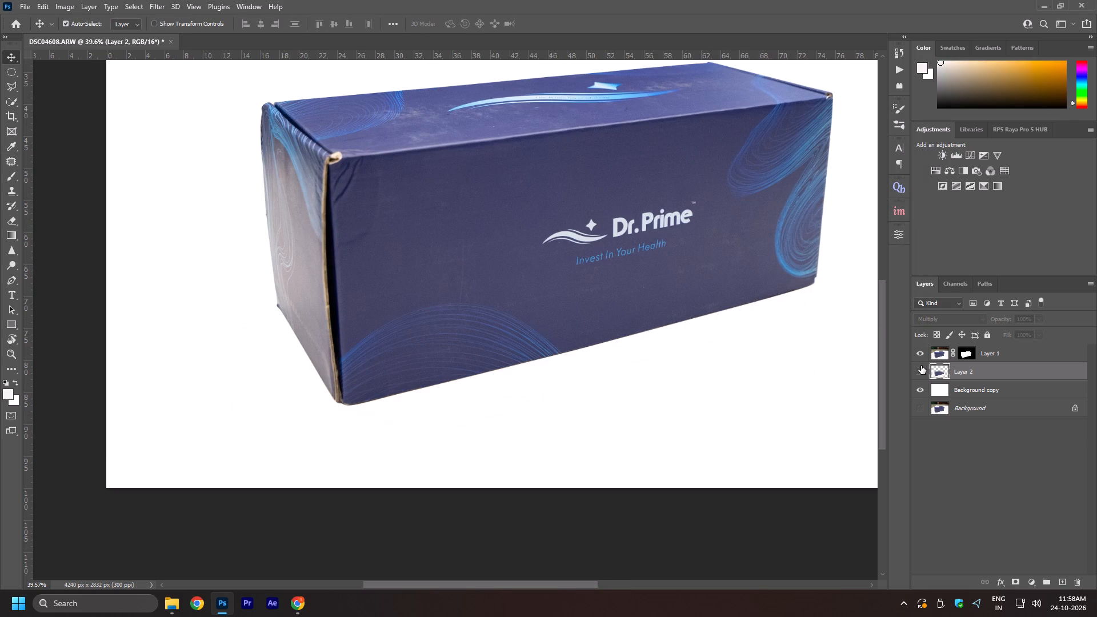
pyautogui.click(921, 366)
pyautogui.doubleClick(921, 366)
pyautogui.keyDown('alt'); pyautogui.scroll(13, 375, 403); pyautogui.keyUp('alt')
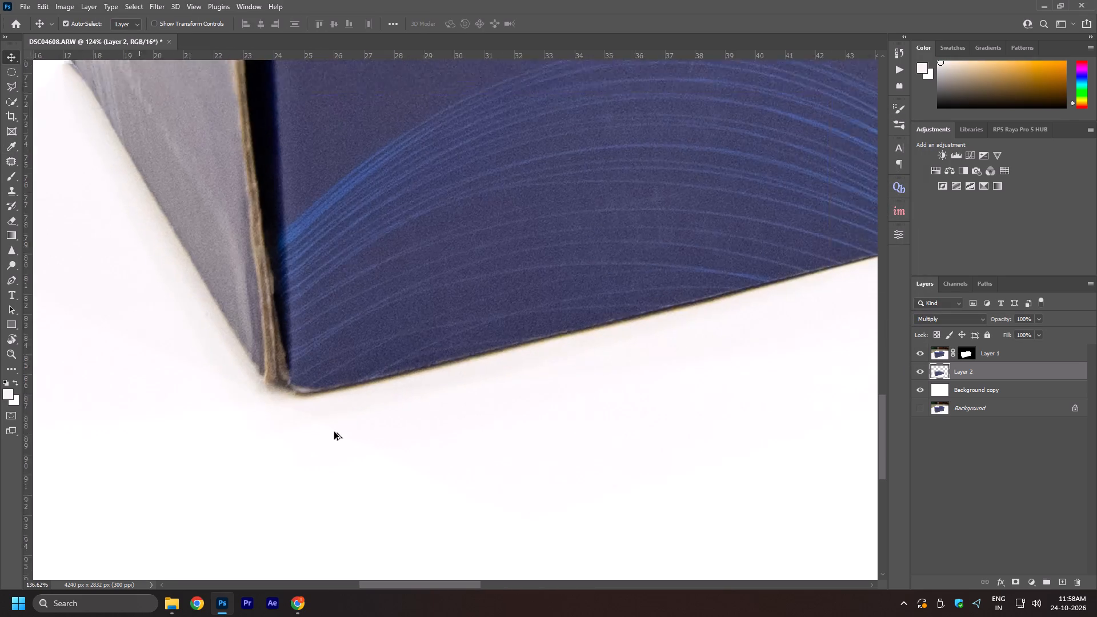
pyautogui.keyDown('alt'); pyautogui.scroll(2, 334, 432); pyautogui.keyUp('alt')
pyautogui.keyDown('alt'); pyautogui.scroll(-20, 334, 432); pyautogui.keyUp('alt')
pyautogui.keyDown('alt'); pyautogui.scroll(-1, 334, 432); pyautogui.keyUp('alt')
pyautogui.press('space')
pyautogui.press('space')
pyautogui.rightClick(443, 328)
pyautogui.click(458, 331)
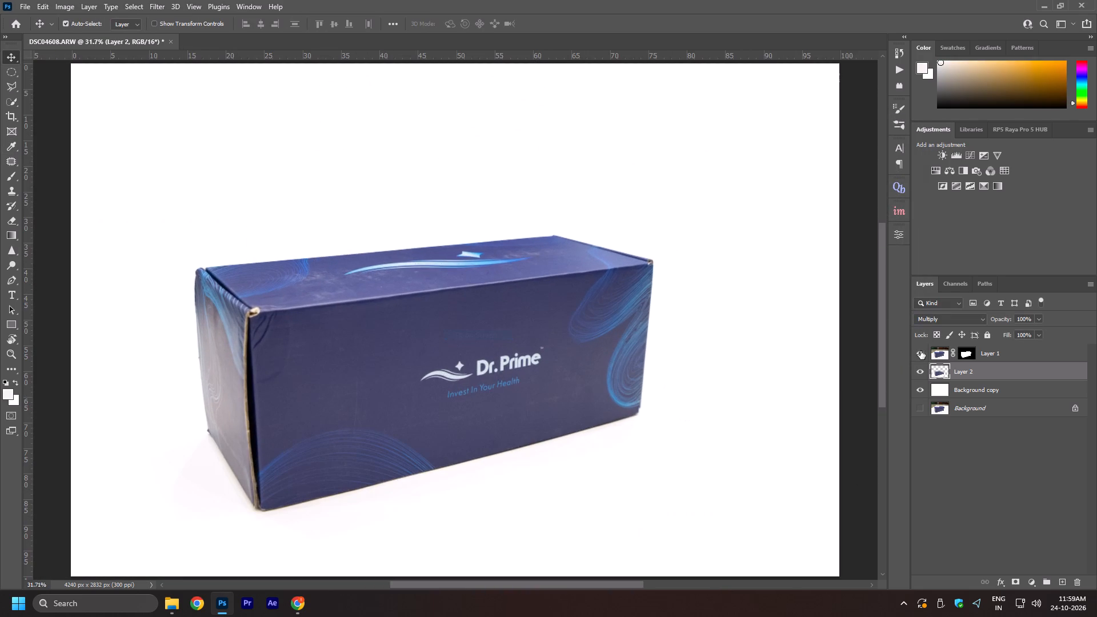
# Duplicate the masked Layer 1 and place the original Layer 1 between Background copy and Background.
pyautogui.click(936, 360)
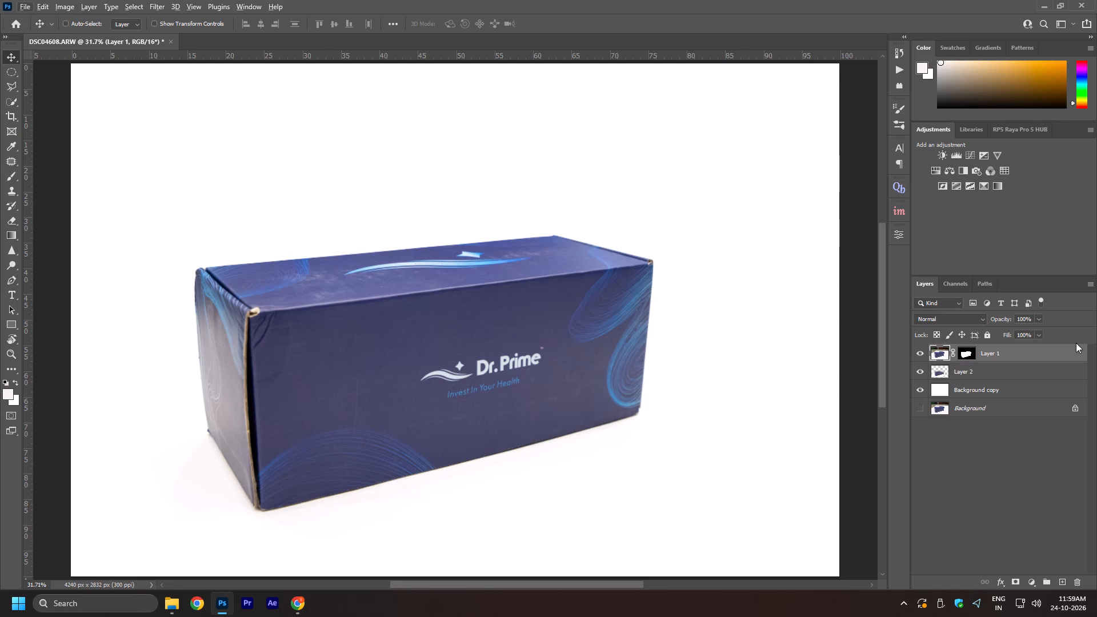
pyautogui.hotkey('ctrl', 'j')
pyautogui.moveTo(1000, 368); pyautogui.dragTo(994, 403)
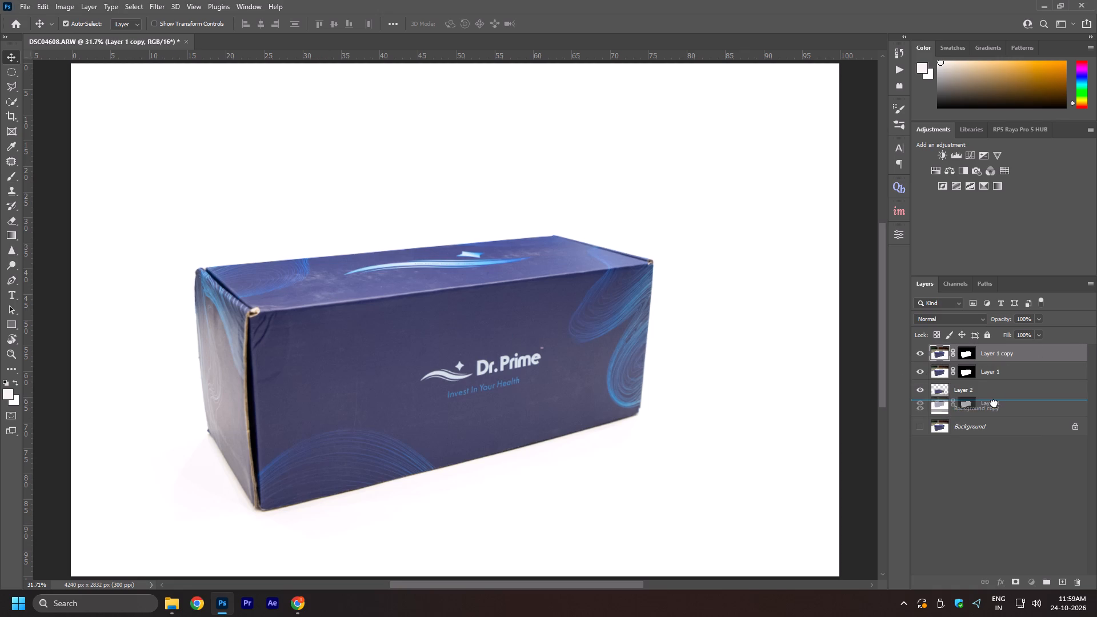
pyautogui.moveTo(994, 403); pyautogui.dragTo(996, 415)
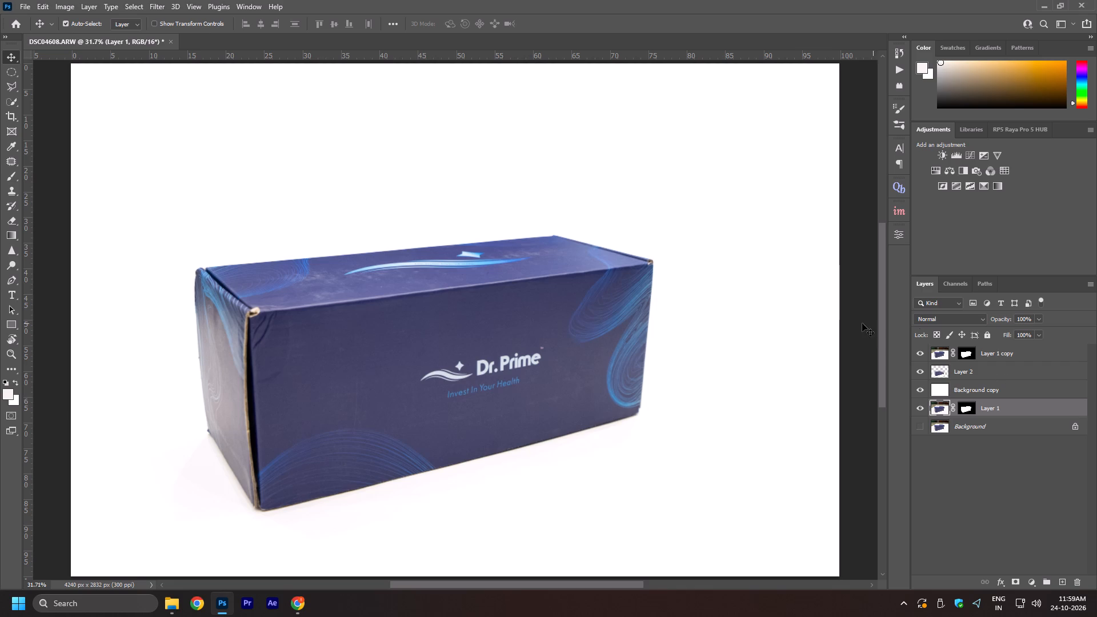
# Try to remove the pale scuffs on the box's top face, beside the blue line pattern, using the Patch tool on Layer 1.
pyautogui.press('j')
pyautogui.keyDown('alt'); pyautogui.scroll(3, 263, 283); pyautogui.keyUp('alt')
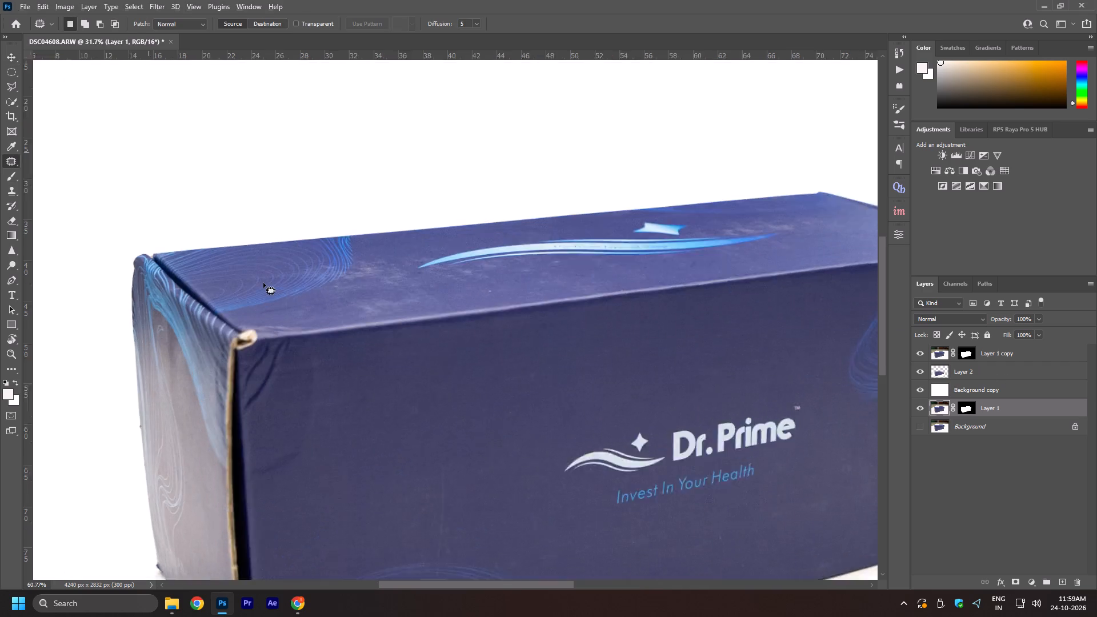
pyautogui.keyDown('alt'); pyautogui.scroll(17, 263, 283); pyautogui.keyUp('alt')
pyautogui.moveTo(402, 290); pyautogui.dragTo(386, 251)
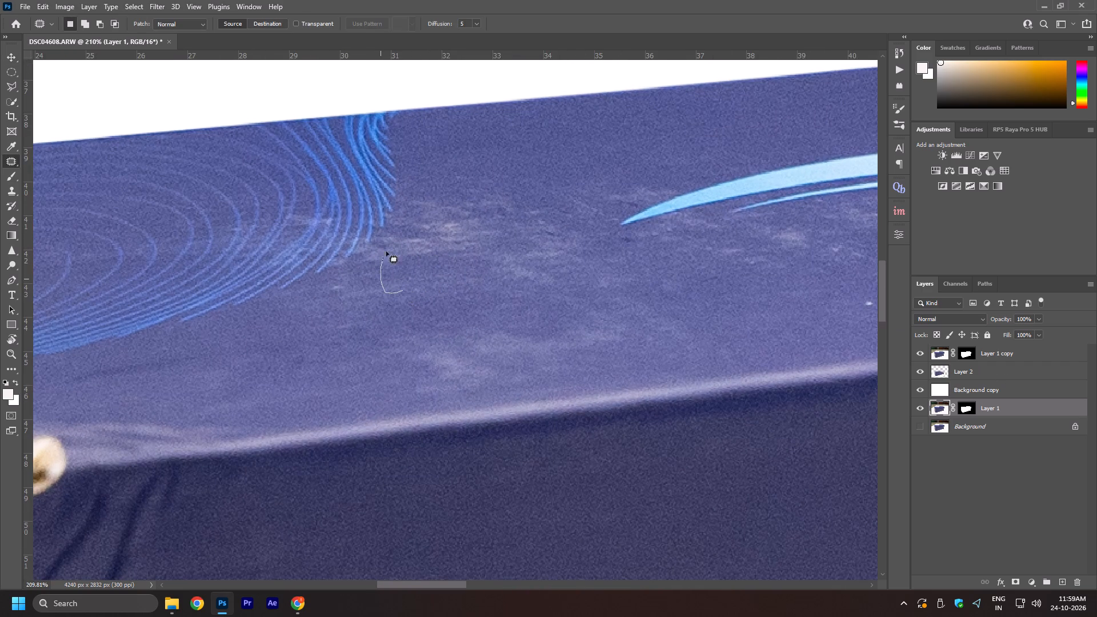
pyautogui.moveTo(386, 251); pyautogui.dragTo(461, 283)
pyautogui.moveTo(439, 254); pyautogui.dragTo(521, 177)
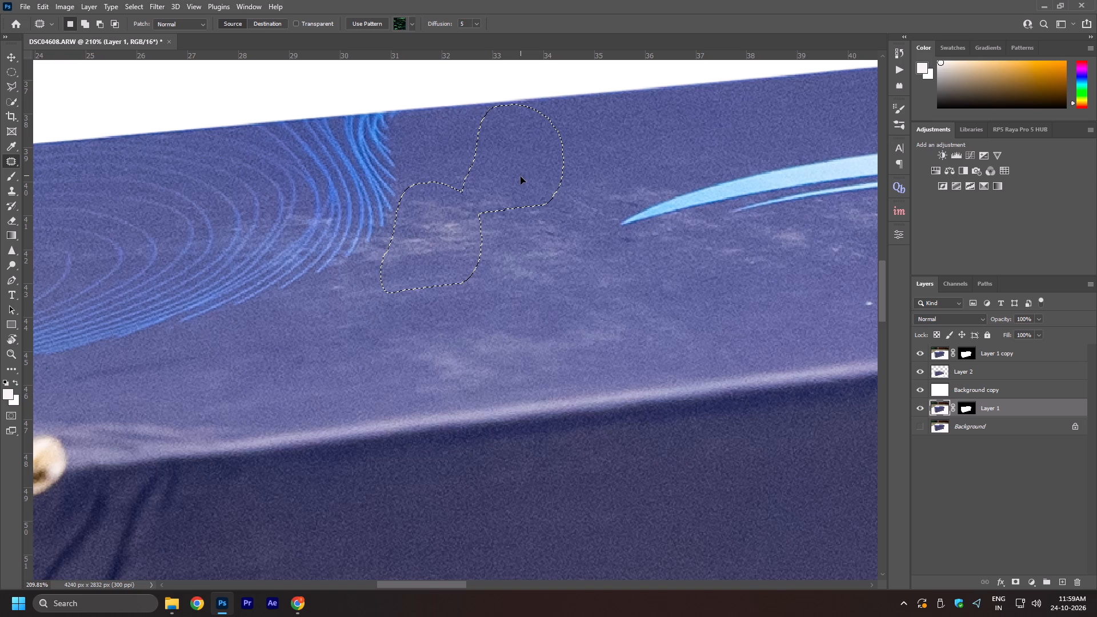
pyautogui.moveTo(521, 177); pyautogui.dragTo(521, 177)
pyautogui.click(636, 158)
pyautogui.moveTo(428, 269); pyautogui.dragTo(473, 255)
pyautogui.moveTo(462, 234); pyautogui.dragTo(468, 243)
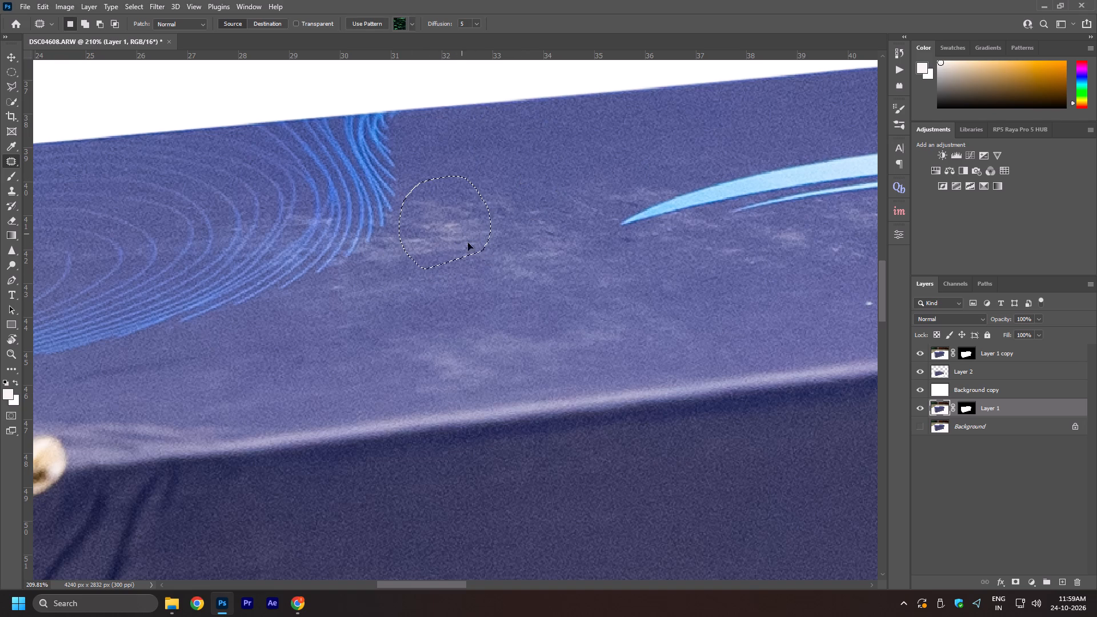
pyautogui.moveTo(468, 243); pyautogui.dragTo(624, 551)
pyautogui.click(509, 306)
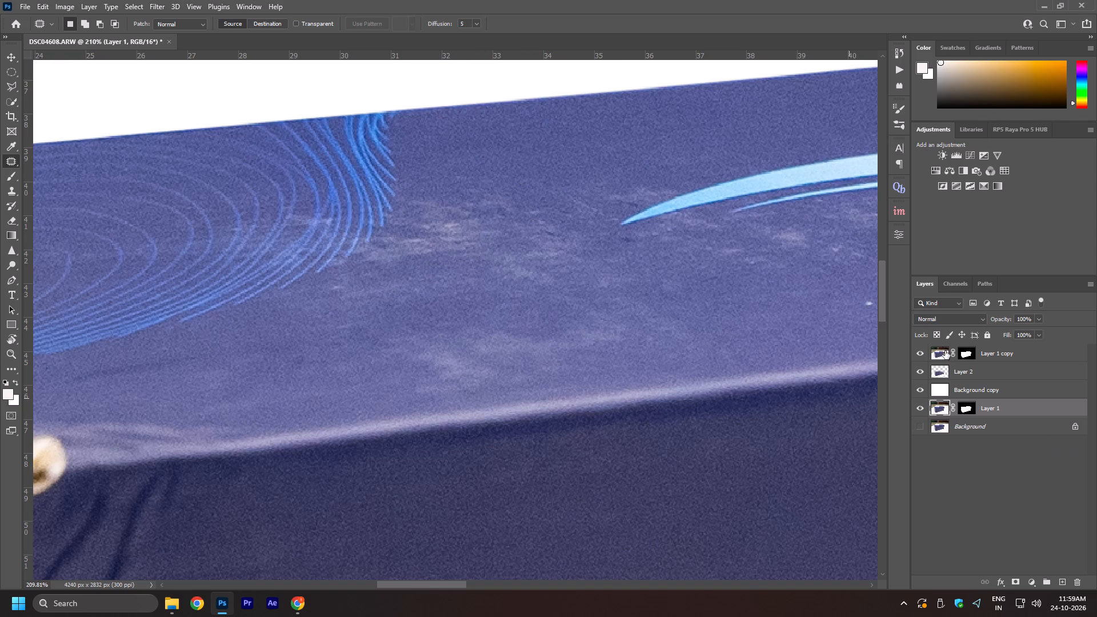
# On Layer 1 copy, patch the scuffs on the box top beside the line pattern using clean front-face texture.
pyautogui.click(942, 347)
pyautogui.moveTo(478, 306); pyautogui.dragTo(509, 263)
pyautogui.moveTo(444, 238); pyautogui.dragTo(484, 286)
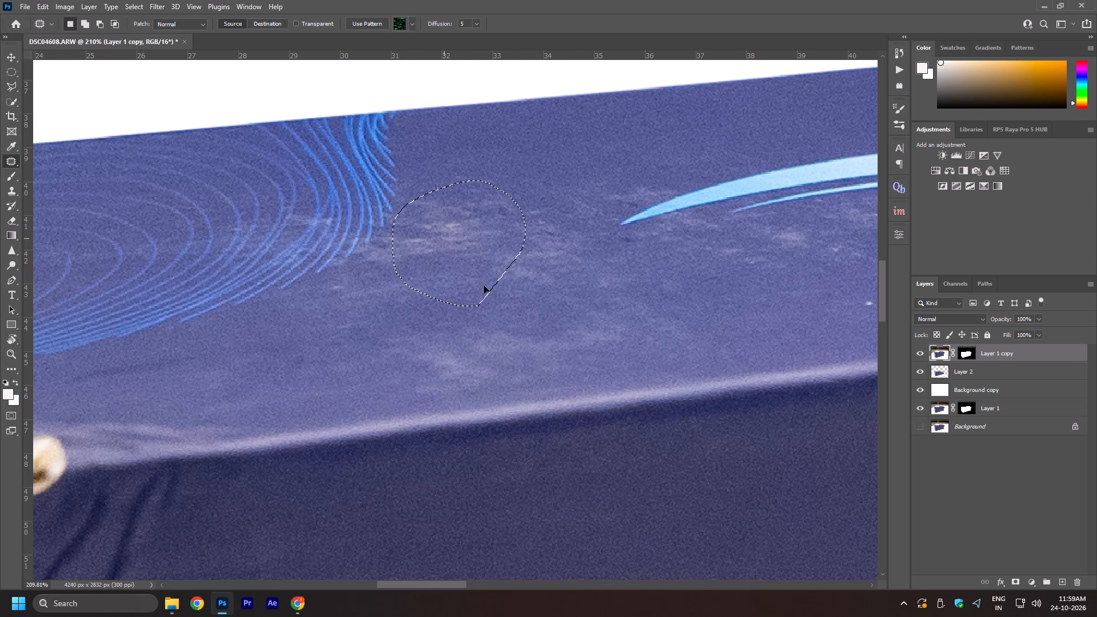
pyautogui.moveTo(484, 286); pyautogui.dragTo(587, 502)
pyautogui.click(694, 512)
pyautogui.moveTo(479, 383); pyautogui.dragTo(382, 334)
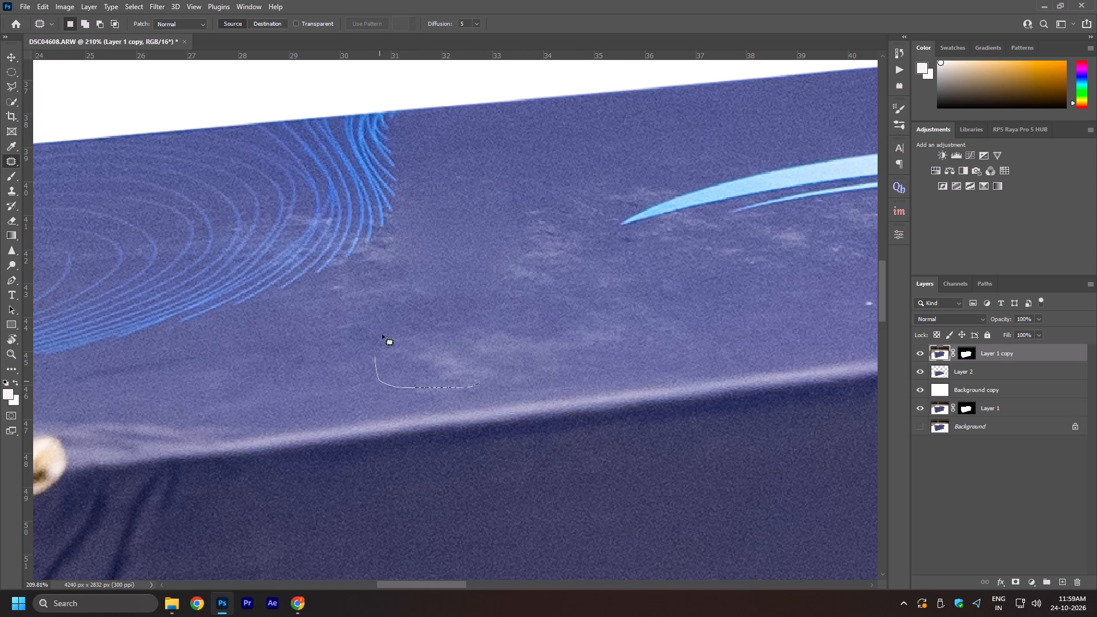
pyautogui.moveTo(382, 334); pyautogui.dragTo(523, 376)
pyautogui.moveTo(477, 362); pyautogui.dragTo(591, 490)
pyautogui.click(684, 493)
# Patch the scuffs between the line pattern and the swoosh tip, and those at the pattern's lower edge.
pyautogui.moveTo(535, 305); pyautogui.dragTo(578, 179)
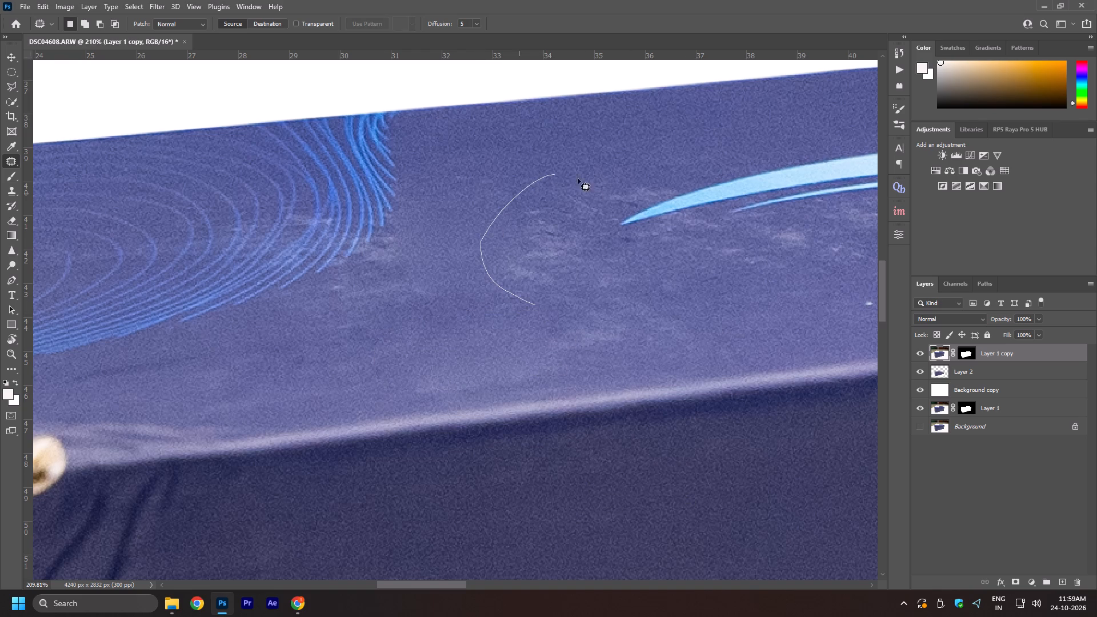
pyautogui.moveTo(578, 179); pyautogui.dragTo(587, 282)
pyautogui.moveTo(562, 245); pyautogui.dragTo(679, 545)
pyautogui.click(730, 508)
pyautogui.moveTo(379, 297); pyautogui.dragTo(342, 279)
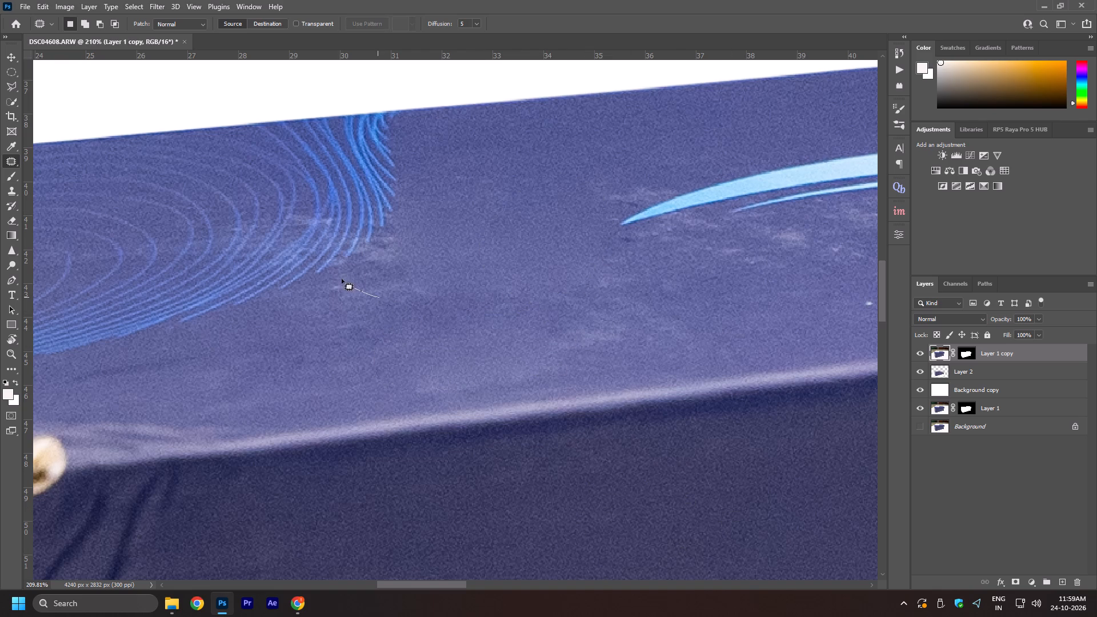
pyautogui.moveTo(342, 279); pyautogui.dragTo(424, 291)
pyautogui.moveTo(407, 282); pyautogui.dragTo(497, 256)
pyautogui.click(503, 255)
# Patch the pale streaks near the box top's front edge and the white speck below the swoosh.
pyautogui.keyDown('alt'); pyautogui.scroll(-13, 347, 259); pyautogui.keyUp('alt')
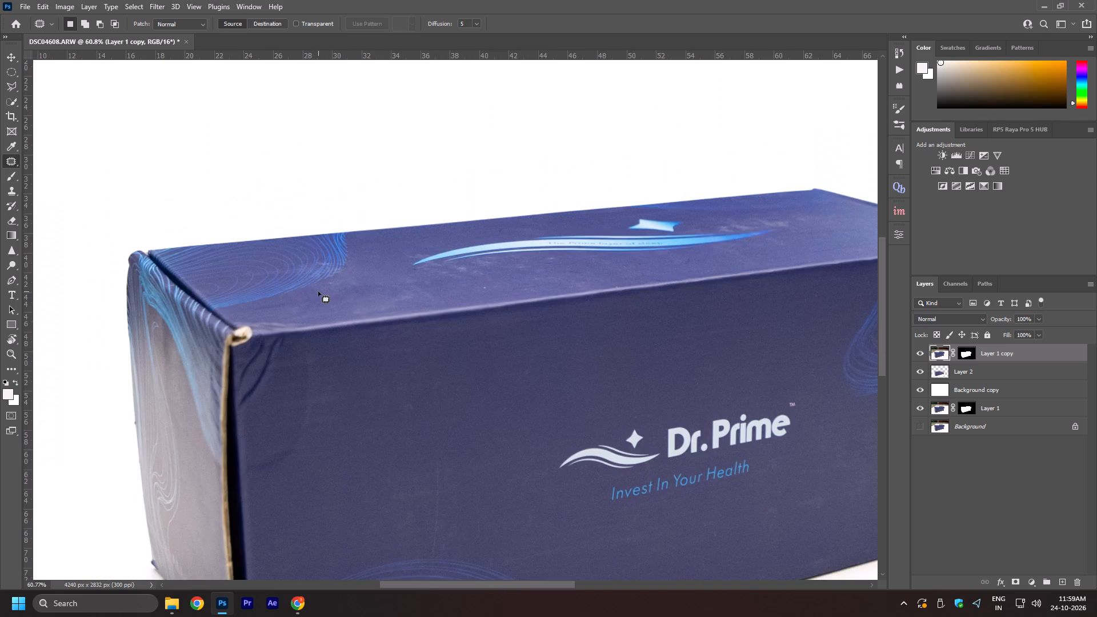
pyautogui.keyDown('alt'); pyautogui.scroll(9, 431, 283); pyautogui.keyUp('alt')
pyautogui.moveTo(325, 348); pyautogui.dragTo(453, 306)
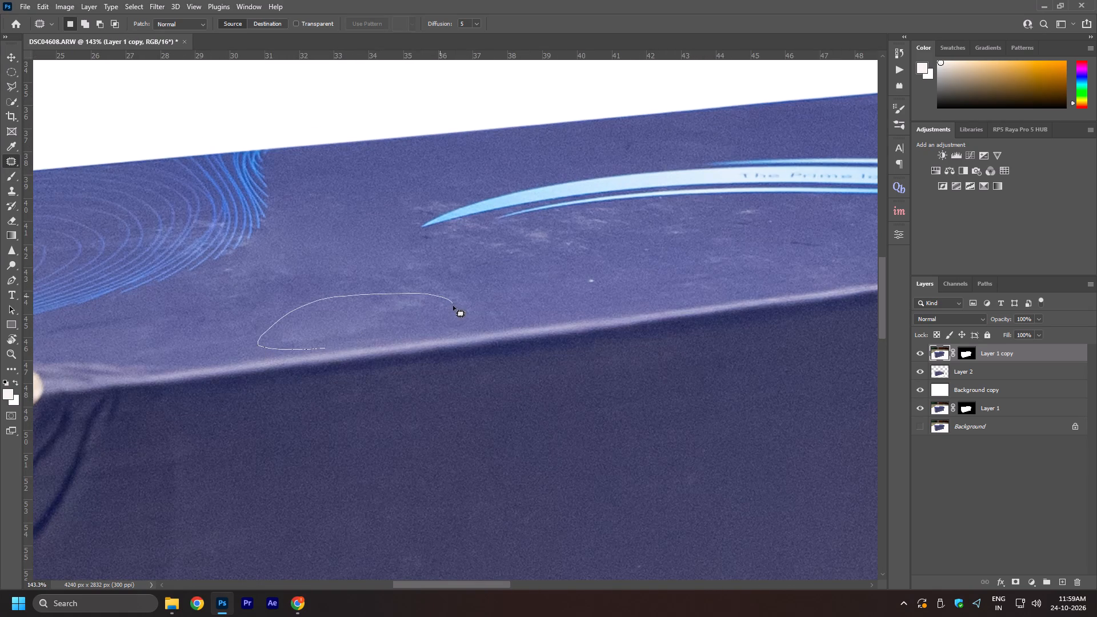
pyautogui.moveTo(453, 306); pyautogui.dragTo(415, 340)
pyautogui.moveTo(373, 314); pyautogui.dragTo(468, 439)
pyautogui.click(519, 440)
pyautogui.moveTo(580, 297); pyautogui.dragTo(604, 299)
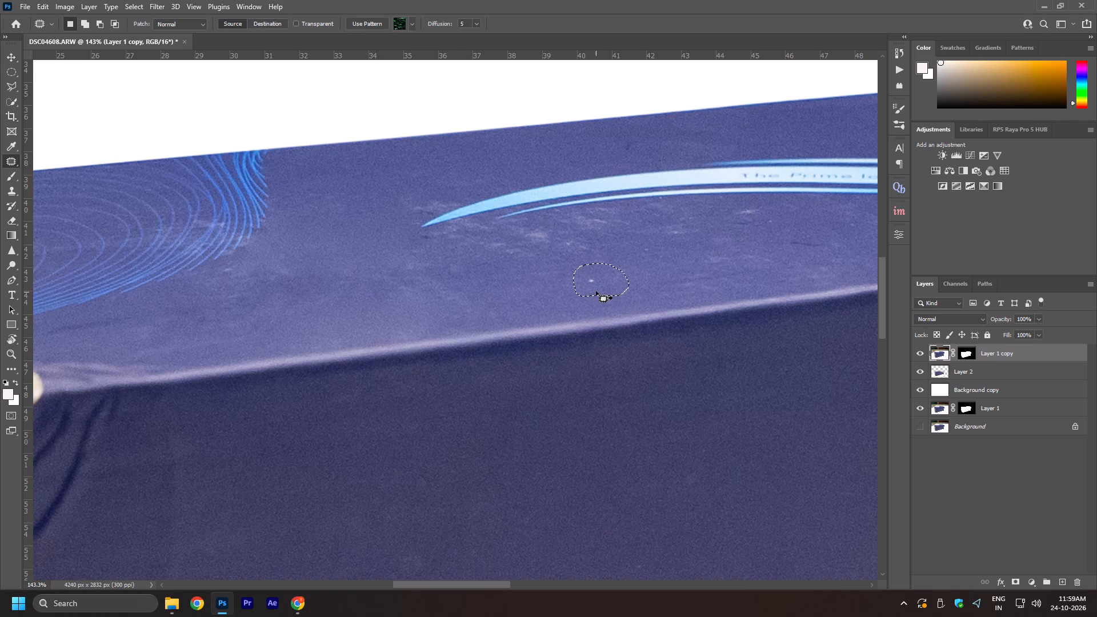
pyautogui.moveTo(596, 291); pyautogui.dragTo(554, 388)
pyautogui.click(554, 399)
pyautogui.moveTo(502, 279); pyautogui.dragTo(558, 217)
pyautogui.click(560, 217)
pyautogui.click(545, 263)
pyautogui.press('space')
# Patch the two groups of scuffs below the swoosh's thin lower line with clean front-face texture.
pyautogui.moveTo(552, 280); pyautogui.dragTo(529, 226)
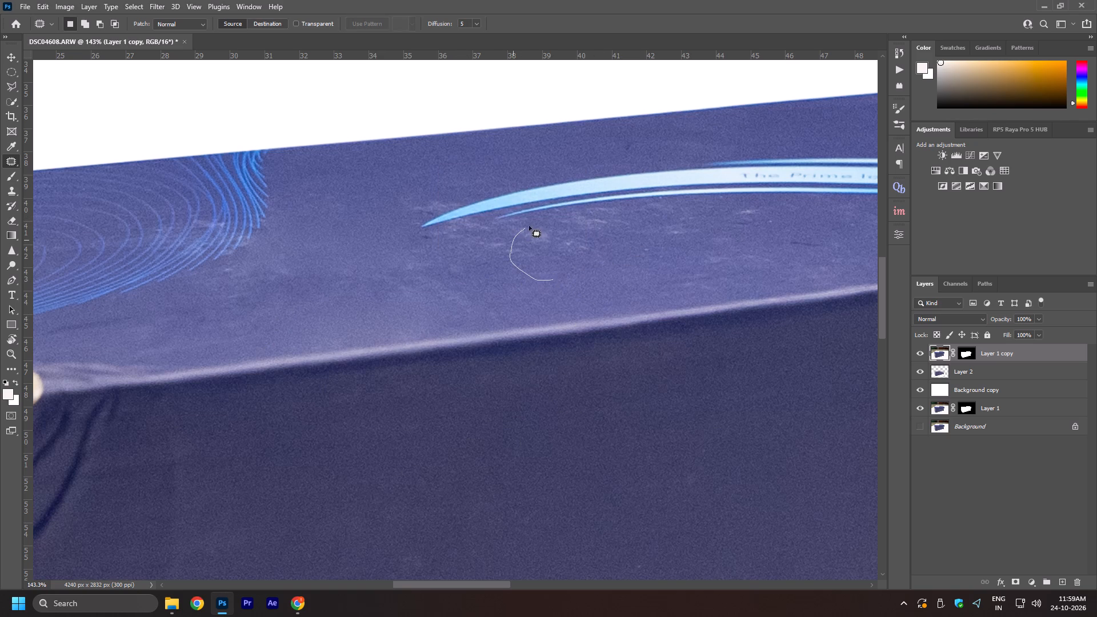
pyautogui.moveTo(529, 226); pyautogui.dragTo(654, 236)
pyautogui.moveTo(614, 235); pyautogui.dragTo(678, 445)
pyautogui.click(711, 434)
pyautogui.moveTo(645, 261); pyautogui.dragTo(595, 259)
pyautogui.moveTo(595, 259); pyautogui.dragTo(641, 237)
pyautogui.moveTo(603, 246); pyautogui.dragTo(643, 420)
pyautogui.click(644, 421)
# Clone clean box-top texture over the scuffs around the swoosh's pointed tip with the Clone Stamp tool.
pyautogui.keyDown('alt'); pyautogui.scroll(12, 418, 209); pyautogui.keyUp('alt')
pyautogui.press('s')
pyautogui.keyDown('alt'); pyautogui.click(364, 113); pyautogui.keyUp('alt')
pyautogui.moveTo(450, 162); pyautogui.dragTo(508, 171)
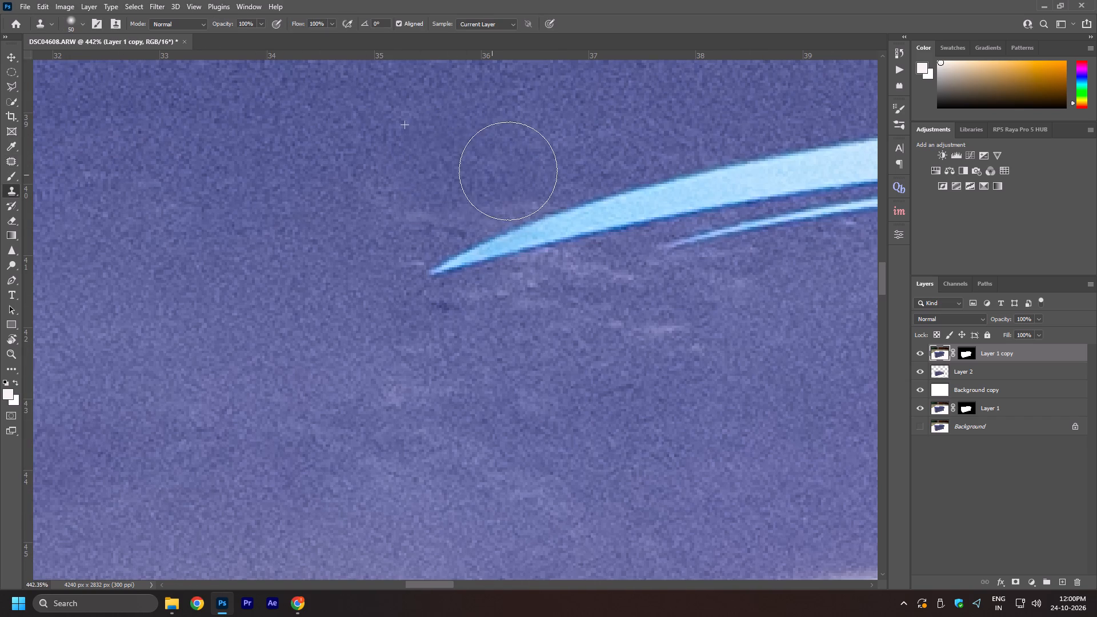
pyautogui.moveTo(508, 171); pyautogui.dragTo(345, 236)
pyautogui.moveTo(382, 235); pyautogui.dragTo(301, 299)
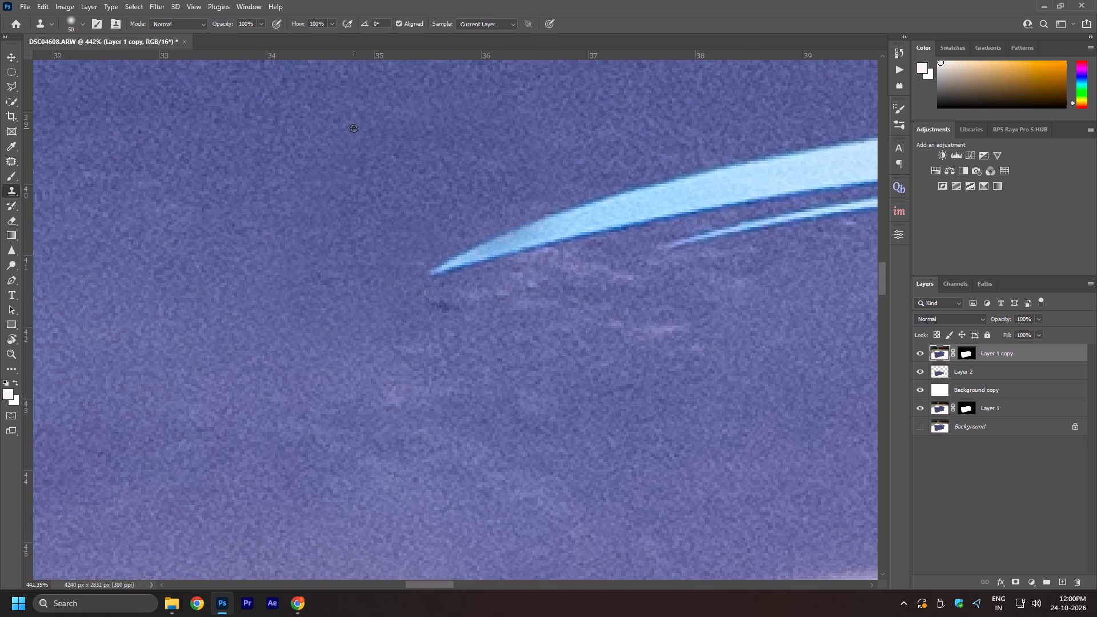
# Clone clean box-top texture over the uneven area between the swoosh's pointed tip and the line pattern.
pyautogui.keyDown('alt'); pyautogui.click(354, 127); pyautogui.keyUp('alt')
pyautogui.moveTo(283, 213); pyautogui.dragTo(210, 247)
pyautogui.moveTo(260, 182); pyautogui.dragTo(177, 202)
pyautogui.moveTo(187, 172); pyautogui.dragTo(147, 253)
pyautogui.keyDown('alt'); pyautogui.scroll(-13, 379, 256); pyautogui.keyUp('alt')
pyautogui.keyDown('alt'); pyautogui.scroll(4, 374, 312); pyautogui.keyUp('alt')
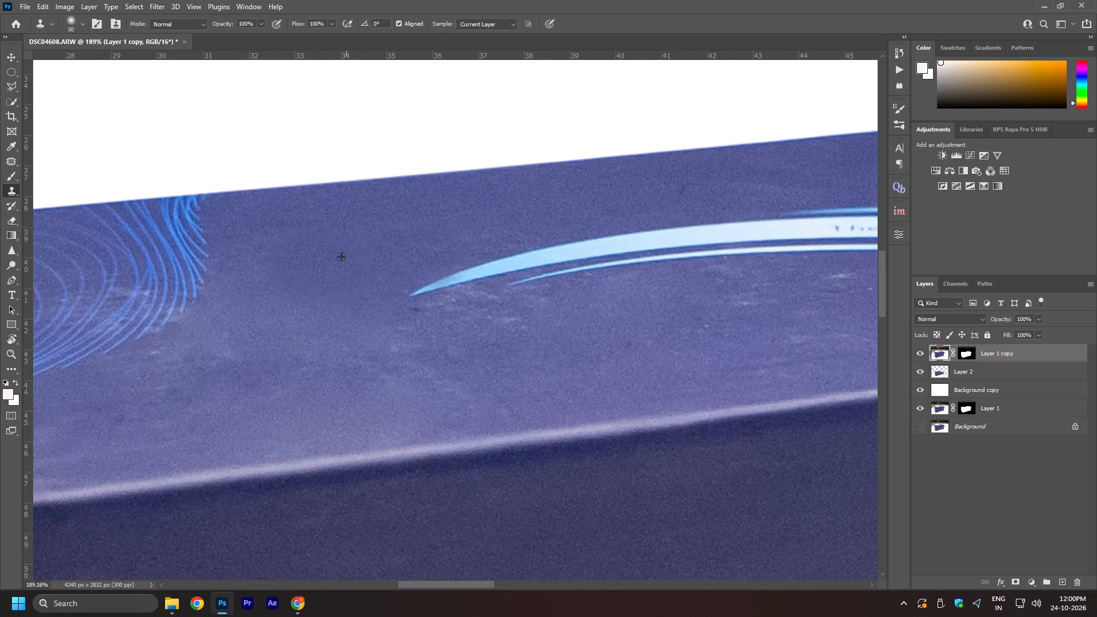
pyautogui.keyDown('alt'); pyautogui.click(317, 238); pyautogui.keyUp('alt')
pyautogui.moveTo(297, 257); pyautogui.dragTo(238, 299)
pyautogui.moveTo(250, 255); pyautogui.dragTo(237, 285)
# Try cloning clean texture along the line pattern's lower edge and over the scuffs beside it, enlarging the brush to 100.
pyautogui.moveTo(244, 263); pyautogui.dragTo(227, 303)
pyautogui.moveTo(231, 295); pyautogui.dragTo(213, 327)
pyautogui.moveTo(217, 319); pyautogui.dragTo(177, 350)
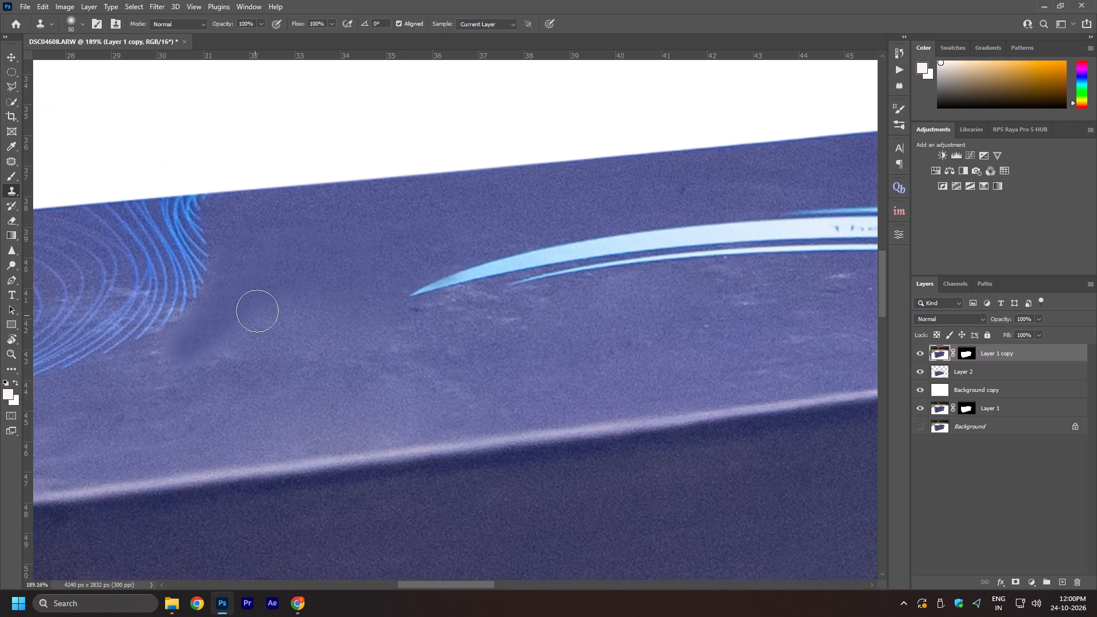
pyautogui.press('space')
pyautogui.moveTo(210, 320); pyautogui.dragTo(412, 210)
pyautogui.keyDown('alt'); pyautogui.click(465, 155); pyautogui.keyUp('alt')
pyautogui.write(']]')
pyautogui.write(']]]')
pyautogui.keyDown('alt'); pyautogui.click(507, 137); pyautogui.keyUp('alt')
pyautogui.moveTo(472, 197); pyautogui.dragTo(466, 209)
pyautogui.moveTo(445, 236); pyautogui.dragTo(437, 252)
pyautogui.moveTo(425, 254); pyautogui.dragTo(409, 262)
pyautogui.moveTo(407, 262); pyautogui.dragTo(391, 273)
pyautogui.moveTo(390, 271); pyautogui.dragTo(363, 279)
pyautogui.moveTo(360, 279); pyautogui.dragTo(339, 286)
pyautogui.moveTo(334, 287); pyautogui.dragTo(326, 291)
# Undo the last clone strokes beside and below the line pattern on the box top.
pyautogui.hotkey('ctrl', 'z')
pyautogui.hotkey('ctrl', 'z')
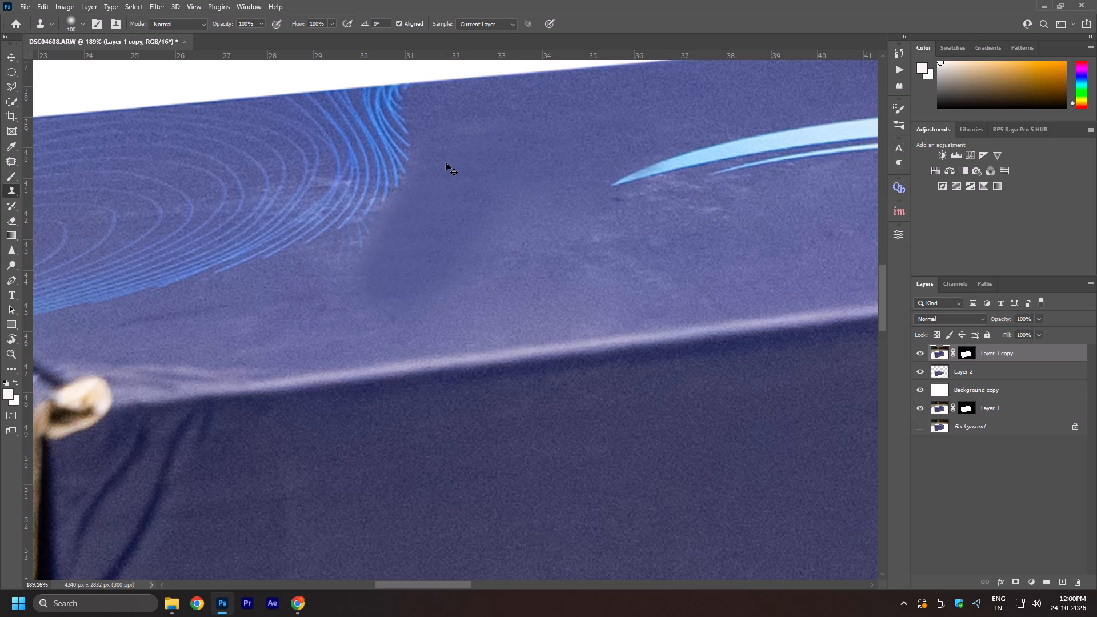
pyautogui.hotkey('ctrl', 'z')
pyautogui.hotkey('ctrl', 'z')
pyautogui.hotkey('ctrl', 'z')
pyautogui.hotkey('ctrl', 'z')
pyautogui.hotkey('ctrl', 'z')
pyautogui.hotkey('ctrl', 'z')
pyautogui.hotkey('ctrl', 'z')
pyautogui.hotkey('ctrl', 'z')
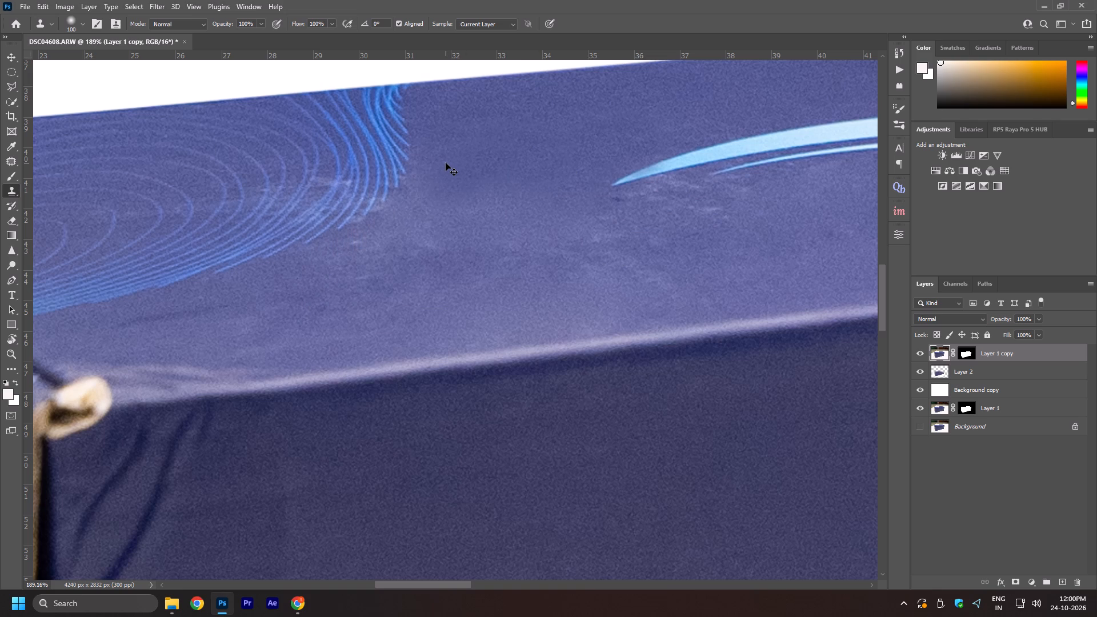
# Patch the thin vertical streak above the front face's lower arc pattern with clean texture using the Patch tool.
pyautogui.keyDown('alt'); pyautogui.scroll(-19, 358, 259); pyautogui.keyUp('alt')
pyautogui.keyDown('alt'); pyautogui.scroll(3, 542, 263); pyautogui.keyUp('alt')
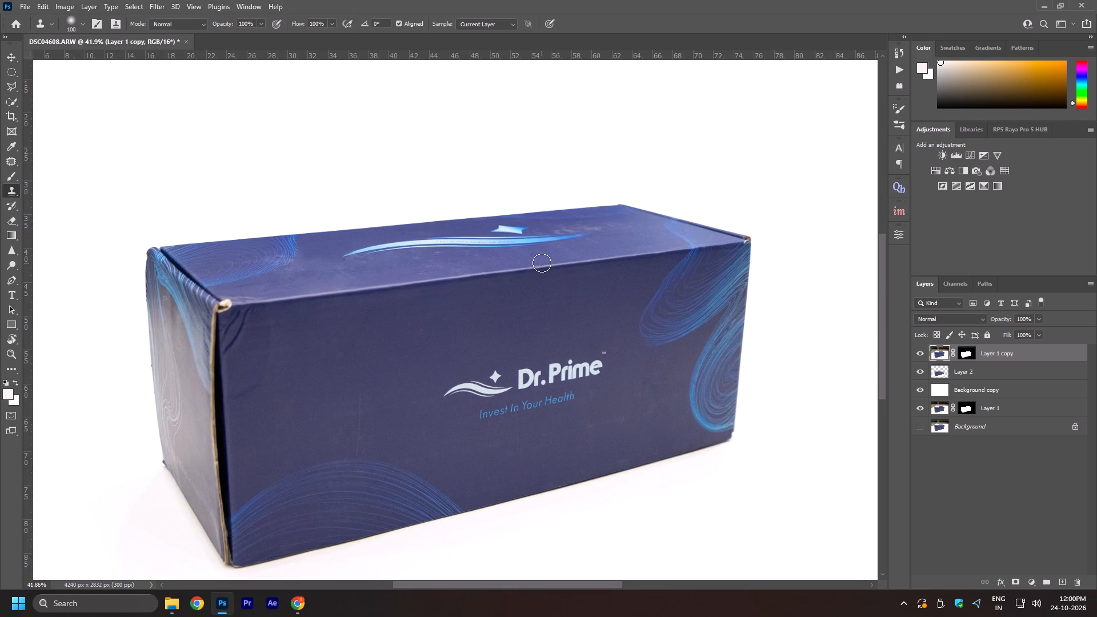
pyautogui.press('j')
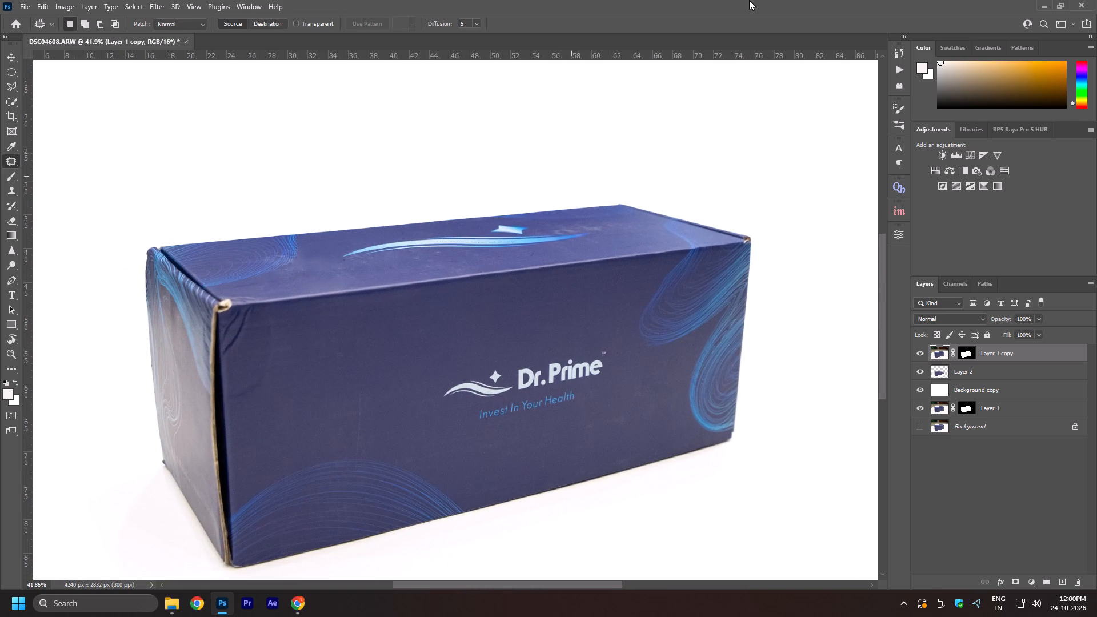
pyautogui.keyDown('alt'); pyautogui.scroll(6, 419, 491); pyautogui.keyUp('alt')
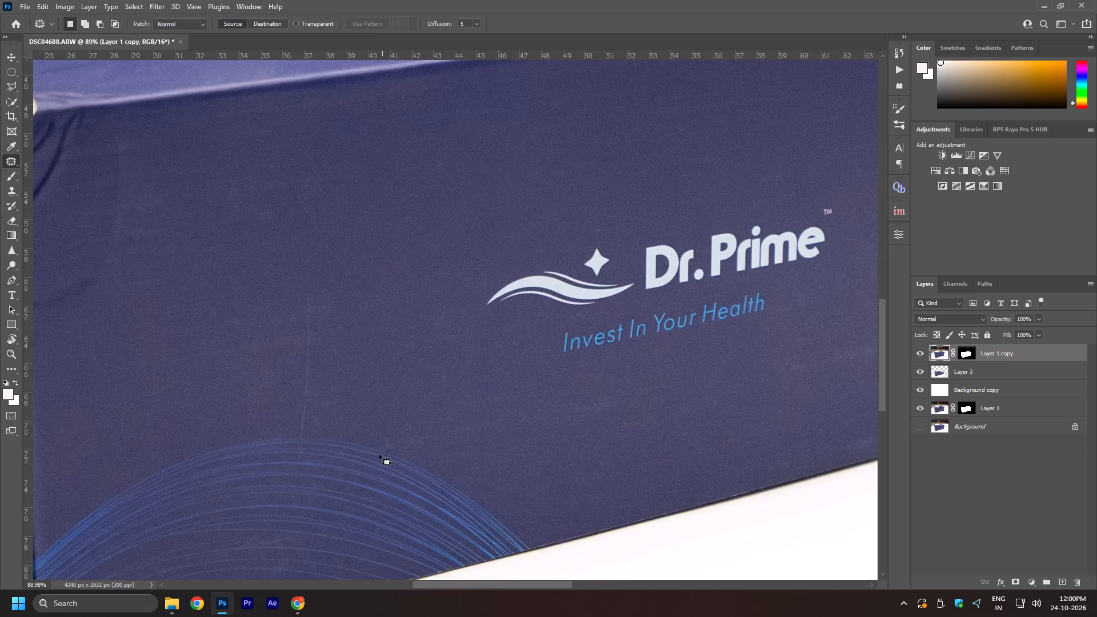
pyautogui.keyDown('alt'); pyautogui.scroll(8, 379, 454); pyautogui.keyUp('alt')
pyautogui.moveTo(327, 406); pyautogui.dragTo(377, 351)
pyautogui.moveTo(347, 318); pyautogui.dragTo(428, 237)
pyautogui.click(429, 227)
# Patch the two remaining groups of faint marks just above the arc pattern with clean front-face texture.
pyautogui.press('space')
pyautogui.moveTo(315, 390); pyautogui.dragTo(523, 283)
pyautogui.moveTo(541, 386); pyautogui.dragTo(571, 354)
pyautogui.moveTo(539, 364); pyautogui.dragTo(417, 303)
pyautogui.click(390, 286)
pyautogui.moveTo(630, 359); pyautogui.dragTo(571, 263)
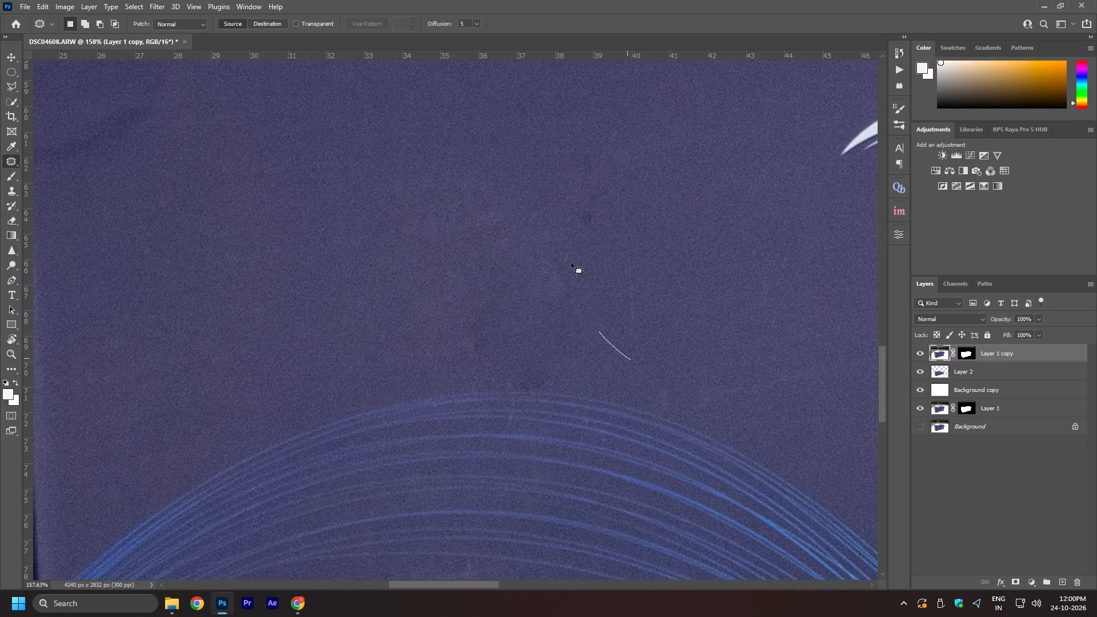
pyautogui.moveTo(571, 263); pyautogui.dragTo(683, 327)
pyautogui.moveTo(658, 301); pyautogui.dragTo(517, 311)
pyautogui.click(514, 310)
# Patch the faint dark crease beside the front face's left edge, below the corner folds, with clean texture.
pyautogui.keyDown('alt'); pyautogui.scroll(-13, 466, 293); pyautogui.keyUp('alt')
pyautogui.keyDown('alt'); pyautogui.scroll(9, 326, 256); pyautogui.keyUp('alt')
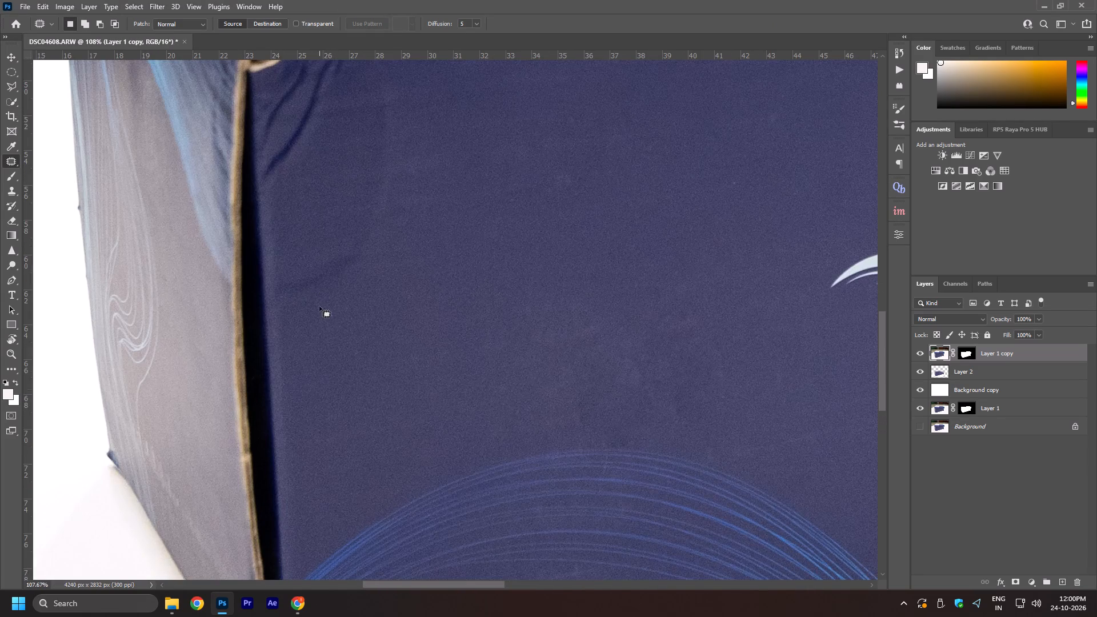
pyautogui.moveTo(313, 322); pyautogui.dragTo(433, 274)
pyautogui.moveTo(378, 251); pyautogui.dragTo(529, 306)
pyautogui.click(542, 306)
# Patch the tall faint mark to the right of the corner creases with clean front-face texture.
pyautogui.keyDown('alt'); pyautogui.scroll(7, 278, 141); pyautogui.keyUp('alt')
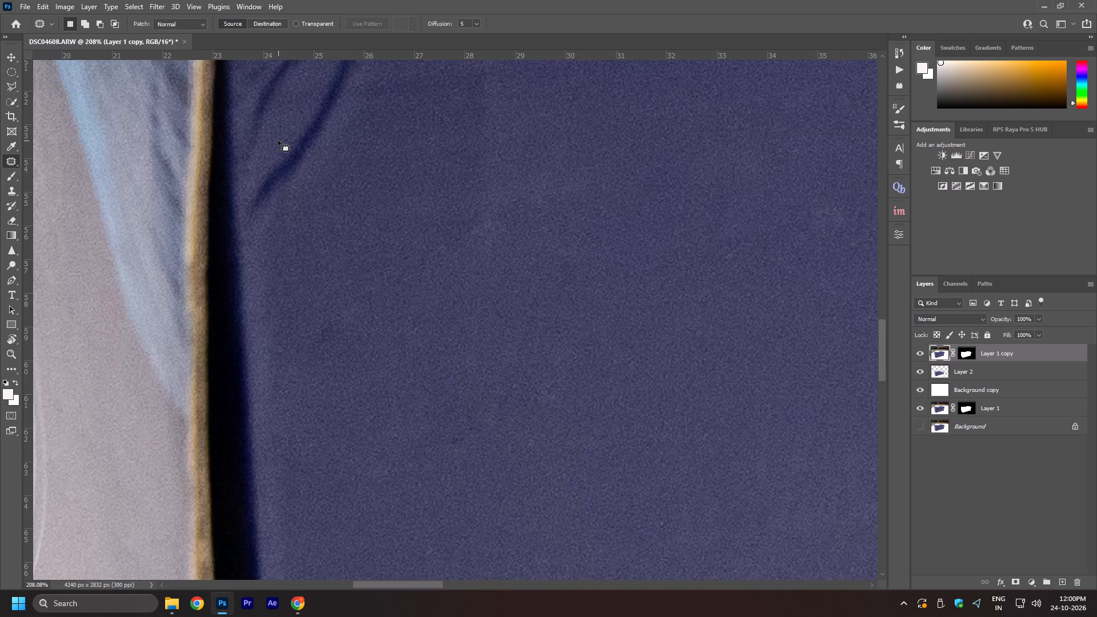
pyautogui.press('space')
pyautogui.moveTo(346, 134); pyautogui.dragTo(346, 314)
pyautogui.moveTo(470, 468); pyautogui.dragTo(573, 467)
pyautogui.moveTo(543, 405); pyautogui.dragTo(600, 404)
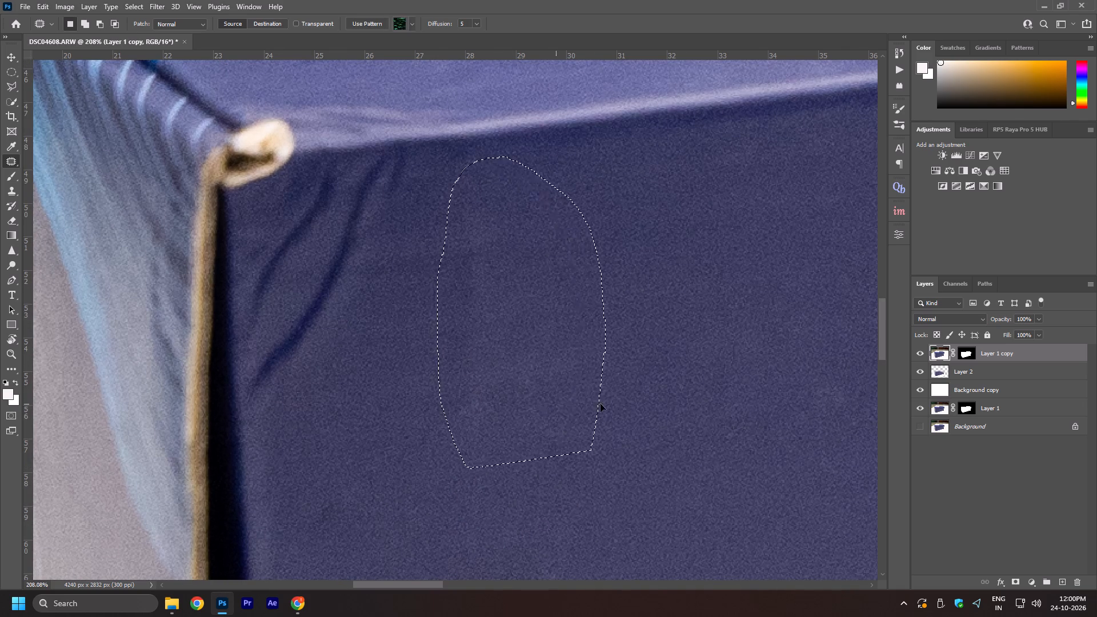
pyautogui.moveTo(600, 404); pyautogui.dragTo(703, 403)
pyautogui.click(707, 402)
# Outline the dark curved creases below the worn front corner of the box with the Patch tool.
pyautogui.moveTo(286, 438); pyautogui.dragTo(247, 247)
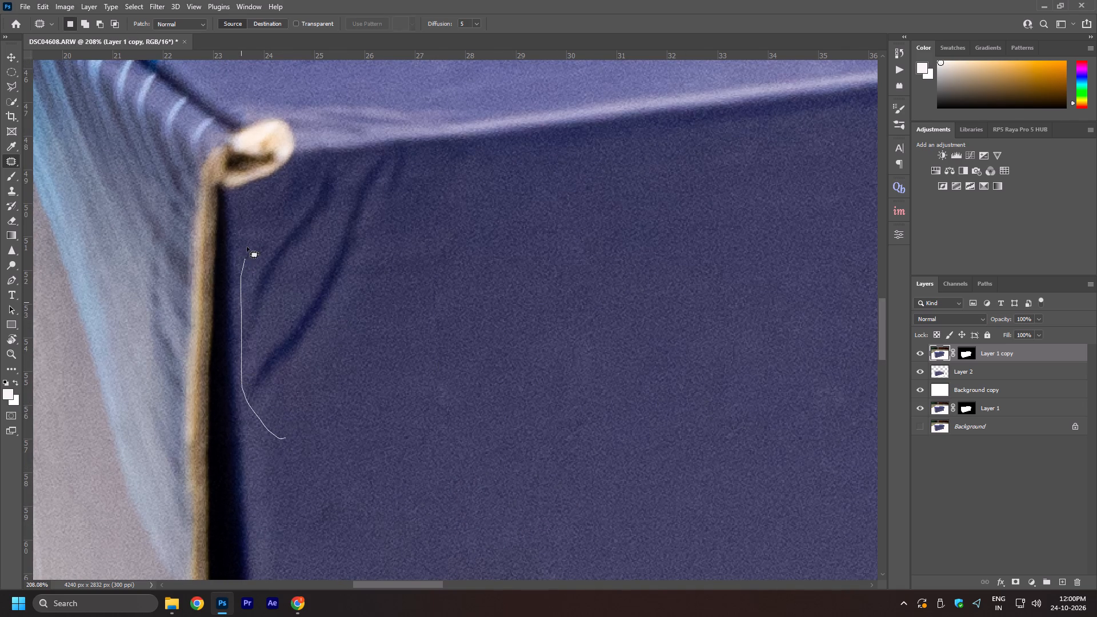
# Patch out the dark creases near the front face's upper corner and blend a small remaining spot beside them.
pyautogui.moveTo(247, 247); pyautogui.dragTo(493, 382)
pyautogui.moveTo(414, 348); pyautogui.dragTo(692, 448)
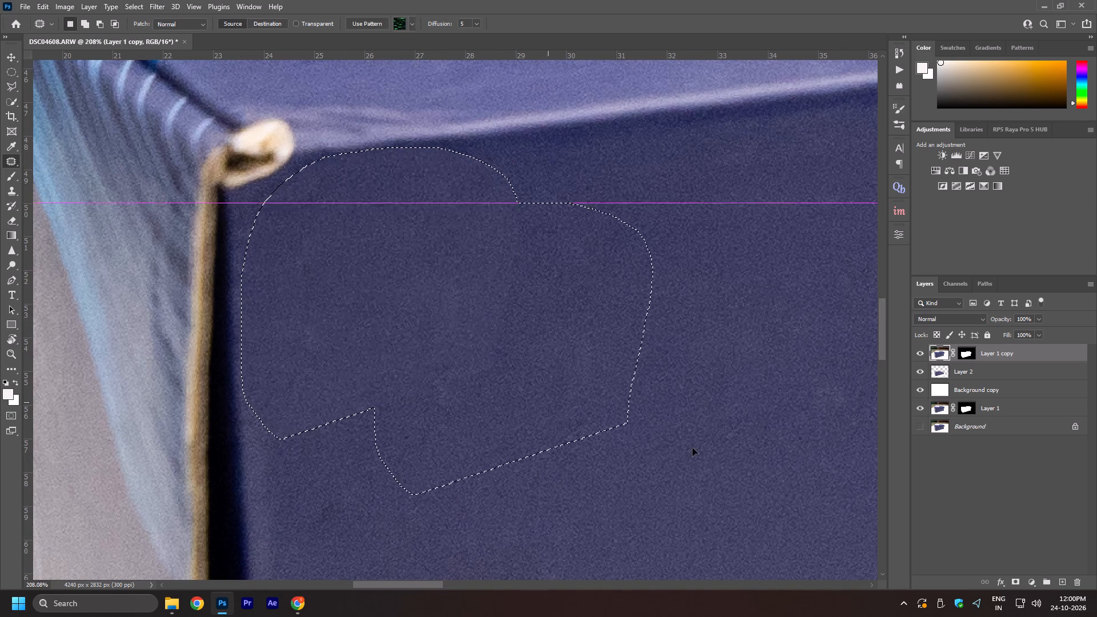
pyautogui.moveTo(692, 448); pyautogui.dragTo(706, 454)
pyautogui.click(707, 454)
pyautogui.moveTo(451, 299); pyautogui.dragTo(487, 279)
pyautogui.moveTo(477, 269); pyautogui.dragTo(664, 282)
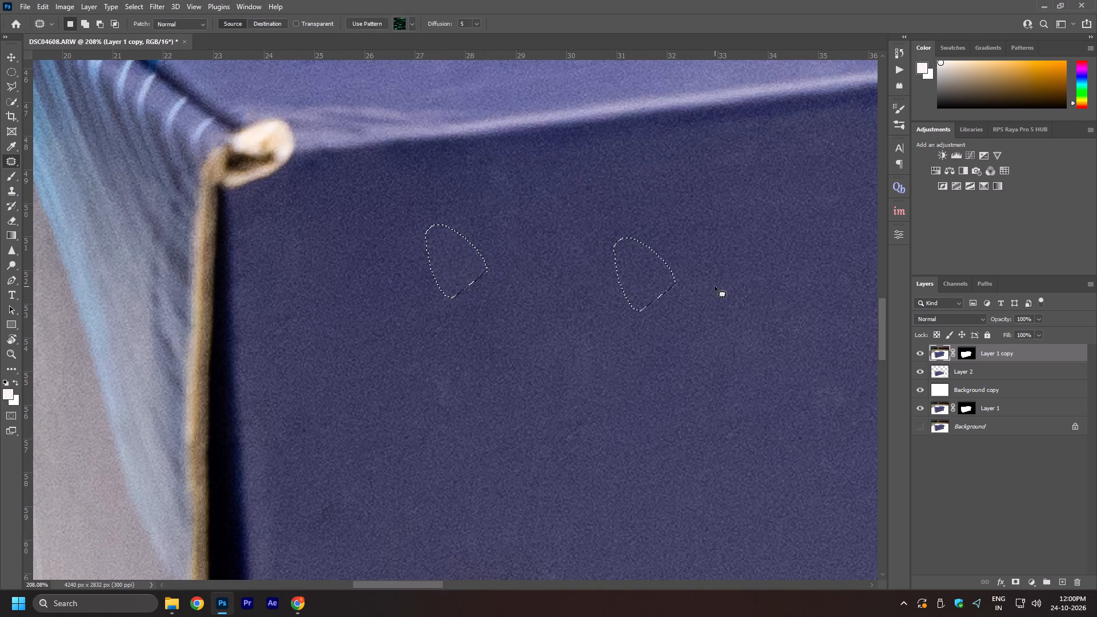
pyautogui.click(715, 286)
# Patch the faint crease on the box top between the line pattern and the torn corner.
pyautogui.keyDown('alt'); pyautogui.scroll(-13, 311, 263); pyautogui.keyUp('alt')
pyautogui.keyDown('alt'); pyautogui.scroll(17, 312, 241); pyautogui.keyUp('alt')
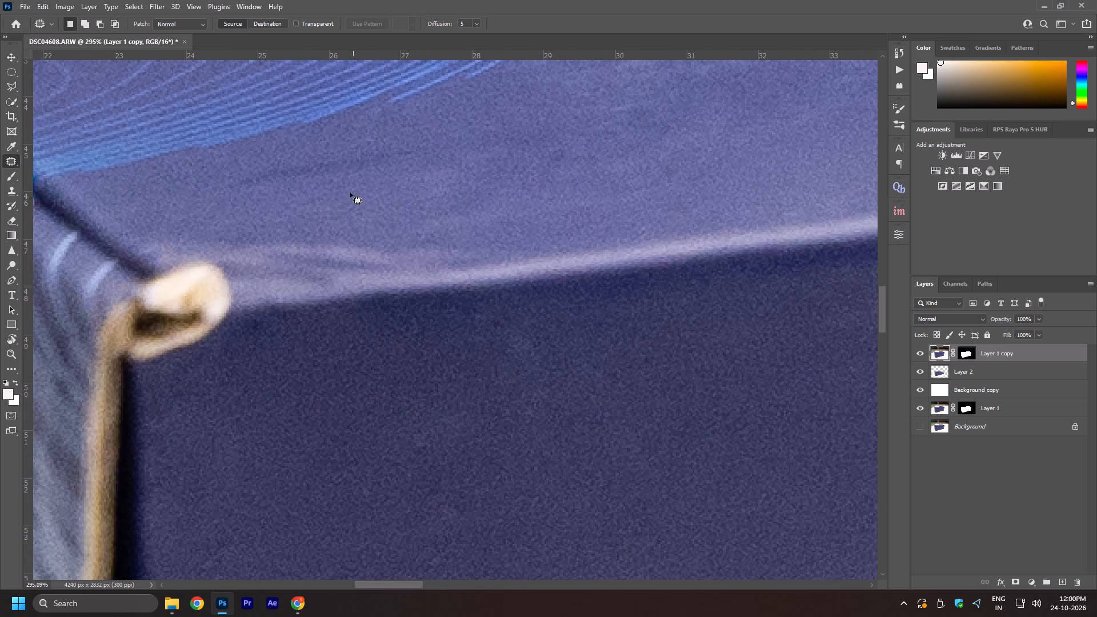
pyautogui.moveTo(346, 202); pyautogui.dragTo(455, 180)
pyautogui.moveTo(393, 170); pyautogui.dragTo(489, 215)
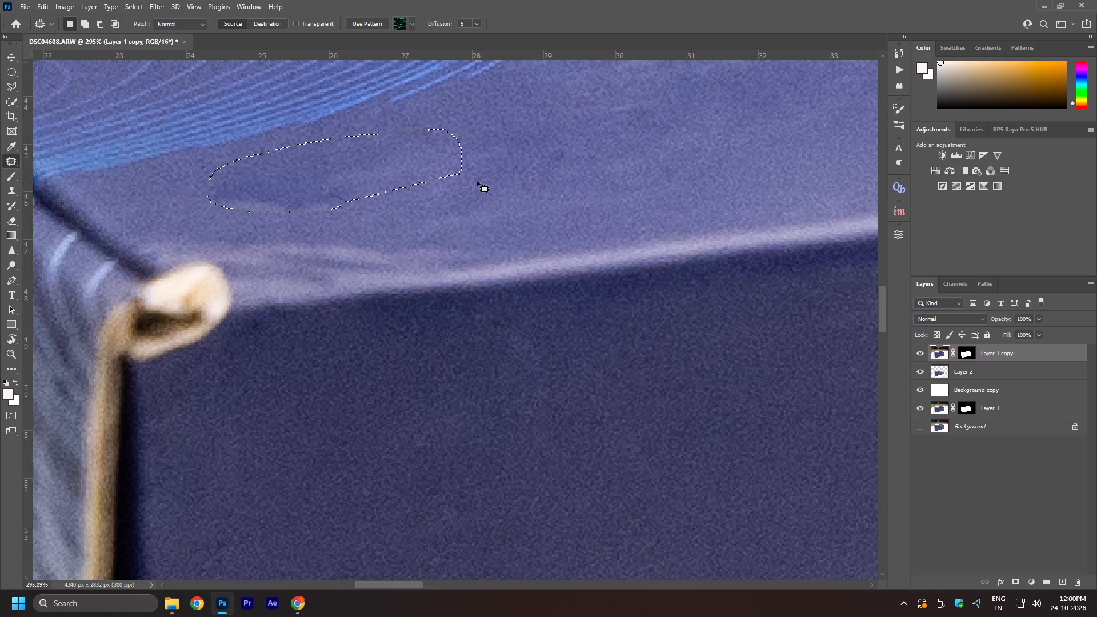
pyautogui.moveTo(361, 167); pyautogui.dragTo(598, 440)
pyautogui.click(608, 424)
# Patch the raised fold lines along the top front edge next to the torn corner.
pyautogui.moveTo(334, 283); pyautogui.dragTo(248, 282)
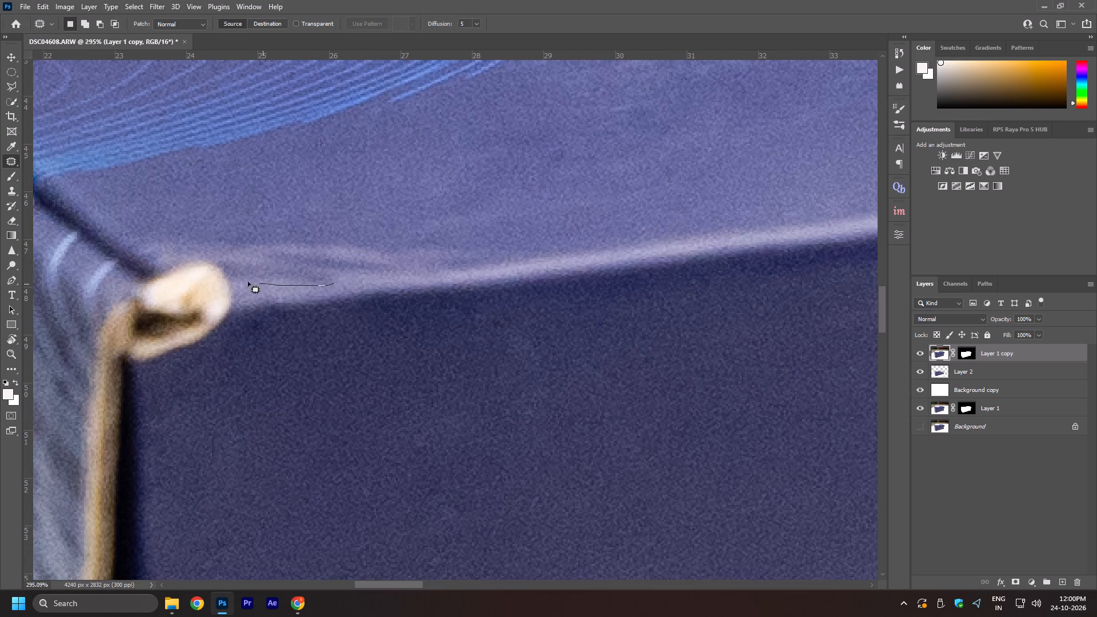
pyautogui.moveTo(248, 282); pyautogui.dragTo(359, 278)
pyautogui.moveTo(341, 249); pyautogui.dragTo(597, 500)
pyautogui.click(539, 407)
# Patch the scuffs on the box top just beneath the swoosh's pointed tip using clean texture from the front face.
pyautogui.keyDown('alt'); pyautogui.scroll(-15, 313, 341); pyautogui.keyUp('alt')
pyautogui.keyDown('alt'); pyautogui.scroll(5, 643, 301); pyautogui.keyUp('alt')
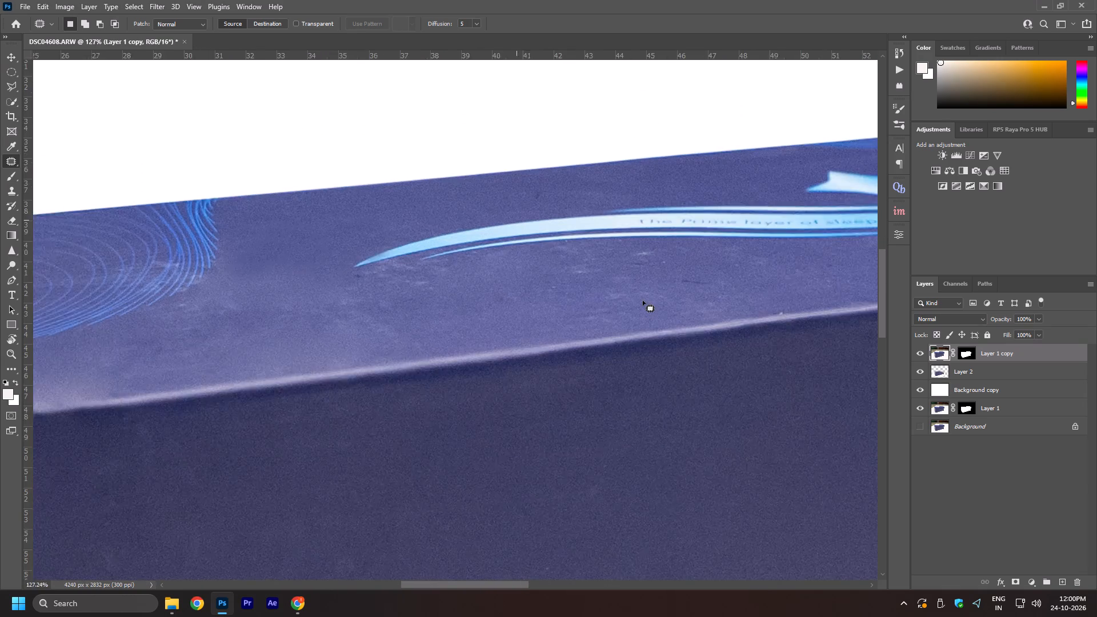
pyautogui.keyDown('alt'); pyautogui.scroll(2, 643, 301); pyautogui.keyUp('alt')
pyautogui.keyDown('alt'); pyautogui.scroll(3, 556, 272); pyautogui.keyUp('alt')
pyautogui.moveTo(381, 323); pyautogui.dragTo(306, 253)
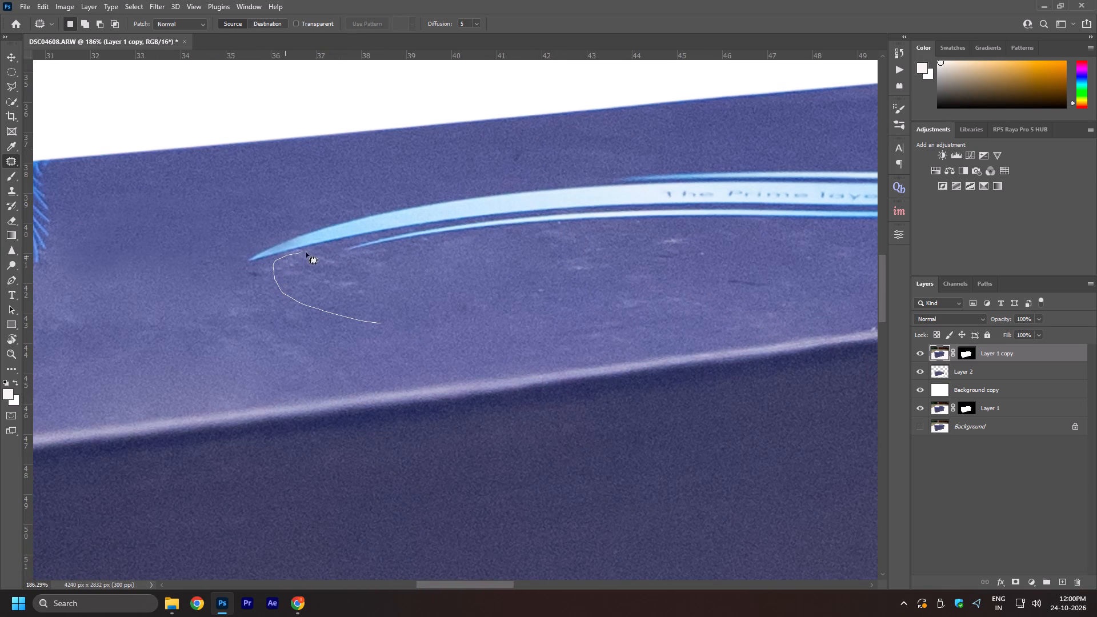
pyautogui.moveTo(306, 253); pyautogui.dragTo(399, 314)
pyautogui.moveTo(370, 294); pyautogui.dragTo(500, 549)
pyautogui.click(526, 531)
# Patch the light scratches on the box top beneath the swoosh's thin lower line and the marks just below them.
pyautogui.moveTo(579, 277); pyautogui.dragTo(539, 283)
pyautogui.moveTo(539, 283); pyautogui.dragTo(615, 271)
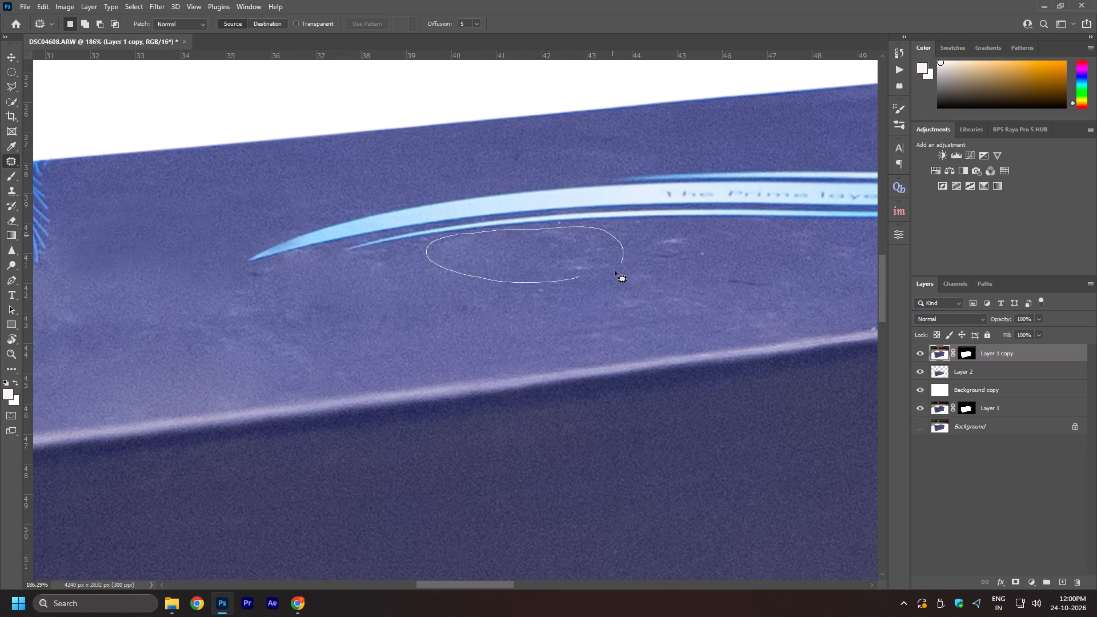
pyautogui.moveTo(615, 271); pyautogui.dragTo(610, 272)
pyautogui.moveTo(537, 249); pyautogui.dragTo(570, 519)
pyautogui.click(578, 495)
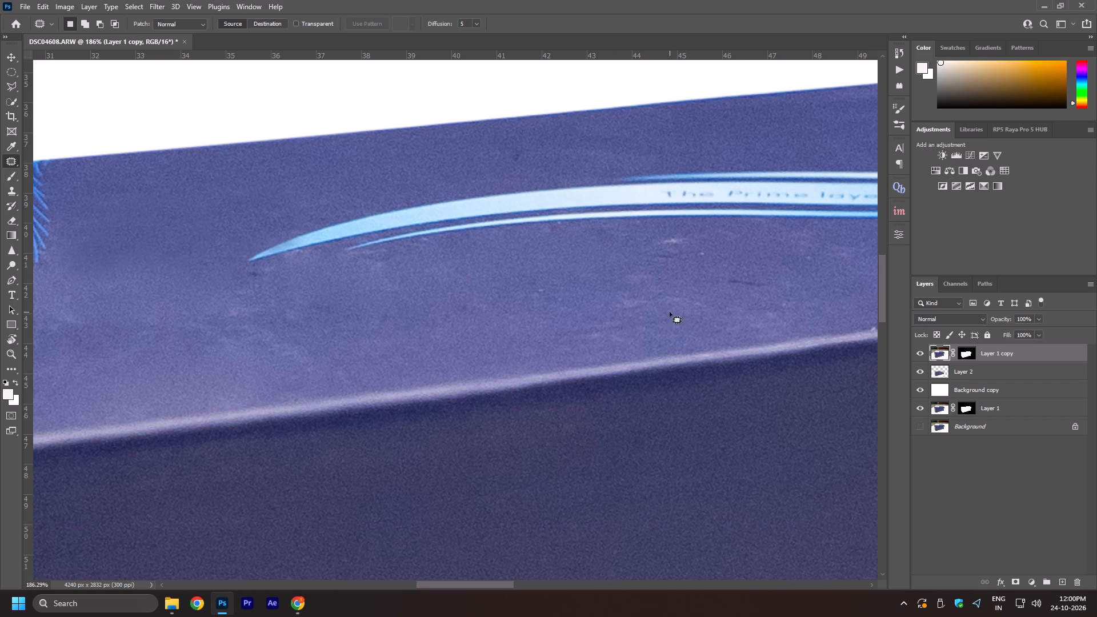
pyautogui.moveTo(655, 319); pyautogui.dragTo(674, 316)
pyautogui.moveTo(650, 283); pyautogui.dragTo(711, 465)
pyautogui.click(709, 465)
# Patch the remaining scuffs on the box top between the "The Prime layer of sleep" band and the front edge.
pyautogui.press('space')
pyautogui.press('space')
pyautogui.moveTo(700, 300); pyautogui.dragTo(439, 396)
pyautogui.moveTo(491, 408); pyautogui.dragTo(516, 411)
pyautogui.moveTo(490, 380); pyautogui.dragTo(452, 523)
pyautogui.click(461, 530)
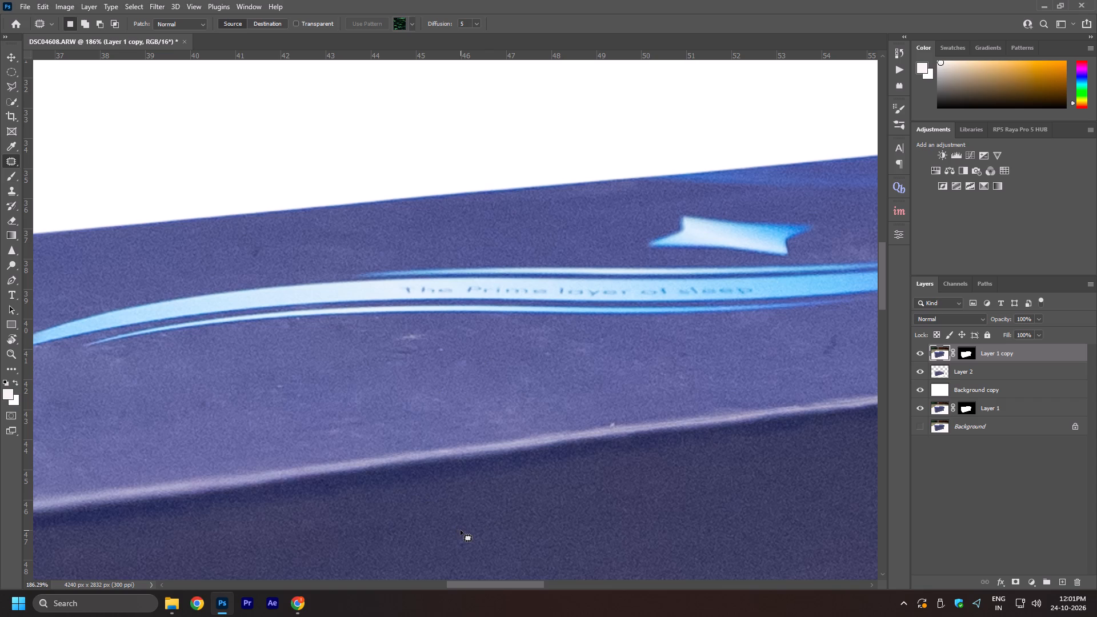
pyautogui.moveTo(410, 379); pyautogui.dragTo(475, 362)
pyautogui.moveTo(436, 340); pyautogui.dragTo(514, 418)
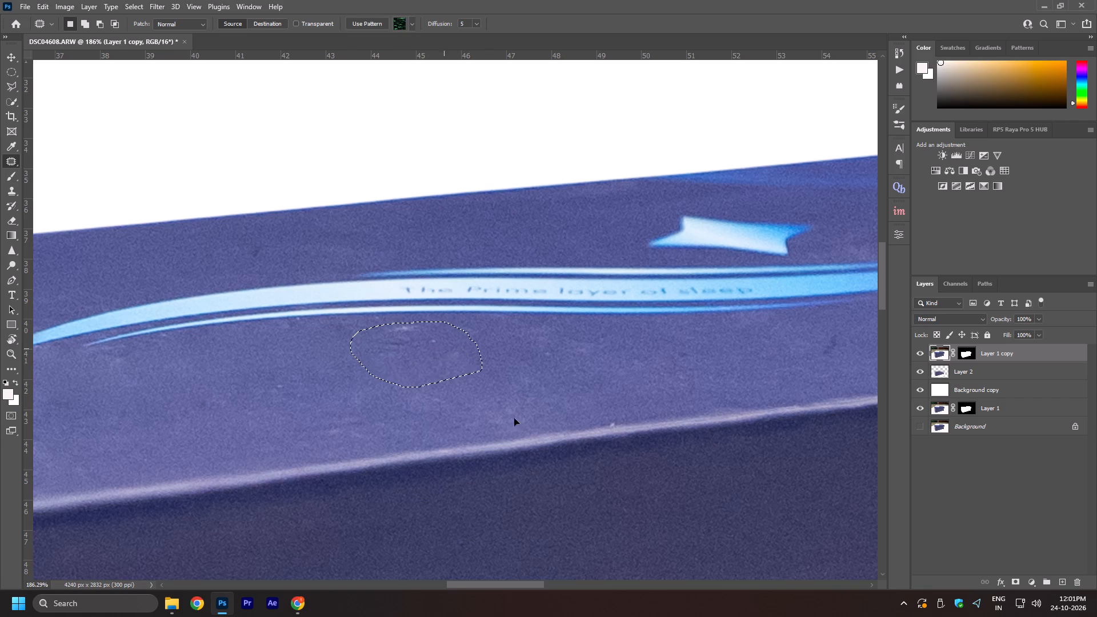
pyautogui.moveTo(514, 418); pyautogui.dragTo(652, 532)
pyautogui.click(654, 520)
pyautogui.moveTo(560, 377); pyautogui.dragTo(458, 343)
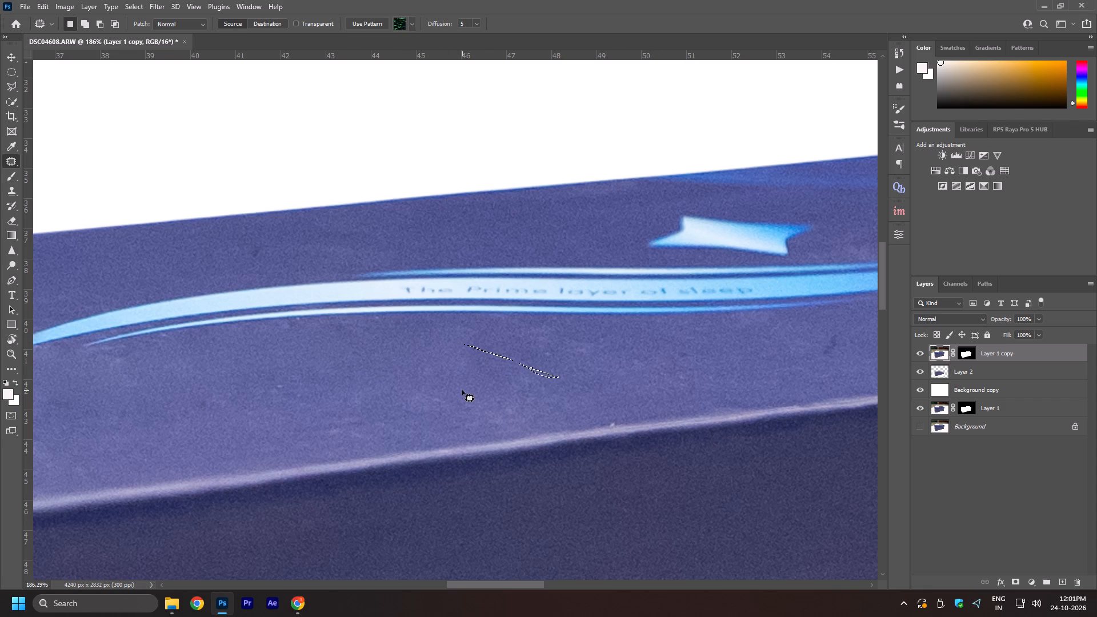
pyautogui.click(462, 390)
pyautogui.moveTo(504, 384); pyautogui.dragTo(612, 331)
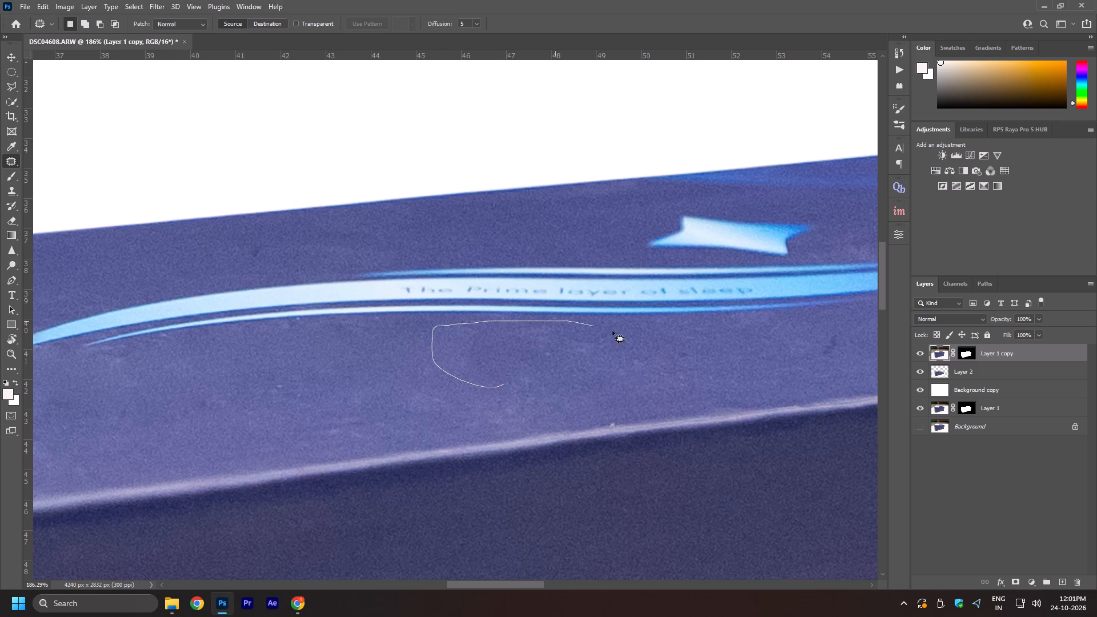
# Patch the faint marks on the box top beneath the "The Prime layer of sleep" lettering using clean front-face texture.
pyautogui.moveTo(612, 331); pyautogui.dragTo(632, 369)
pyautogui.moveTo(583, 356); pyautogui.dragTo(713, 517)
pyautogui.click(714, 515)
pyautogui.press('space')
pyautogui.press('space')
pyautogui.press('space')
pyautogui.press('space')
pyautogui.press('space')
pyautogui.moveTo(696, 376); pyautogui.dragTo(409, 388)
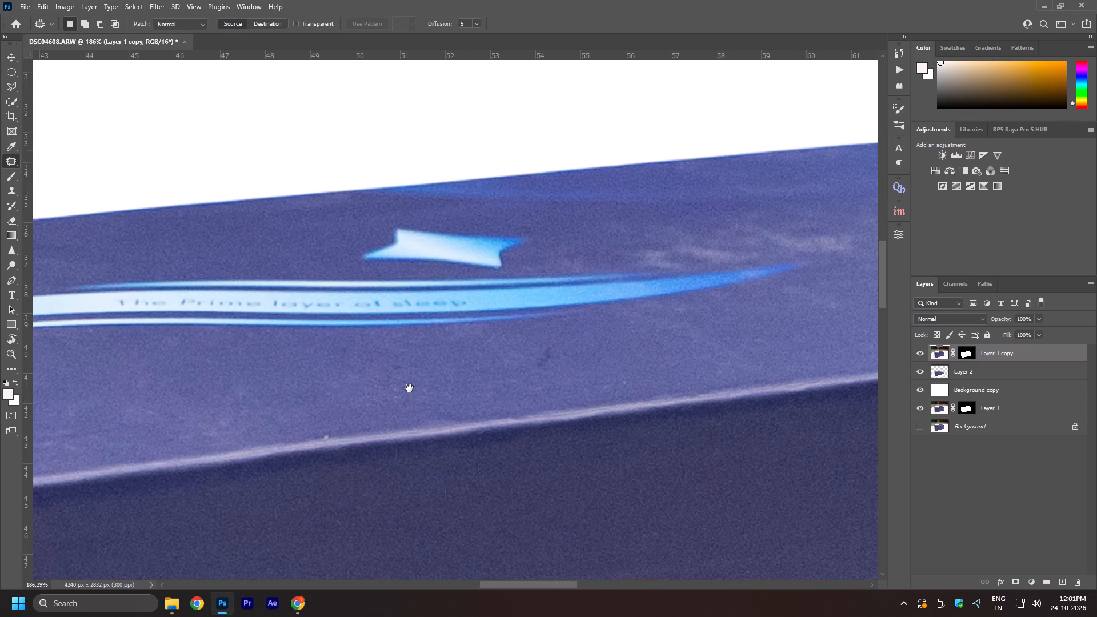
pyautogui.moveTo(385, 392); pyautogui.dragTo(437, 382)
pyautogui.moveTo(423, 373); pyautogui.dragTo(528, 482)
pyautogui.click(571, 376)
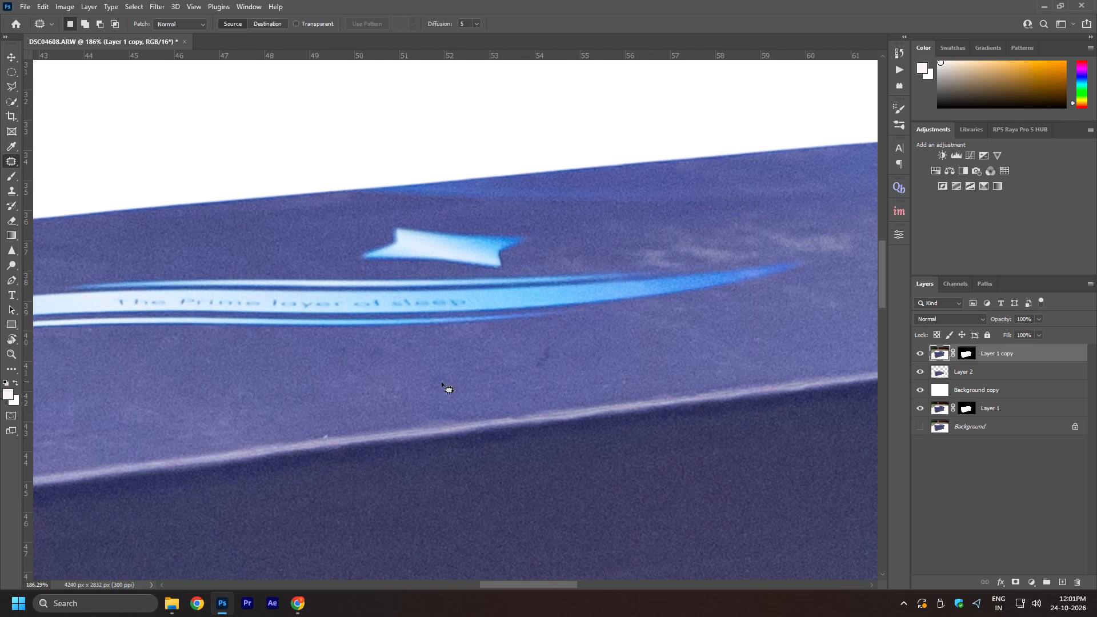
pyautogui.moveTo(367, 378); pyautogui.dragTo(429, 360)
pyautogui.moveTo(400, 355); pyautogui.dragTo(519, 501)
pyautogui.click(575, 498)
# Patch the dark smudge and small specks on the box top between the swoosh's tapering tail and the front edge.
pyautogui.moveTo(532, 392); pyautogui.dragTo(480, 391)
pyautogui.moveTo(480, 391); pyautogui.dragTo(470, 378)
pyautogui.moveTo(447, 379); pyautogui.dragTo(544, 522)
pyautogui.click(557, 522)
pyautogui.moveTo(535, 385); pyautogui.dragTo(575, 370)
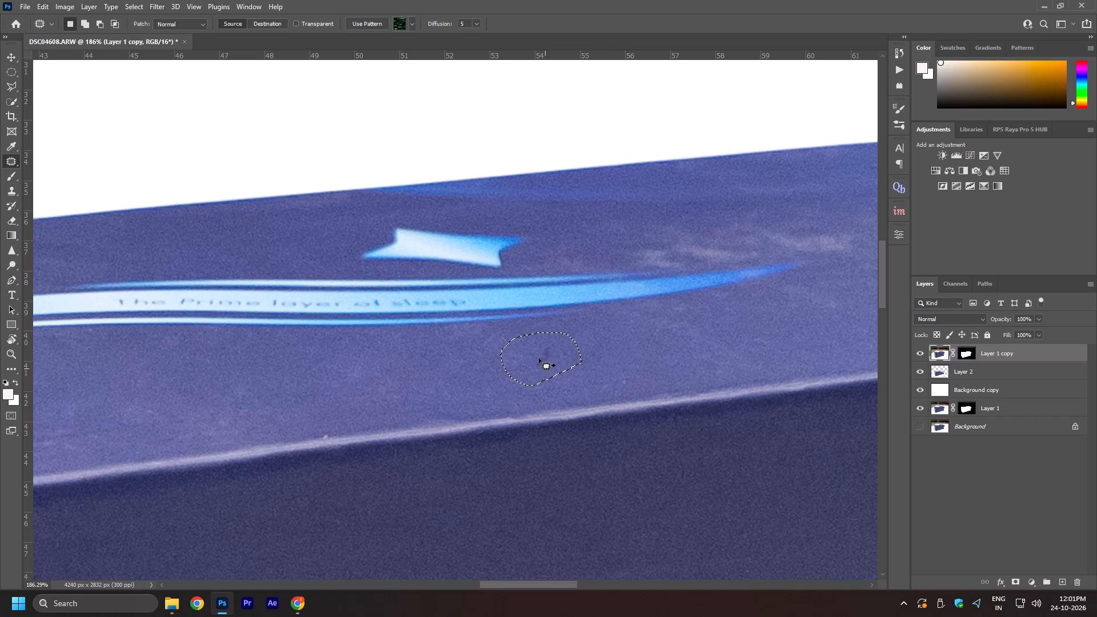
pyautogui.moveTo(539, 352); pyautogui.dragTo(624, 512)
pyautogui.click(628, 510)
pyautogui.moveTo(643, 386); pyautogui.dragTo(655, 383)
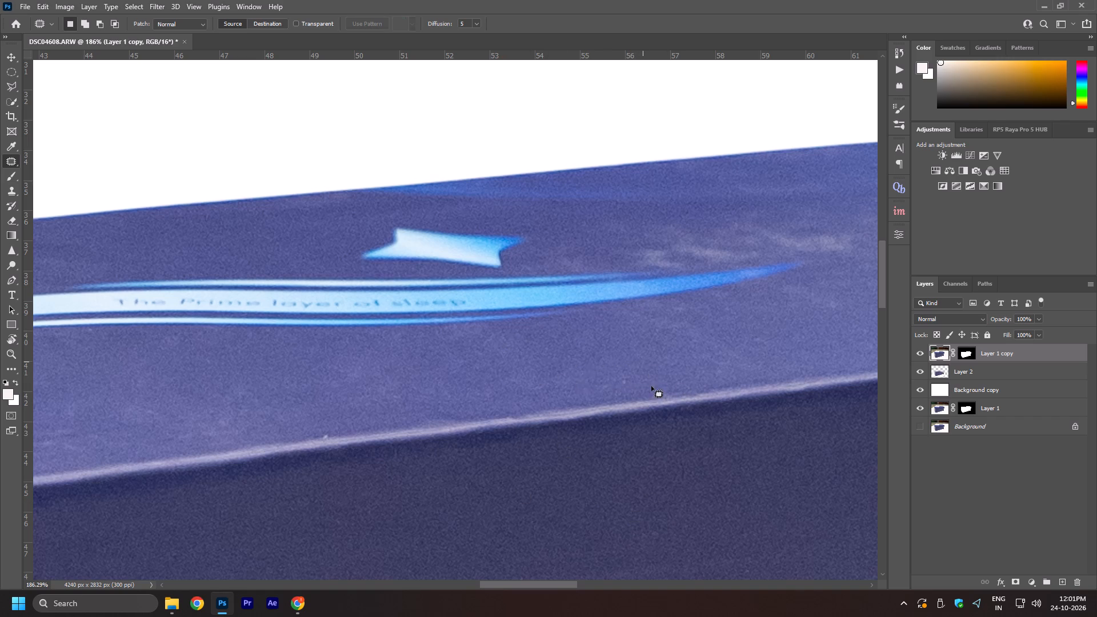
pyautogui.moveTo(638, 380); pyautogui.dragTo(699, 483)
pyautogui.click(701, 485)
# Patch the cloudy white scuffs on the box top just above the swoosh's tapering tail with texture from the front face.
pyautogui.keyDown('alt'); pyautogui.scroll(-8, 418, 339); pyautogui.keyUp('alt')
pyautogui.keyDown('alt'); pyautogui.scroll(12, 574, 284); pyautogui.keyUp('alt')
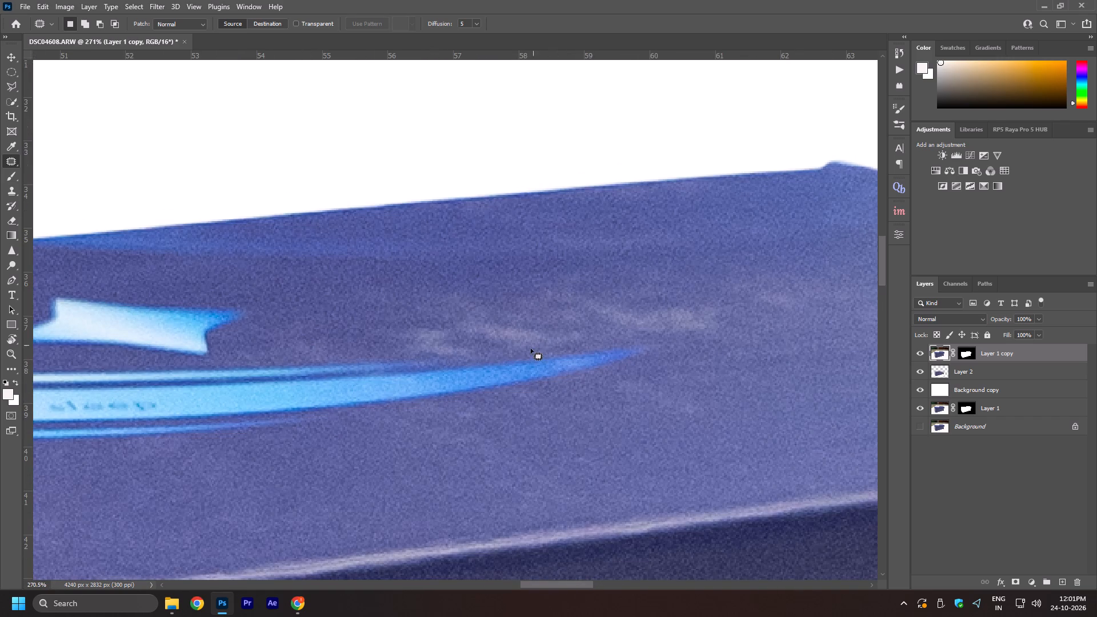
pyautogui.moveTo(486, 361); pyautogui.dragTo(730, 336)
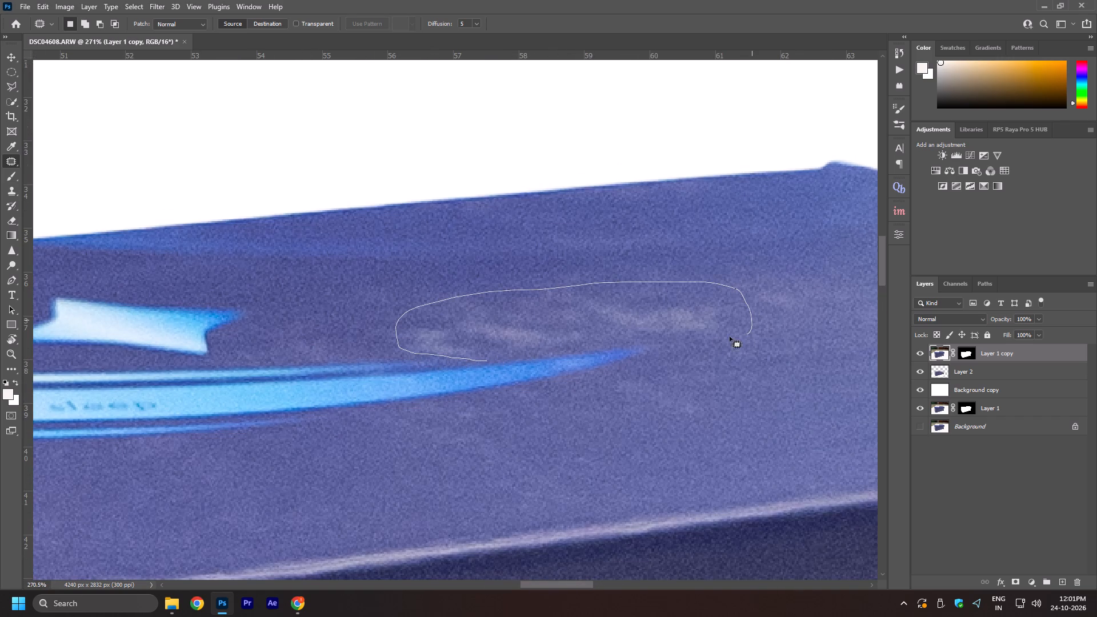
pyautogui.moveTo(730, 336); pyautogui.dragTo(550, 352)
pyautogui.keyDown('alt'); pyautogui.scroll(-6, 521, 258); pyautogui.keyUp('alt')
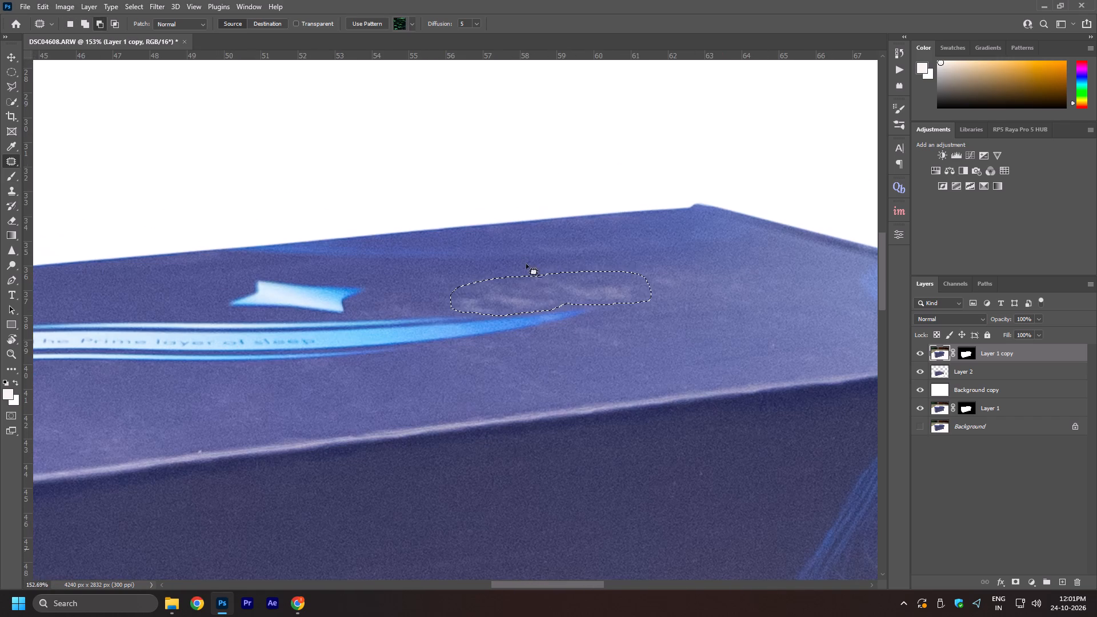
pyautogui.moveTo(556, 286); pyautogui.dragTo(605, 530)
pyautogui.click(653, 440)
# Patch the light scuffs on the box top between the swoosh's tail tip and the far back corner.
pyautogui.keyDown('alt'); pyautogui.scroll(5, 719, 301); pyautogui.keyUp('alt')
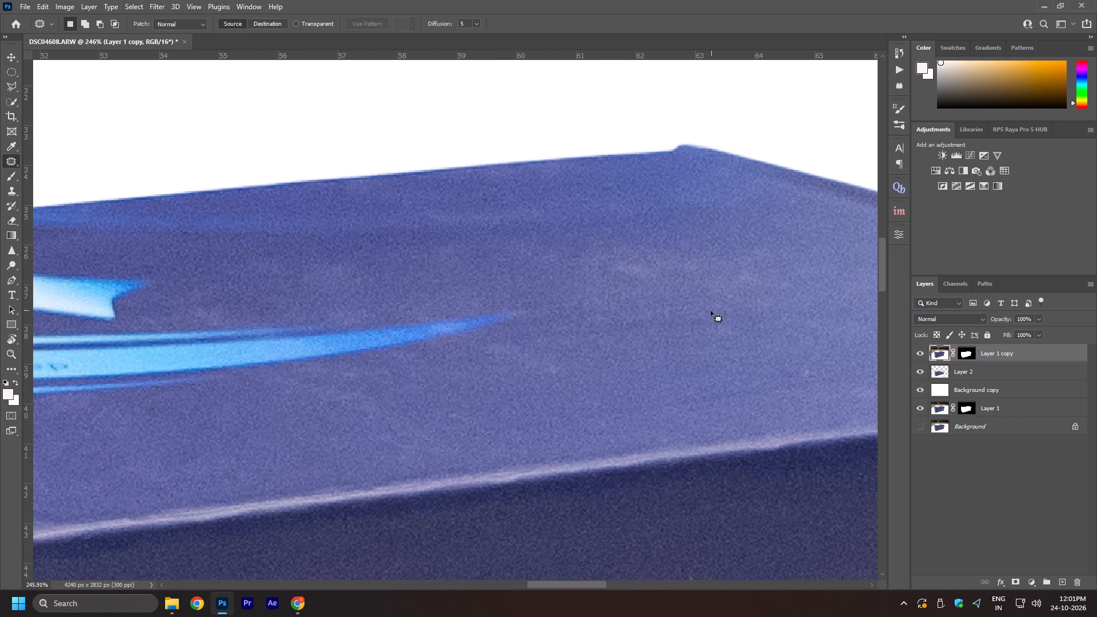
pyautogui.moveTo(707, 311); pyautogui.dragTo(794, 335)
pyautogui.keyDown('alt'); pyautogui.scroll(-7, 731, 306); pyautogui.keyUp('alt')
pyautogui.moveTo(727, 289); pyautogui.dragTo(684, 458)
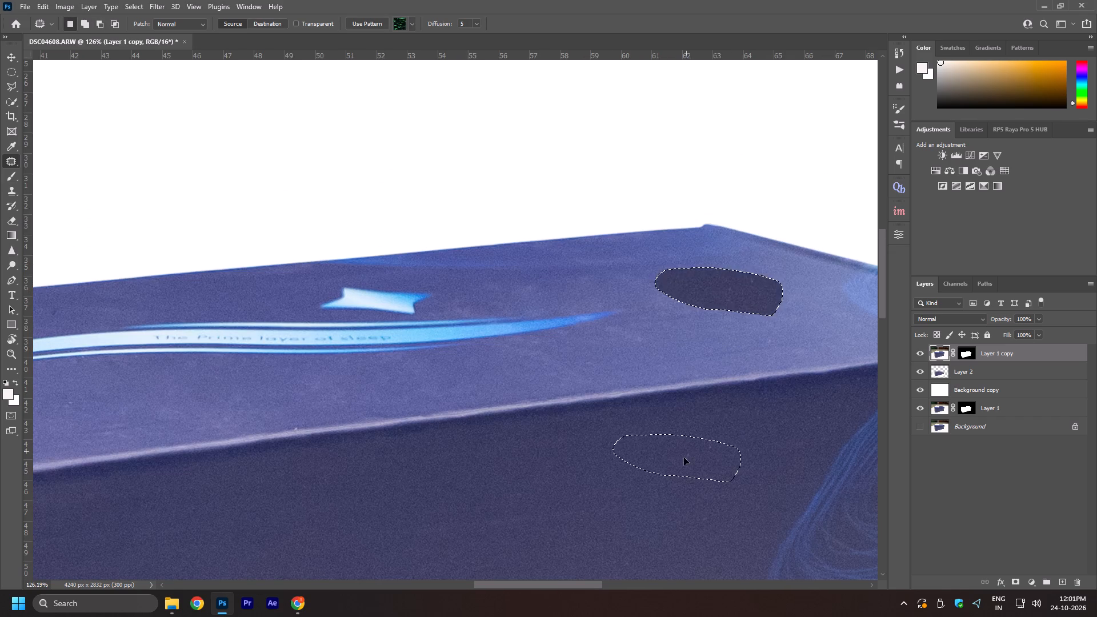
pyautogui.moveTo(684, 458); pyautogui.dragTo(683, 460)
pyautogui.click(767, 426)
# Patch the pale blemish on the front face just below and beyond the end of the "Invest In Your Health" tagline.
pyautogui.keyDown('alt'); pyautogui.scroll(5, 786, 324); pyautogui.keyUp('alt')
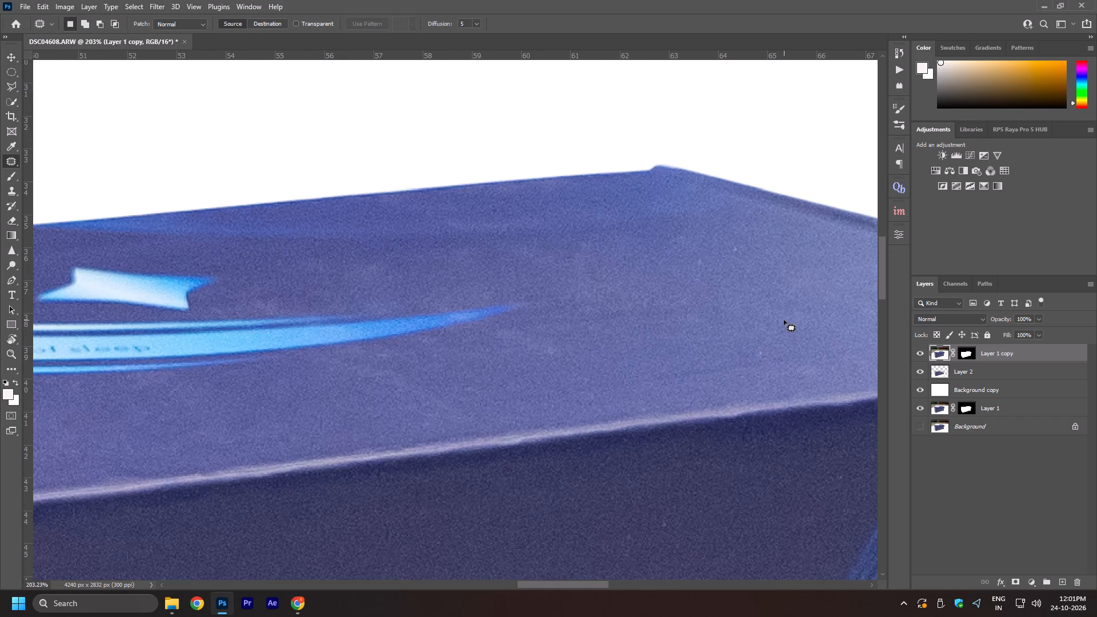
pyautogui.keyDown('alt'); pyautogui.scroll(-9, 523, 289); pyautogui.keyUp('alt')
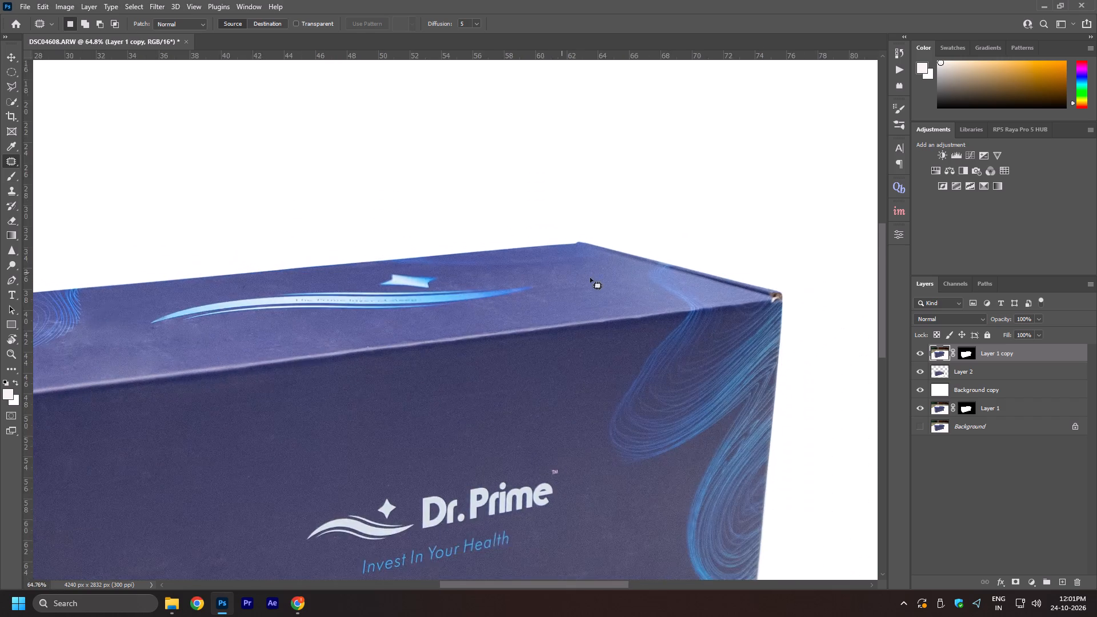
pyautogui.keyDown('alt'); pyautogui.scroll(-9, 590, 278); pyautogui.keyUp('alt')
pyautogui.keyDown('alt'); pyautogui.scroll(13, 656, 461); pyautogui.keyUp('alt')
pyautogui.moveTo(501, 504); pyautogui.dragTo(576, 459)
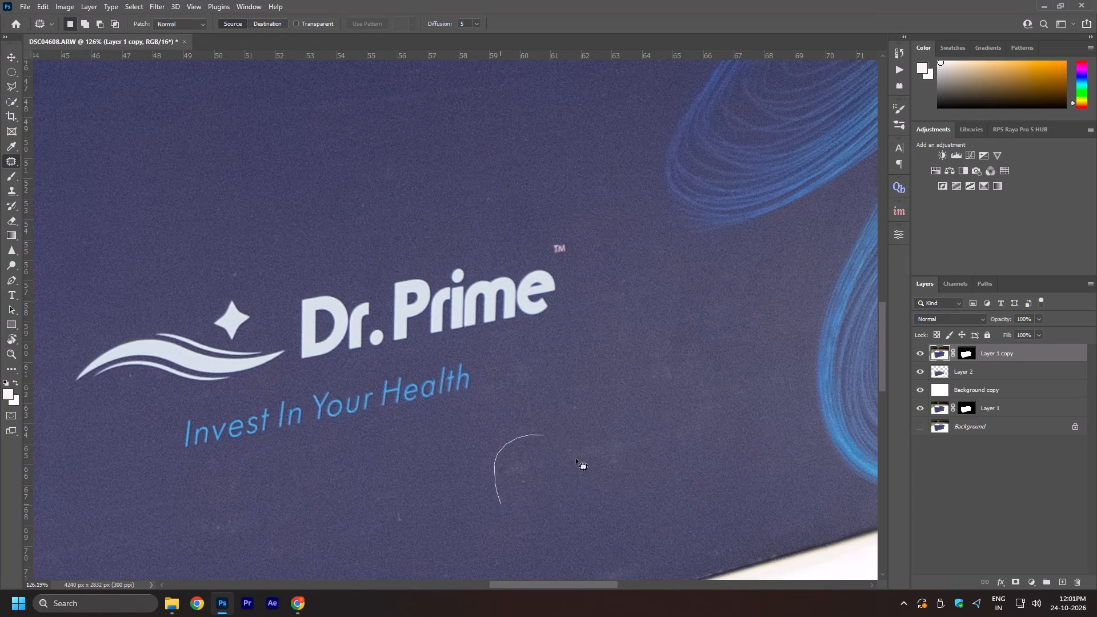
pyautogui.moveTo(576, 459); pyautogui.dragTo(575, 487)
pyautogui.moveTo(546, 474); pyautogui.dragTo(490, 546)
pyautogui.click(490, 547)
# Patch the white fleck and scattered scuffs on the front face between the "Invest In Your Health" tagline and the bottom edge.
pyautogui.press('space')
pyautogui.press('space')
pyautogui.moveTo(443, 542); pyautogui.dragTo(593, 257)
pyautogui.moveTo(550, 269); pyautogui.dragTo(599, 256)
pyautogui.moveTo(565, 230); pyautogui.dragTo(570, 230)
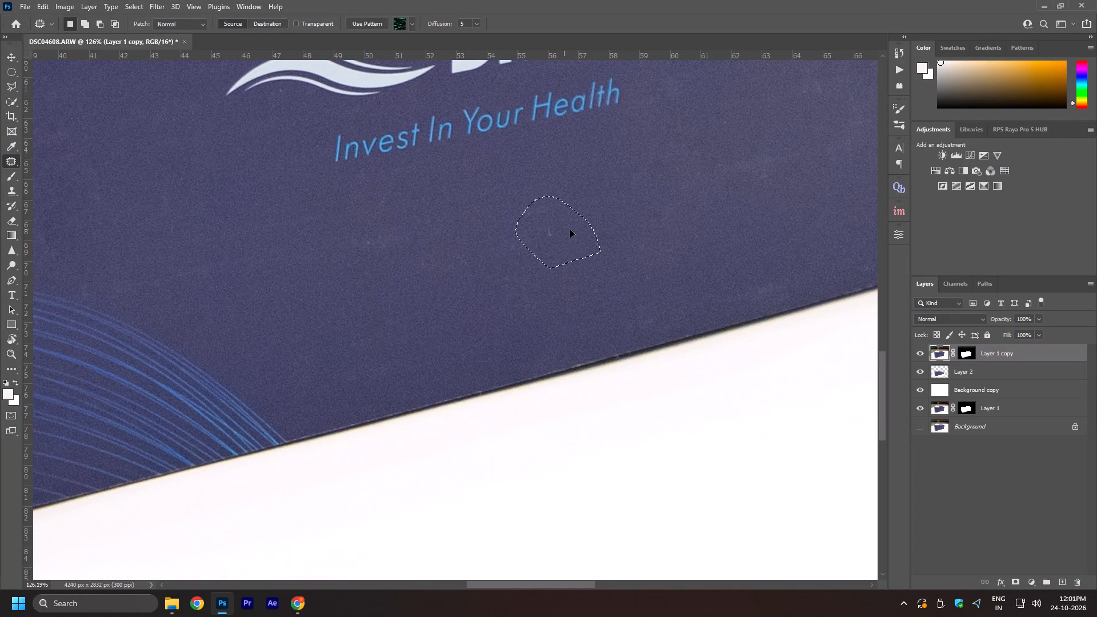
pyautogui.moveTo(570, 230); pyautogui.dragTo(684, 219)
pyautogui.click(685, 218)
pyautogui.moveTo(529, 272); pyautogui.dragTo(572, 270)
pyautogui.moveTo(563, 236); pyautogui.dragTo(429, 298)
pyautogui.click(427, 297)
pyautogui.moveTo(655, 239); pyautogui.dragTo(673, 242)
pyautogui.moveTo(644, 206); pyautogui.dragTo(478, 279)
pyautogui.click(478, 279)
pyautogui.moveTo(346, 293); pyautogui.dragTo(460, 283)
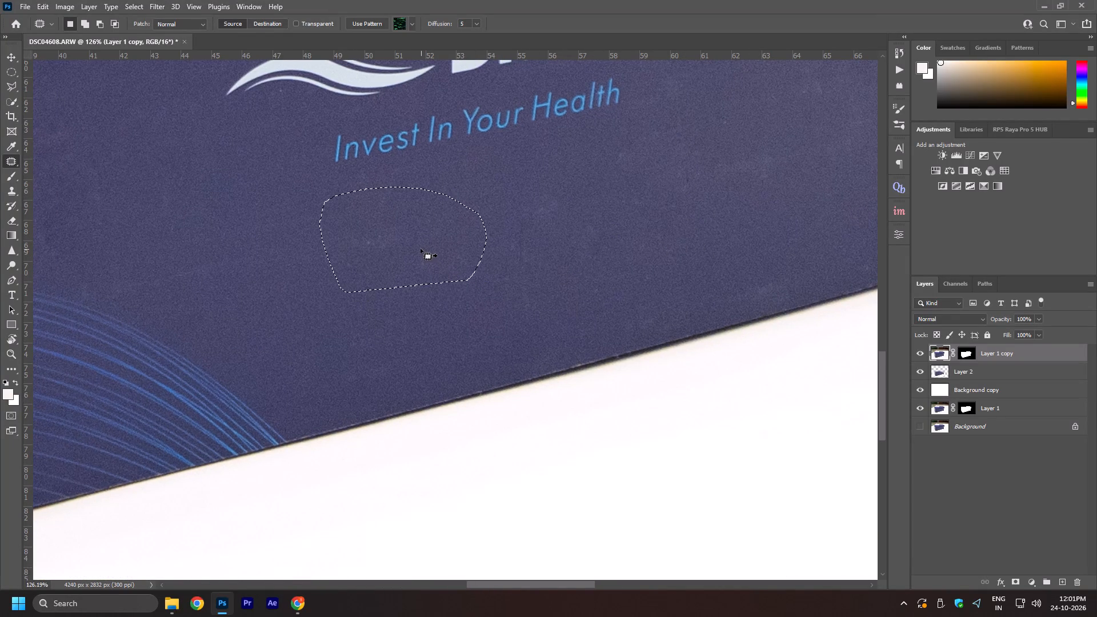
pyautogui.moveTo(417, 250); pyautogui.dragTo(159, 187)
pyautogui.click(178, 183)
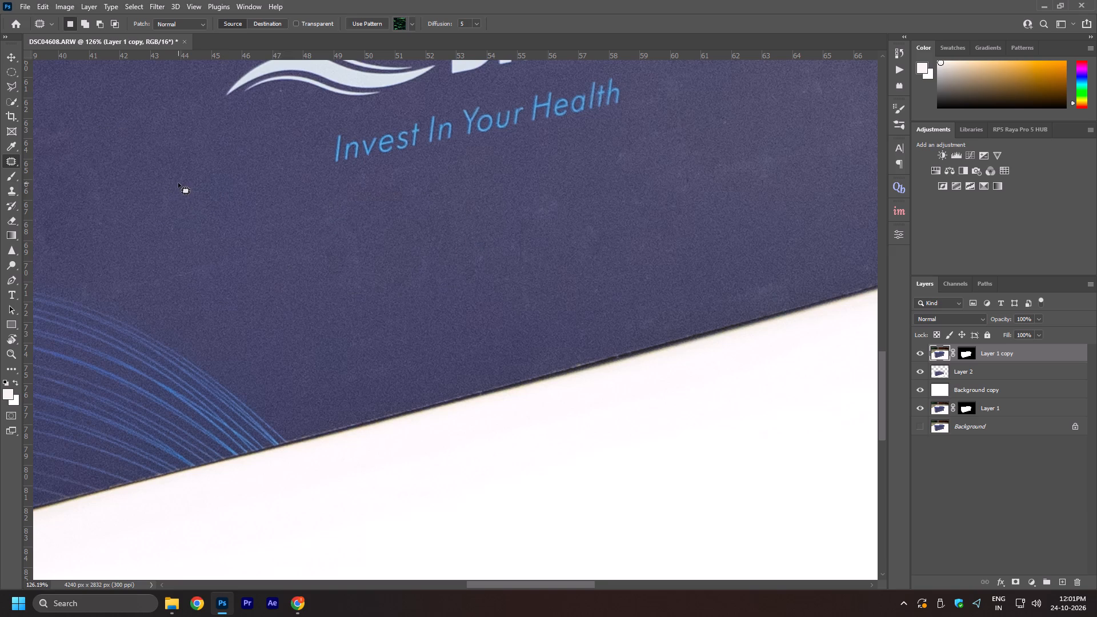
# Patch the leftover small marks on the front face beneath the words "Invest In Your" with nearby clean texture.
pyautogui.keyDown('alt'); pyautogui.scroll(-3, 321, 239); pyautogui.keyUp('alt')
pyautogui.keyDown('alt'); pyautogui.scroll(4, 360, 285); pyautogui.keyUp('alt')
pyautogui.moveTo(322, 293); pyautogui.dragTo(370, 281)
pyautogui.moveTo(362, 257); pyautogui.dragTo(313, 291)
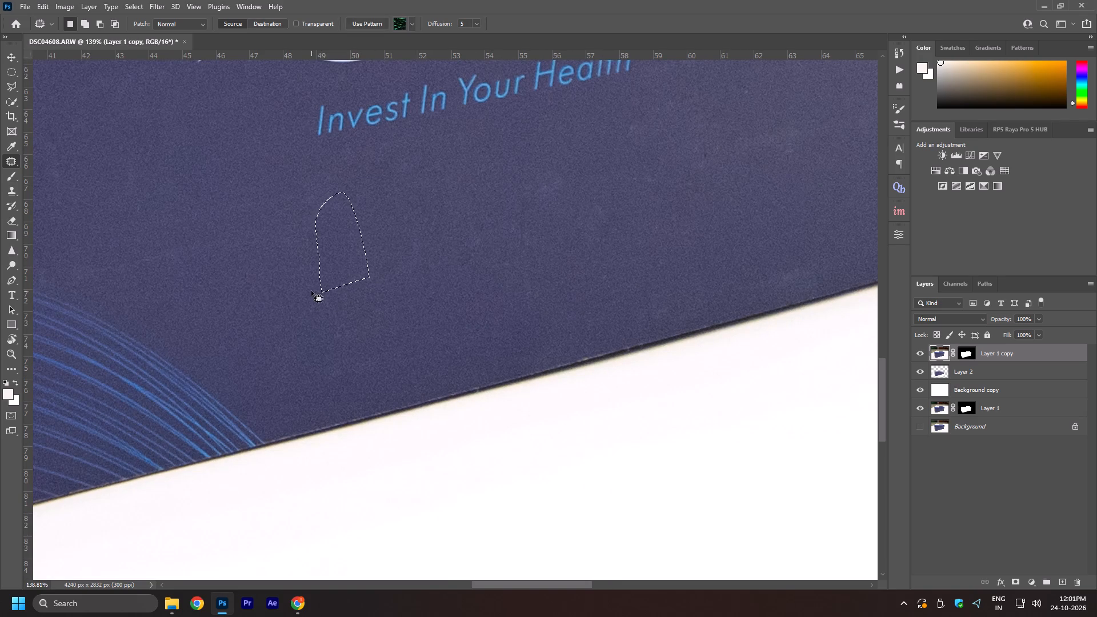
pyautogui.click(311, 291)
pyautogui.moveTo(384, 296); pyautogui.dragTo(438, 280)
pyautogui.moveTo(436, 262); pyautogui.dragTo(358, 302)
pyautogui.click(342, 303)
pyautogui.moveTo(474, 265); pyautogui.dragTo(504, 250)
pyautogui.moveTo(488, 222); pyautogui.dragTo(384, 289)
pyautogui.click(373, 289)
# Patch the remaining specks on the front face below the word "Health" and down toward the bottom edge.
pyautogui.moveTo(515, 263); pyautogui.dragTo(552, 266)
pyautogui.moveTo(537, 235); pyautogui.dragTo(451, 308)
pyautogui.click(451, 308)
pyautogui.moveTo(531, 224); pyautogui.dragTo(586, 215)
pyautogui.moveTo(580, 187); pyautogui.dragTo(424, 218)
pyautogui.click(411, 213)
pyautogui.moveTo(517, 322); pyautogui.dragTo(549, 335)
pyautogui.moveTo(535, 311); pyautogui.dragTo(419, 291)
pyautogui.click(414, 287)
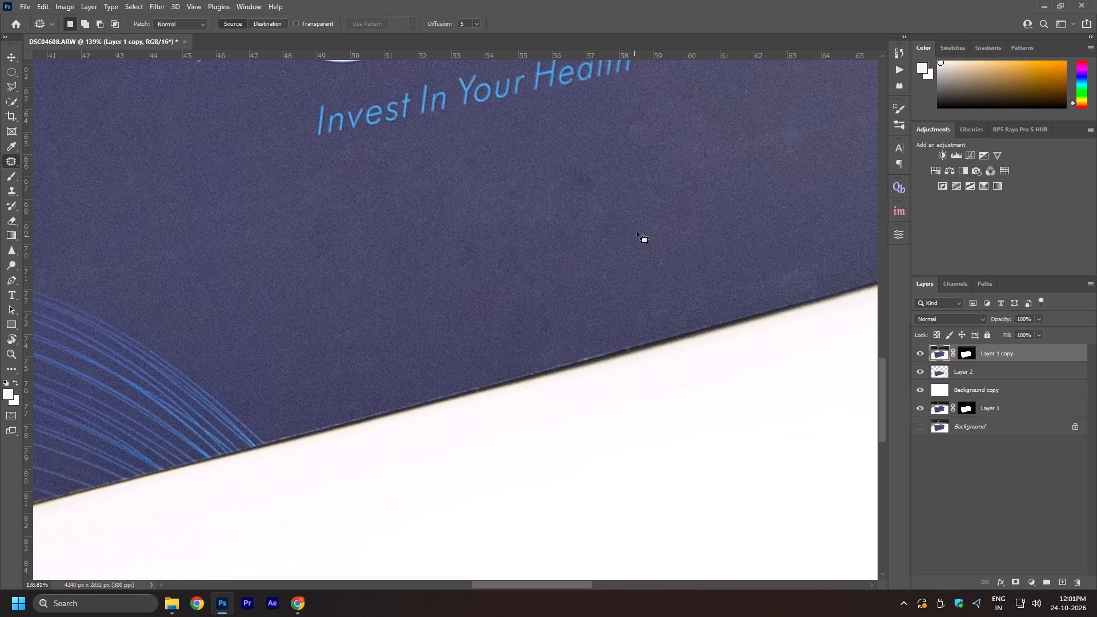
pyautogui.moveTo(600, 255); pyautogui.dragTo(645, 262)
pyautogui.moveTo(585, 225); pyautogui.dragTo(118, 157)
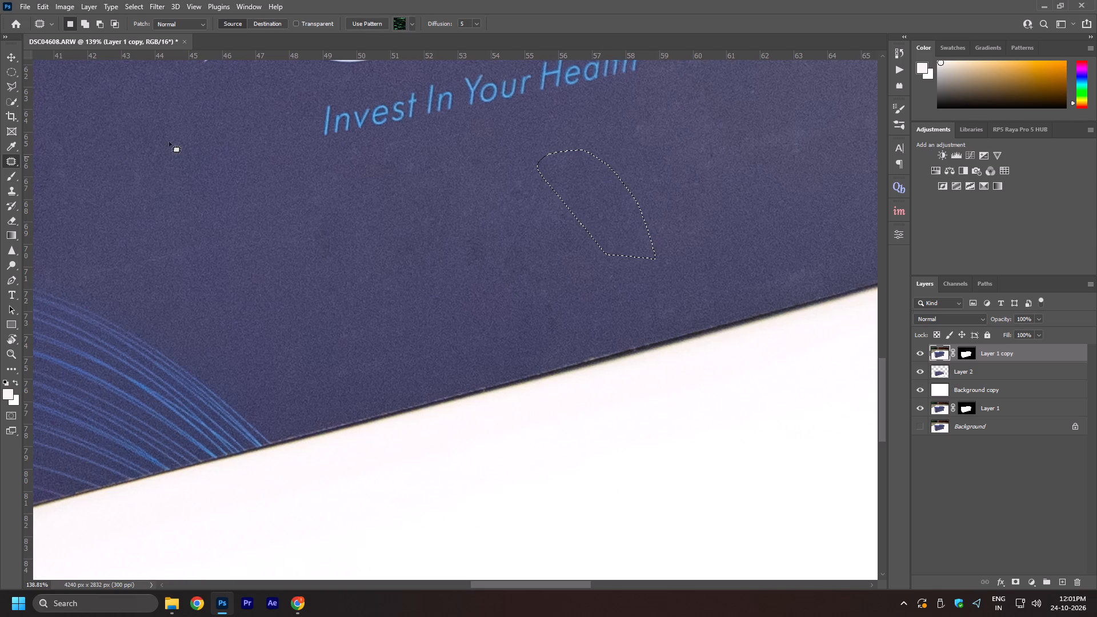
pyautogui.click(189, 130)
pyautogui.keyDown('alt'); pyautogui.scroll(-7, 173, 287); pyautogui.keyUp('alt')
pyautogui.keyDown('alt'); pyautogui.scroll(6, 375, 233); pyautogui.keyUp('alt')
pyautogui.keyDown('alt'); pyautogui.scroll(-11, 451, 262); pyautogui.keyUp('alt')
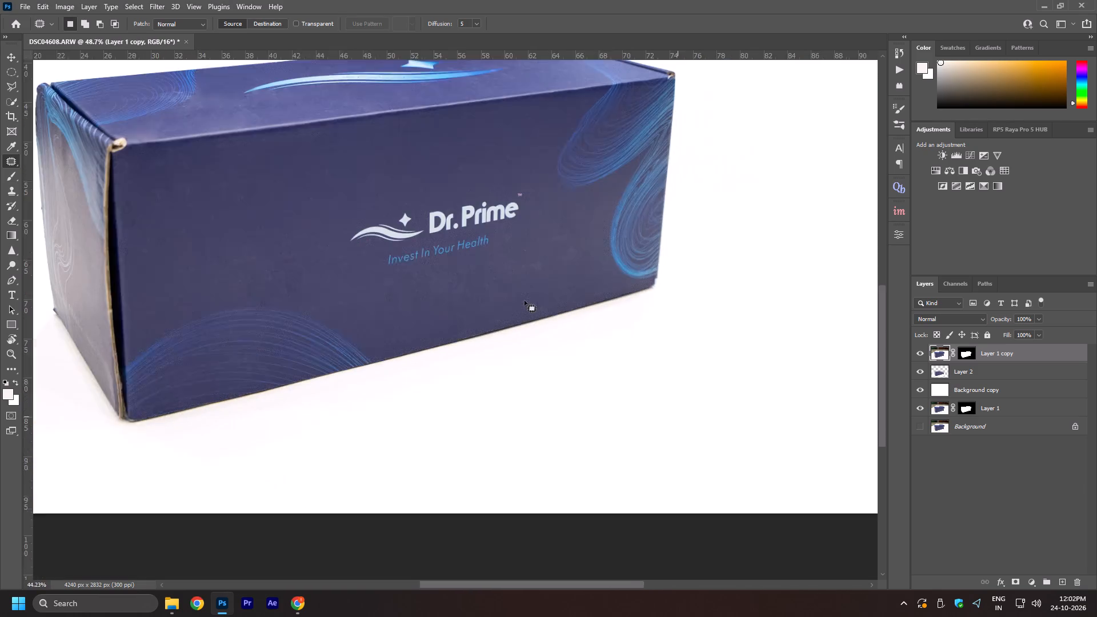
# Patch the large blotchy area on the front face above the curved line pattern with cleaner texture from the same face.
pyautogui.keyDown('alt'); pyautogui.scroll(-1, 525, 301); pyautogui.keyUp('alt')
pyautogui.keyDown('alt'); pyautogui.scroll(10, 276, 287); pyautogui.keyUp('alt')
pyautogui.moveTo(369, 333); pyautogui.dragTo(339, 173)
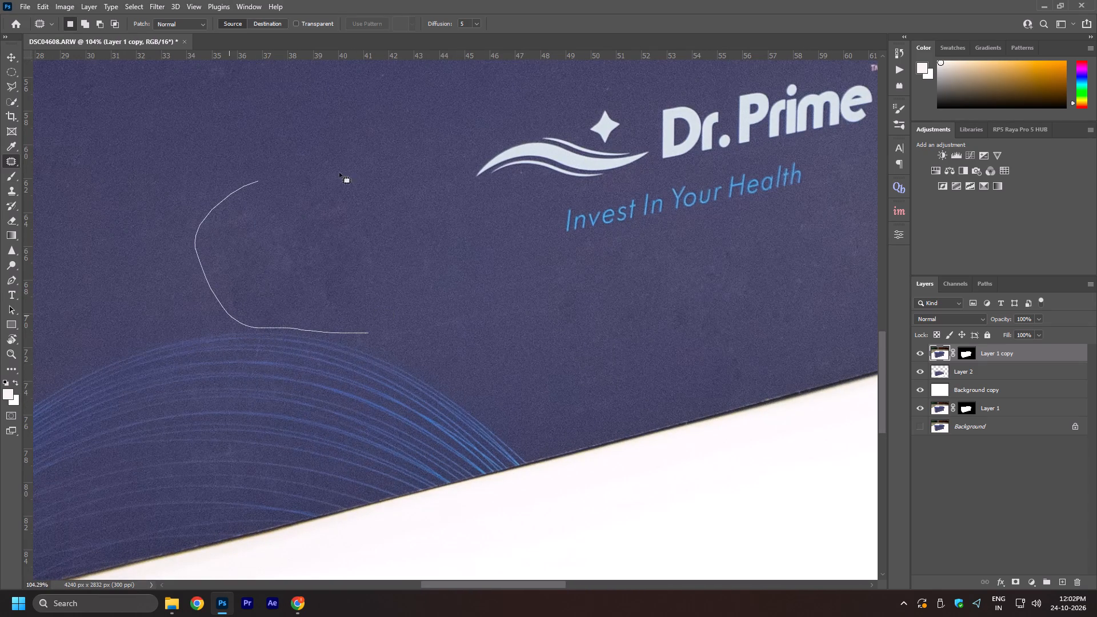
pyautogui.moveTo(339, 173); pyautogui.dragTo(403, 285)
pyautogui.keyDown('alt'); pyautogui.scroll(-7, 400, 318); pyautogui.keyUp('alt')
pyautogui.moveTo(369, 290); pyautogui.dragTo(256, 237)
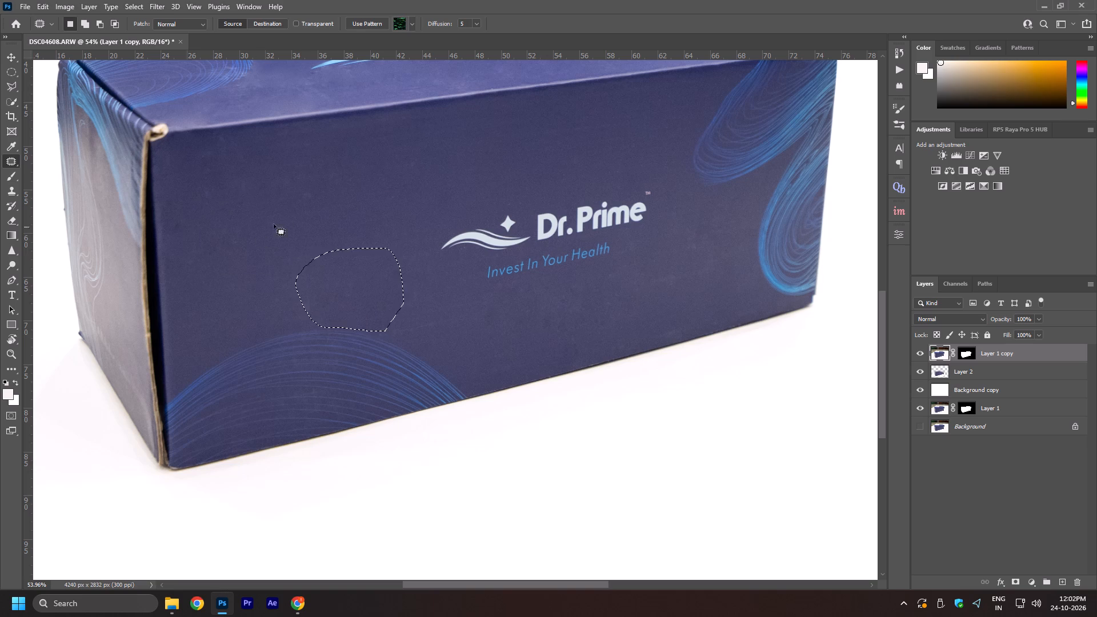
pyautogui.click(383, 194)
# Patch the smaller uneven spots on the front face along the upper edge of the curved line pattern.
pyautogui.keyDown('alt'); pyautogui.scroll(8, 421, 314); pyautogui.keyUp('alt')
pyautogui.moveTo(370, 362); pyautogui.dragTo(320, 319)
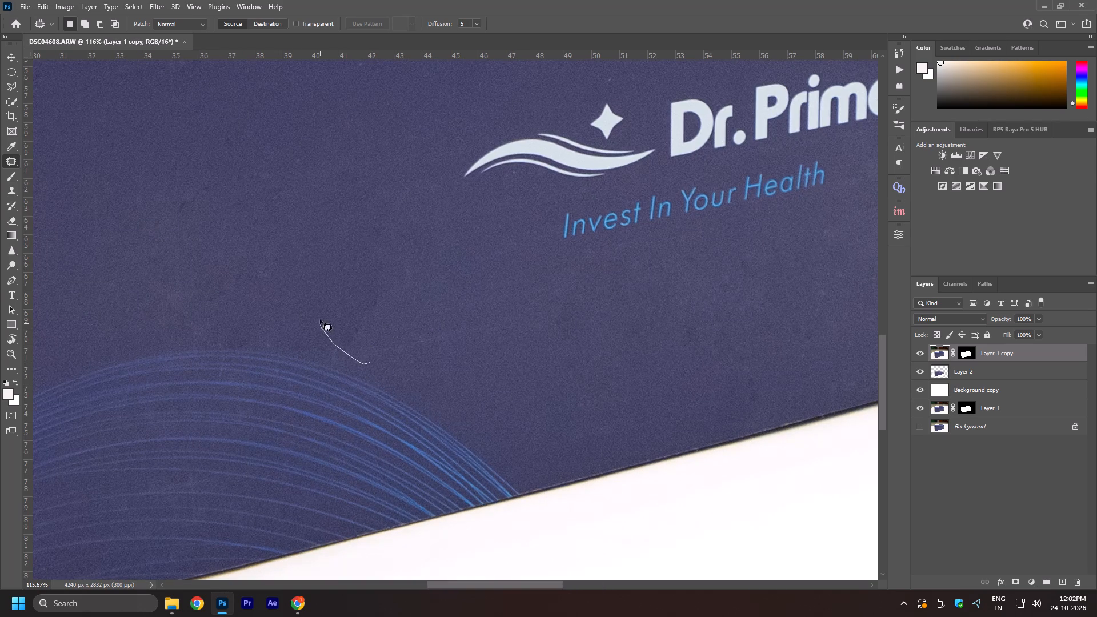
pyautogui.moveTo(320, 319); pyautogui.dragTo(415, 328)
pyautogui.moveTo(395, 327); pyautogui.dragTo(371, 244)
pyautogui.click(371, 228)
pyautogui.moveTo(339, 361); pyautogui.dragTo(211, 329)
pyautogui.moveTo(211, 329); pyautogui.dragTo(371, 363)
pyautogui.moveTo(351, 334); pyautogui.dragTo(315, 242)
pyautogui.click(314, 230)
pyautogui.moveTo(241, 227); pyautogui.dragTo(335, 184)
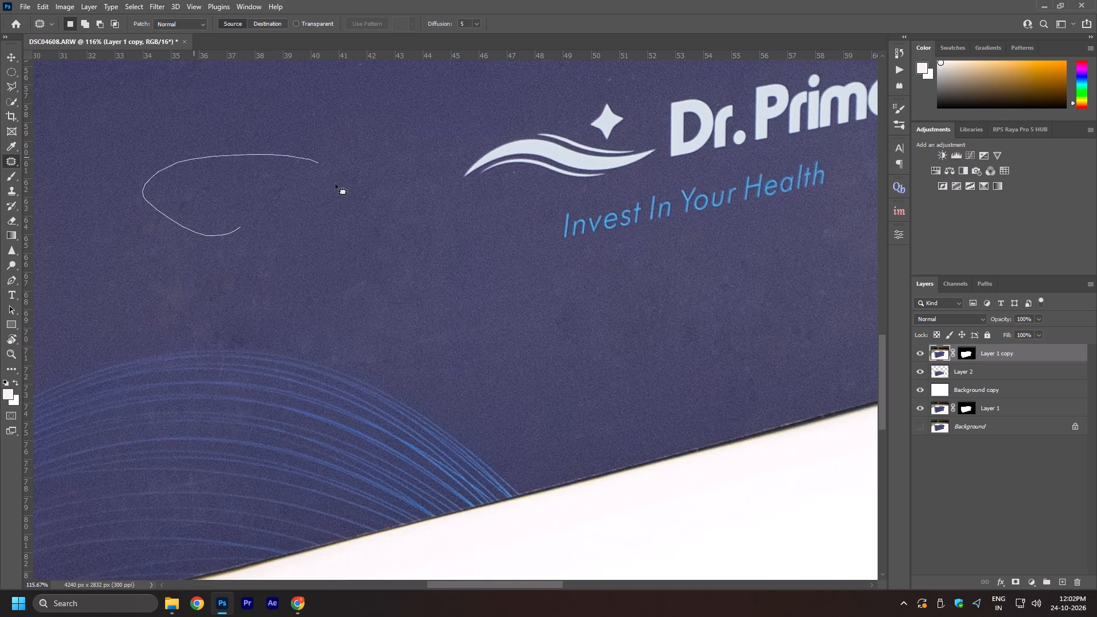
# Patch the two uneven areas on the front face between the box's near corner and the white swoosh logo.
pyautogui.moveTo(335, 184); pyautogui.dragTo(339, 231)
pyautogui.moveTo(262, 216); pyautogui.dragTo(154, 130)
pyautogui.click(114, 98)
pyautogui.moveTo(372, 257); pyautogui.dragTo(427, 253)
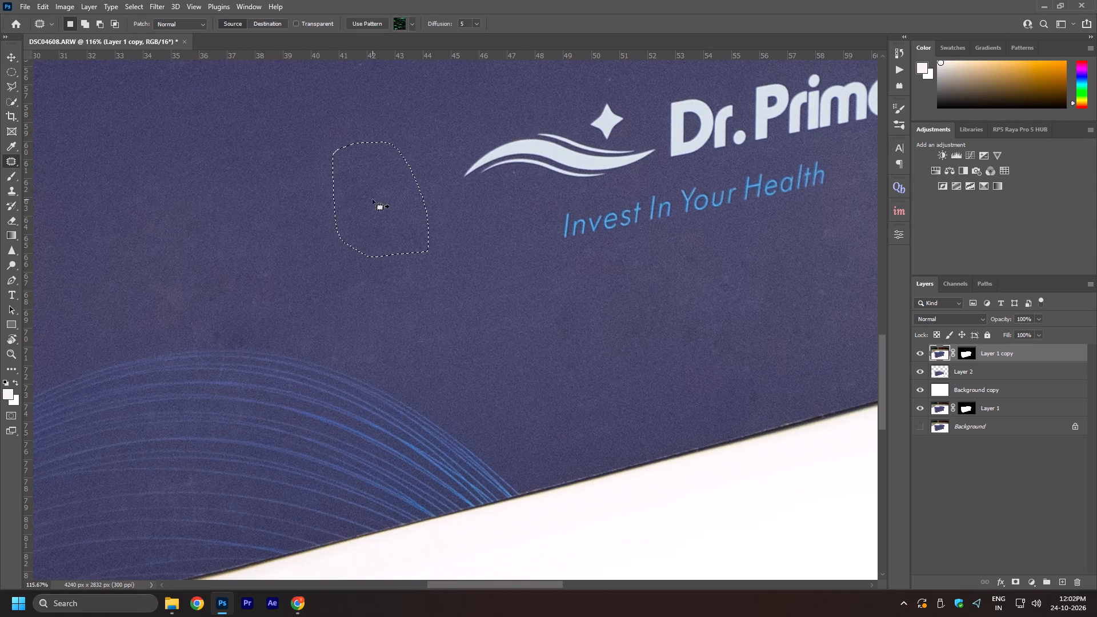
pyautogui.moveTo(373, 199); pyautogui.dragTo(181, 178)
pyautogui.click(134, 159)
# Patch the uneven area on the front face directly below the start of the "Invest In Your Health" tagline with cleaner upper-face texture.
pyautogui.keyDown('alt'); pyautogui.scroll(-7, 291, 352); pyautogui.keyUp('alt')
pyautogui.keyDown('alt'); pyautogui.scroll(8, 517, 347); pyautogui.keyUp('alt')
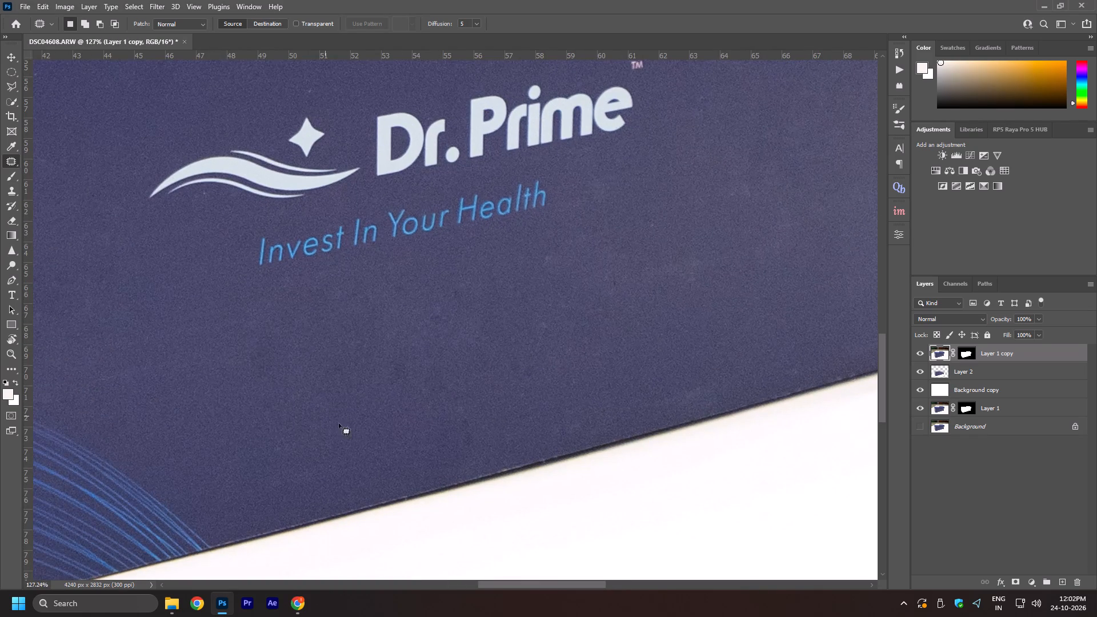
pyautogui.moveTo(321, 432); pyautogui.dragTo(390, 428)
pyautogui.keyDown('alt'); pyautogui.scroll(-9, 402, 411); pyautogui.keyUp('alt')
pyautogui.moveTo(363, 394); pyautogui.dragTo(379, 264)
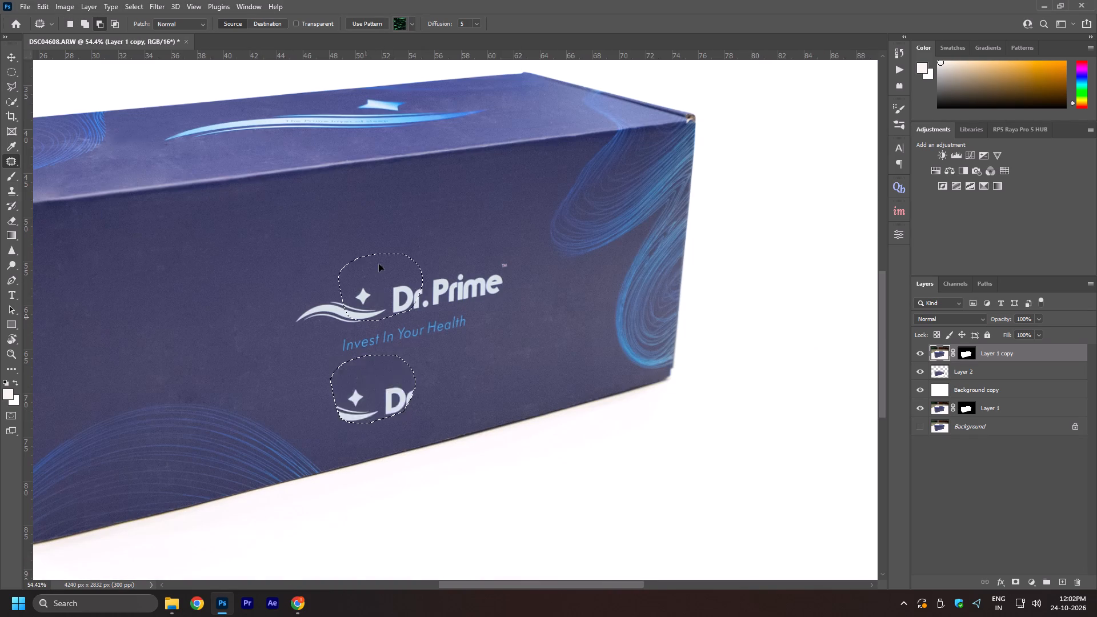
pyautogui.moveTo(379, 264); pyautogui.dragTo(297, 233)
pyautogui.click(249, 222)
# Patch the large blotchy areas below the end of the tagline, down towards the front face's bottom edge, with cleaner texture from above the logo.
pyautogui.keyDown('alt'); pyautogui.scroll(7, 454, 401); pyautogui.keyUp('alt')
pyautogui.moveTo(472, 414); pyautogui.dragTo(470, 414)
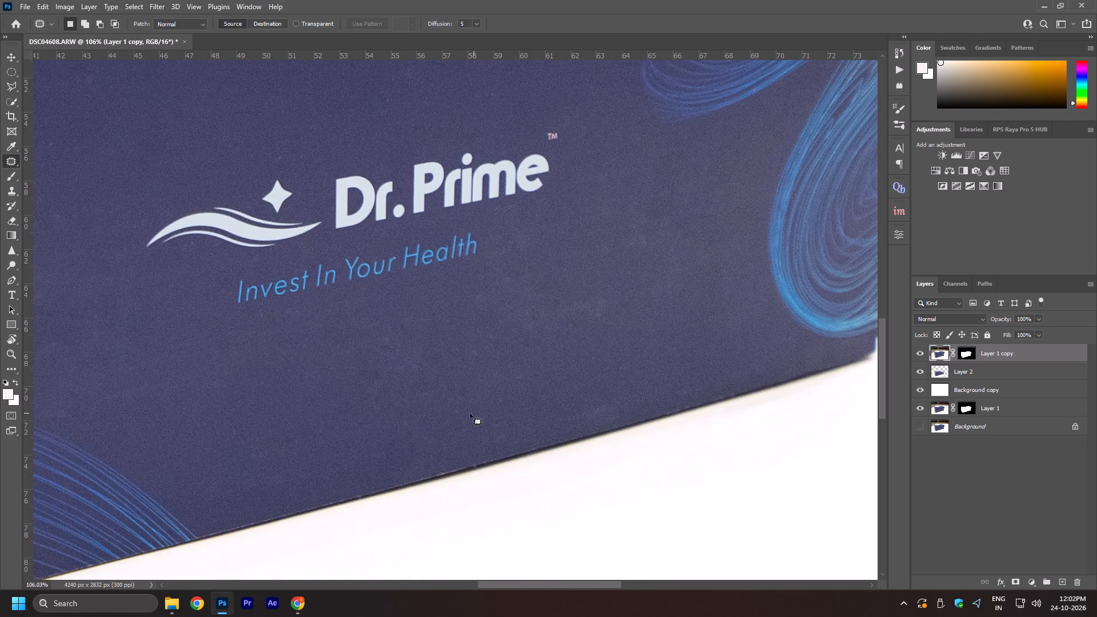
pyautogui.moveTo(470, 414); pyautogui.dragTo(521, 415)
pyautogui.keyDown('alt'); pyautogui.scroll(-8, 461, 416); pyautogui.keyUp('alt')
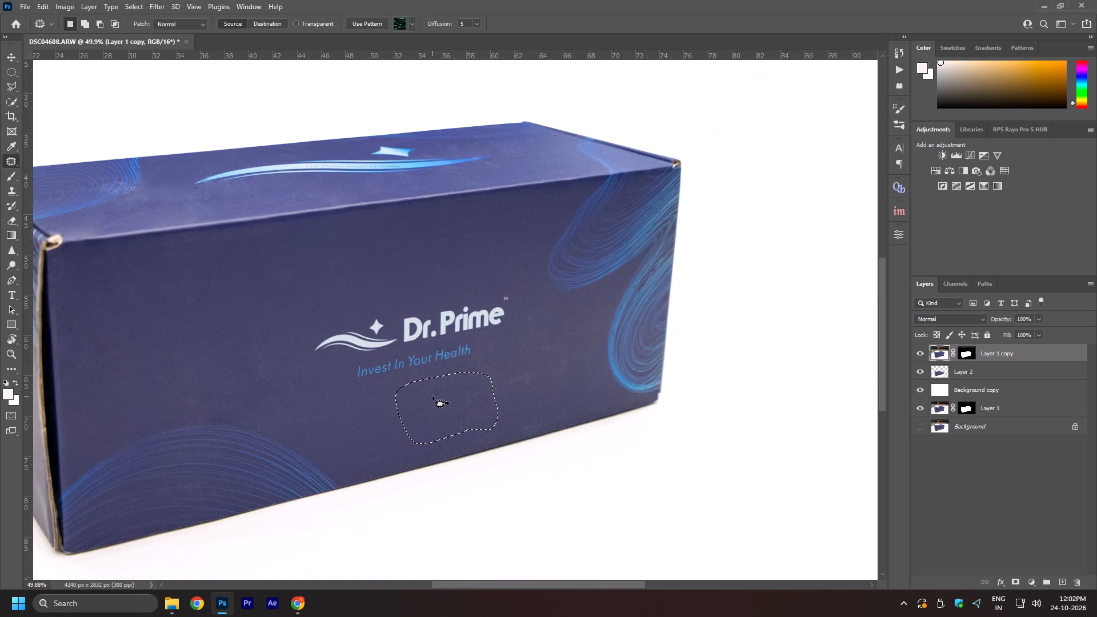
pyautogui.moveTo(442, 411); pyautogui.dragTo(343, 270)
pyautogui.click(421, 233)
pyautogui.keyDown('alt'); pyautogui.scroll(7, 525, 391); pyautogui.keyUp('alt')
pyautogui.moveTo(505, 416); pyautogui.dragTo(551, 410)
pyautogui.moveTo(517, 388); pyautogui.dragTo(338, 155)
pyautogui.click(336, 151)
# Patch the small light marks on the front face below the word "Health", near the bottom edge, with adjacent clean texture.
pyautogui.keyDown('alt'); pyautogui.scroll(5, 599, 315); pyautogui.keyUp('alt')
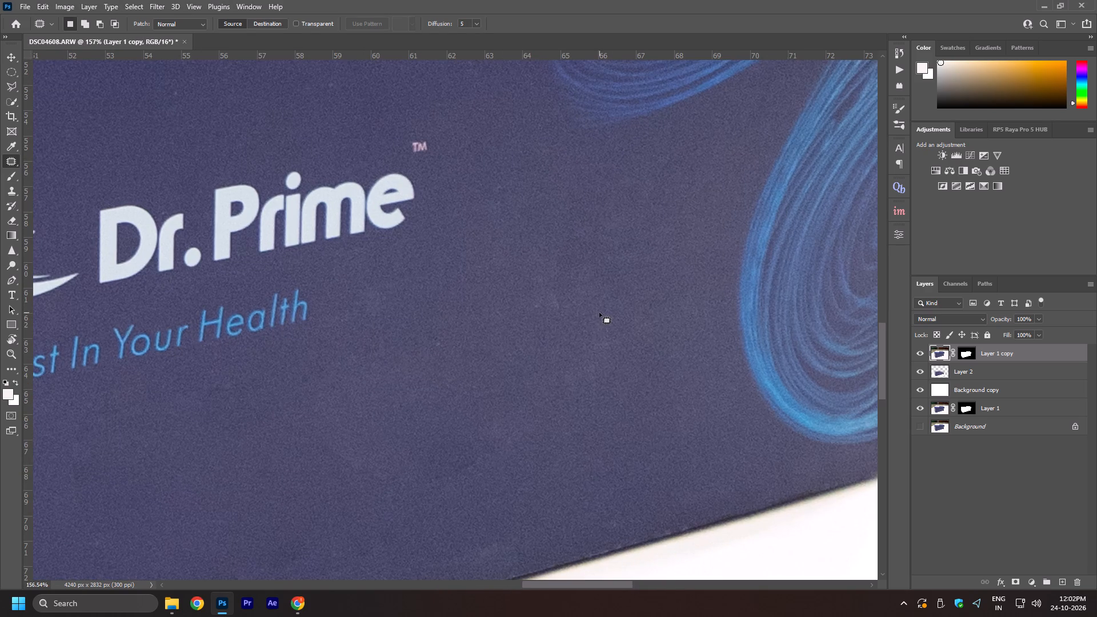
pyautogui.moveTo(438, 506); pyautogui.dragTo(521, 484)
pyautogui.moveTo(482, 472); pyautogui.dragTo(519, 498)
pyautogui.click(522, 500)
pyautogui.moveTo(401, 494); pyautogui.dragTo(369, 488)
pyautogui.moveTo(369, 488); pyautogui.dragTo(406, 455)
pyautogui.moveTo(385, 459); pyautogui.dragTo(446, 383)
pyautogui.click(447, 377)
# Patch the uneven area below and to the right of the tagline with clean texture from the upper front face, avoiding the top edge.
pyautogui.moveTo(394, 468); pyautogui.dragTo(492, 468)
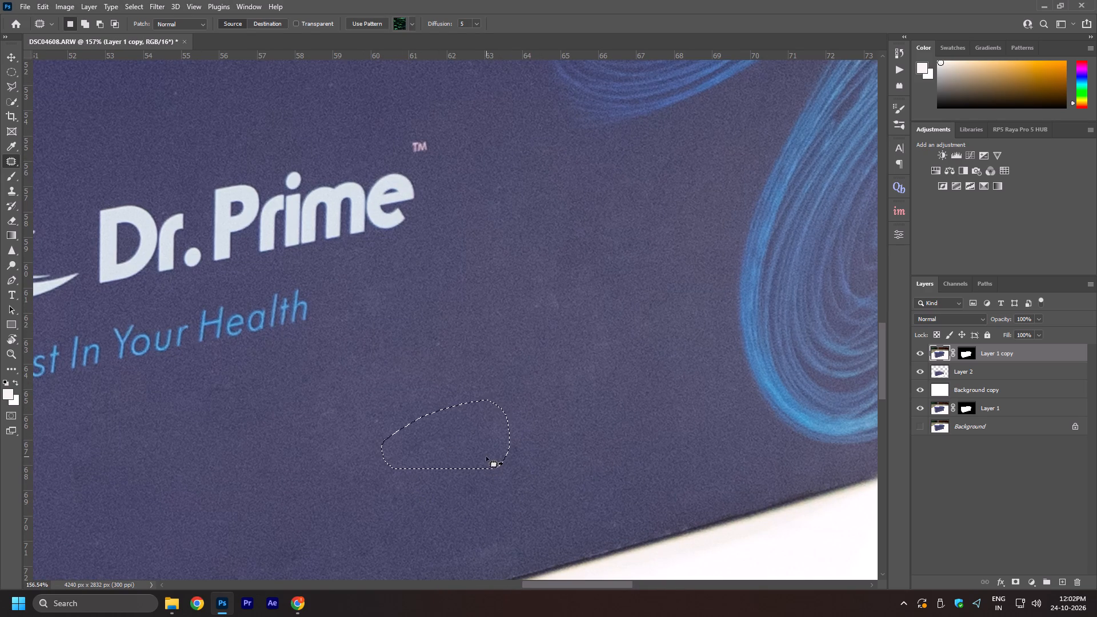
pyautogui.keyDown('alt'); pyautogui.scroll(-5, 486, 454); pyautogui.keyUp('alt')
pyautogui.moveTo(474, 446); pyautogui.dragTo(411, 63)
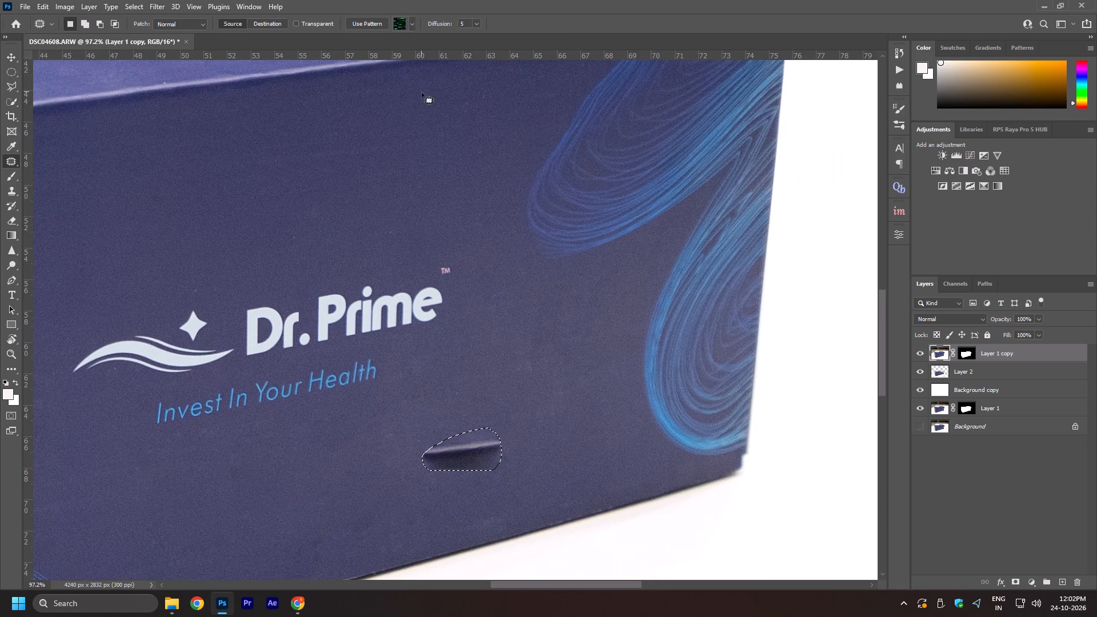
pyautogui.hotkey('ctrl', 'z')
pyautogui.moveTo(476, 449); pyautogui.dragTo(382, 102)
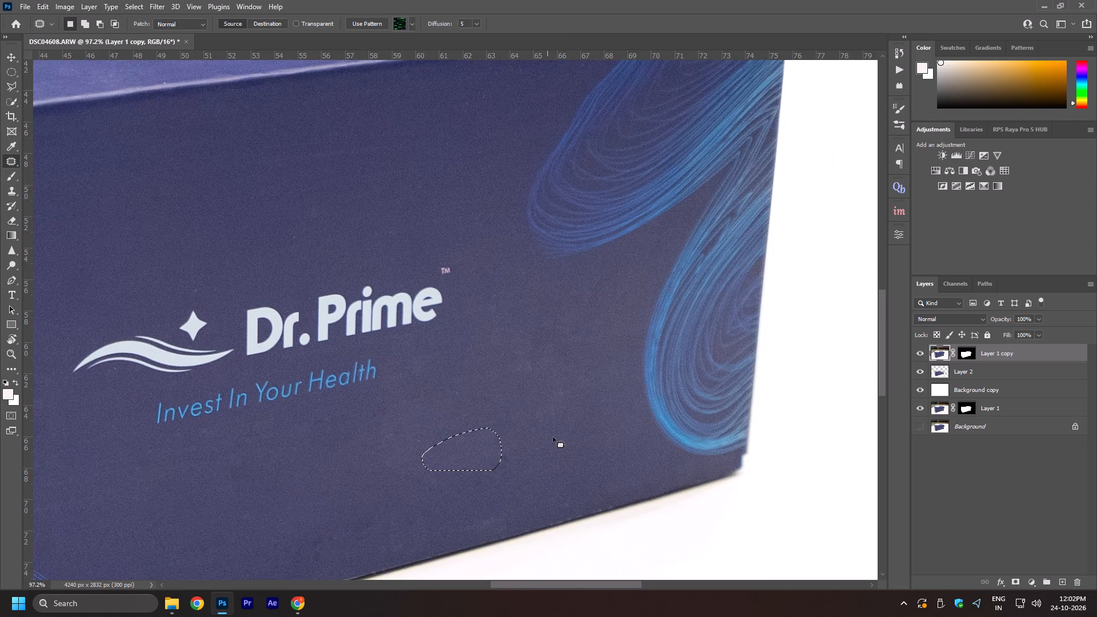
pyautogui.click(553, 438)
# Patch the spots between the tagline and the large curved line pattern on the front face's far end.
pyautogui.moveTo(456, 407); pyautogui.dragTo(475, 402)
pyautogui.moveTo(460, 396); pyautogui.dragTo(475, 334)
pyautogui.click(475, 322)
pyautogui.moveTo(534, 393); pyautogui.dragTo(507, 359)
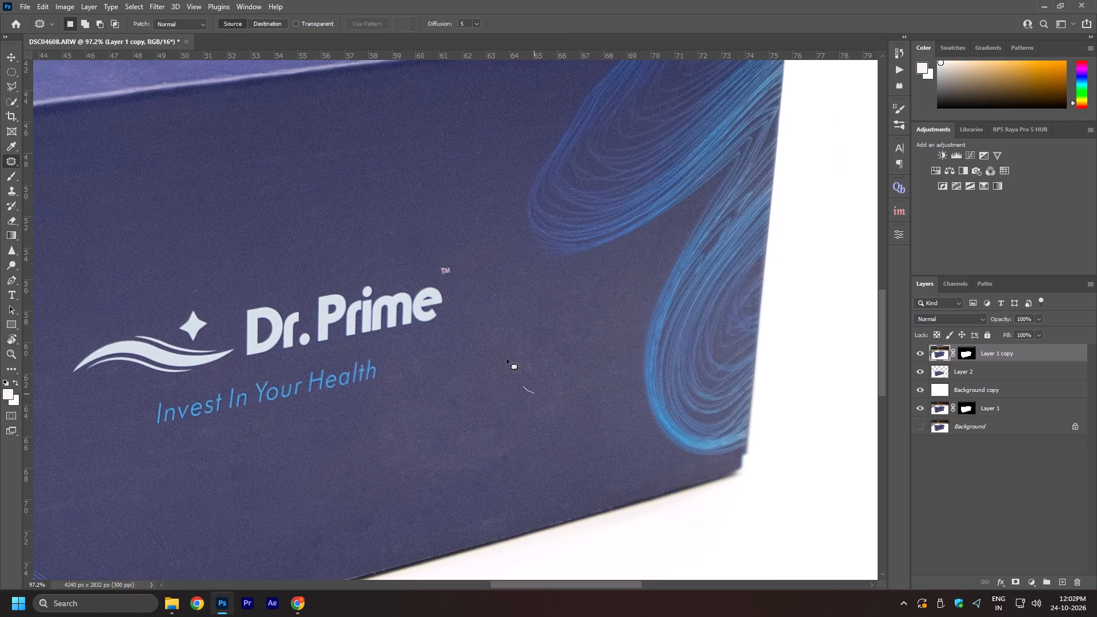
pyautogui.moveTo(507, 359); pyautogui.dragTo(550, 387)
pyautogui.moveTo(542, 379); pyautogui.dragTo(447, 135)
pyautogui.click(461, 128)
# Patch the small leftover spots just below and to the right of the word "Health" with texture from nearby.
pyautogui.moveTo(419, 451); pyautogui.dragTo(430, 447)
pyautogui.moveTo(426, 443); pyautogui.dragTo(439, 427)
pyautogui.click(442, 420)
pyautogui.moveTo(450, 416); pyautogui.dragTo(466, 407)
pyautogui.moveTo(465, 399); pyautogui.dragTo(477, 344)
pyautogui.click(479, 340)
pyautogui.keyDown('alt'); pyautogui.scroll(-7, 507, 234); pyautogui.keyUp('alt')
pyautogui.keyDown('alt'); pyautogui.scroll(-6, 502, 282); pyautogui.keyUp('alt')
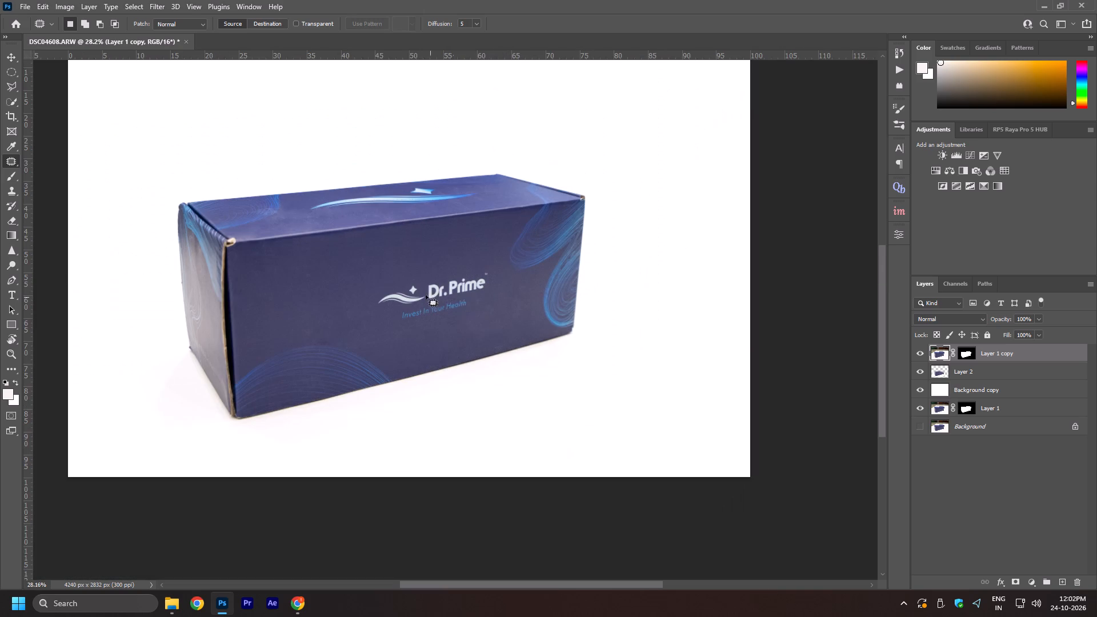
# Examine the whole retouched box on its white background for remaining flaws and placement.
pyautogui.press('space')
pyautogui.press('space')
pyautogui.press('space')
pyautogui.press('space')
pyautogui.press('space')
pyautogui.press('space')
pyautogui.press('space')
pyautogui.press('space')
pyautogui.press('space')
pyautogui.press('space')
pyautogui.press('space')
pyautogui.press('space')
pyautogui.rightClick(426, 295)
pyautogui.click(433, 297)
pyautogui.click(447, 300)
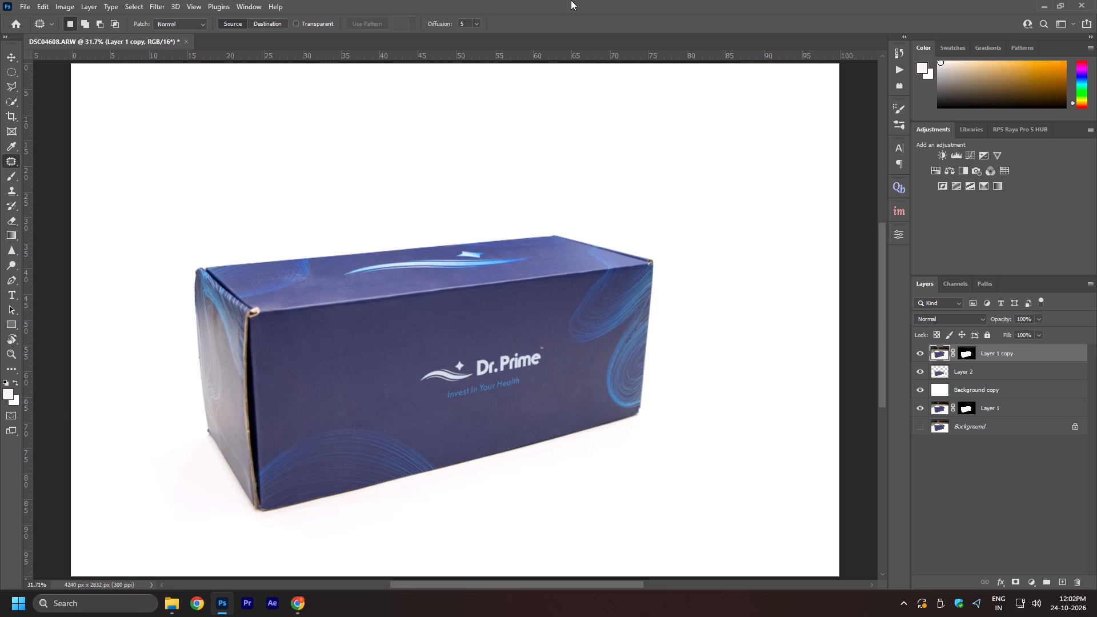
pyautogui.keyDown('alt'); pyautogui.scroll(-6, 539, 294); pyautogui.keyUp('alt')
pyautogui.press('space')
pyautogui.press('space')
pyautogui.press('space')
pyautogui.press('space')
pyautogui.rightClick(495, 338)
pyautogui.click(508, 343)
# Move Layer 1 copy and Layer 2 together straight up with Free Transform so the box sits higher on the canvas.
pyautogui.keyDown('shift'); pyautogui.click(982, 374); pyautogui.keyUp('shift')
pyautogui.hotkey('shift', 'Up')
pyautogui.hotkey('shift', 'Up')
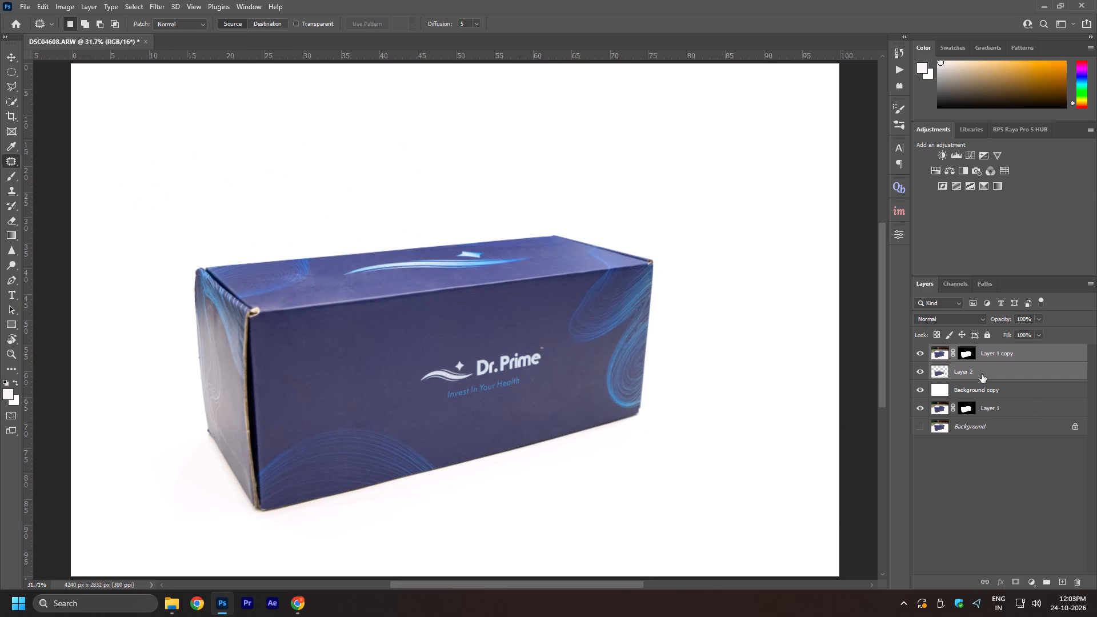
pyautogui.hotkey('shift', 'Up')
pyautogui.hotkey('shift', 'Down')
pyautogui.hotkey('shift', 'Up')
pyautogui.hotkey('shift', 'Up')
pyautogui.hotkey('ctrl', 't')
pyautogui.keyDown('shift'); pyautogui.moveTo(391, 382); pyautogui.dragTo(393, 374); pyautogui.keyUp('shift')
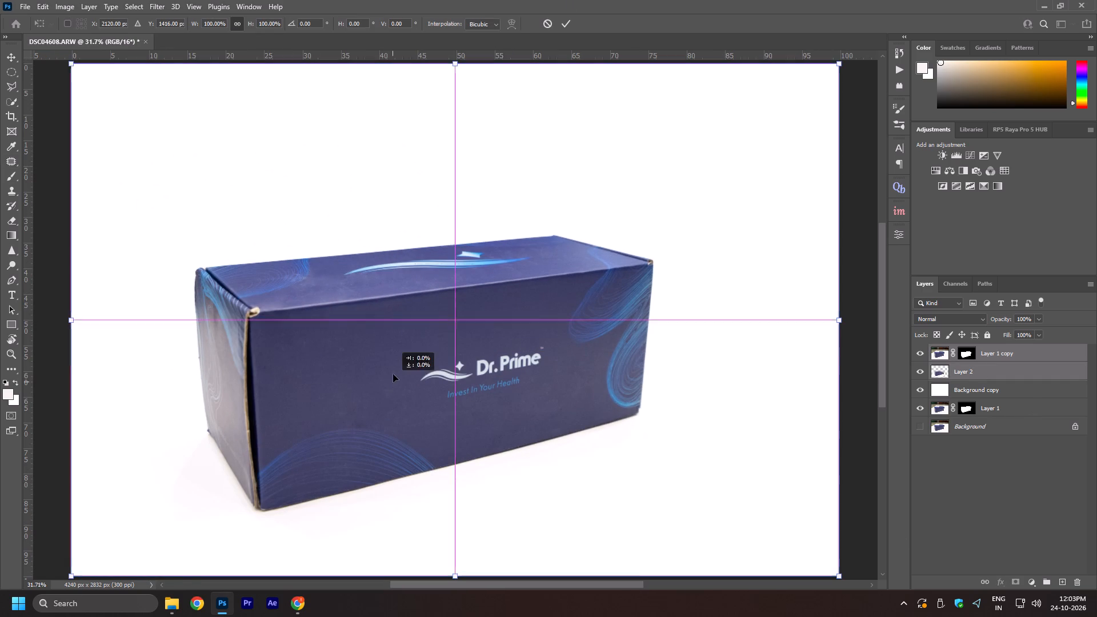
pyautogui.keyDown('shift'); pyautogui.moveTo(393, 374); pyautogui.dragTo(393, 335); pyautogui.keyUp('shift')
pyautogui.doubleClick(393, 335)
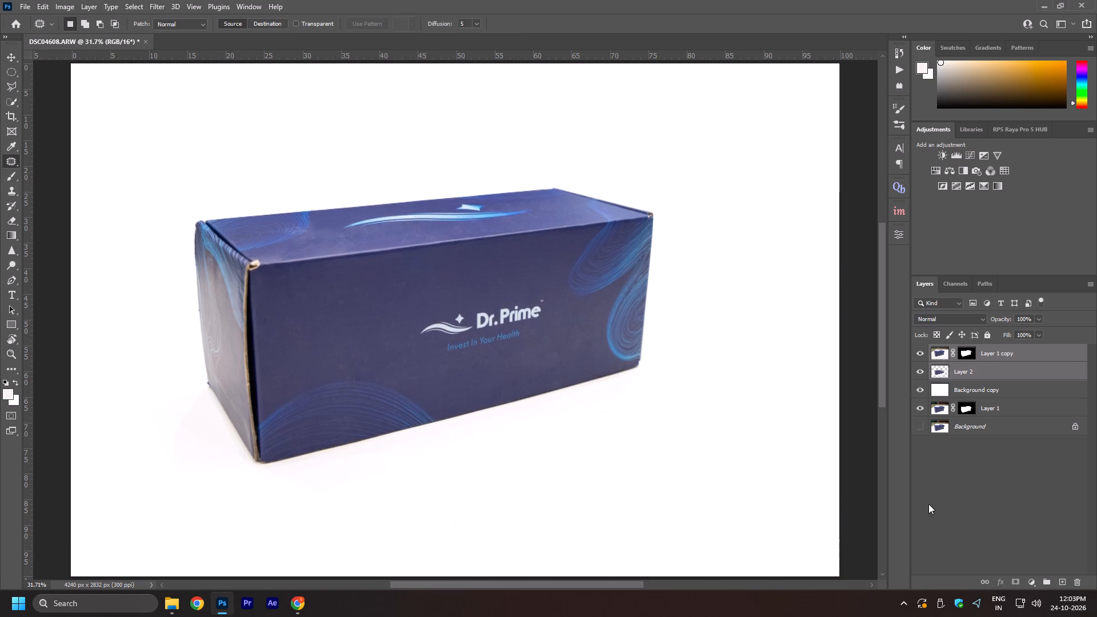
# Convert only Layer 1 copy to a smart object.
pyautogui.click(997, 462)
pyautogui.click(996, 352)
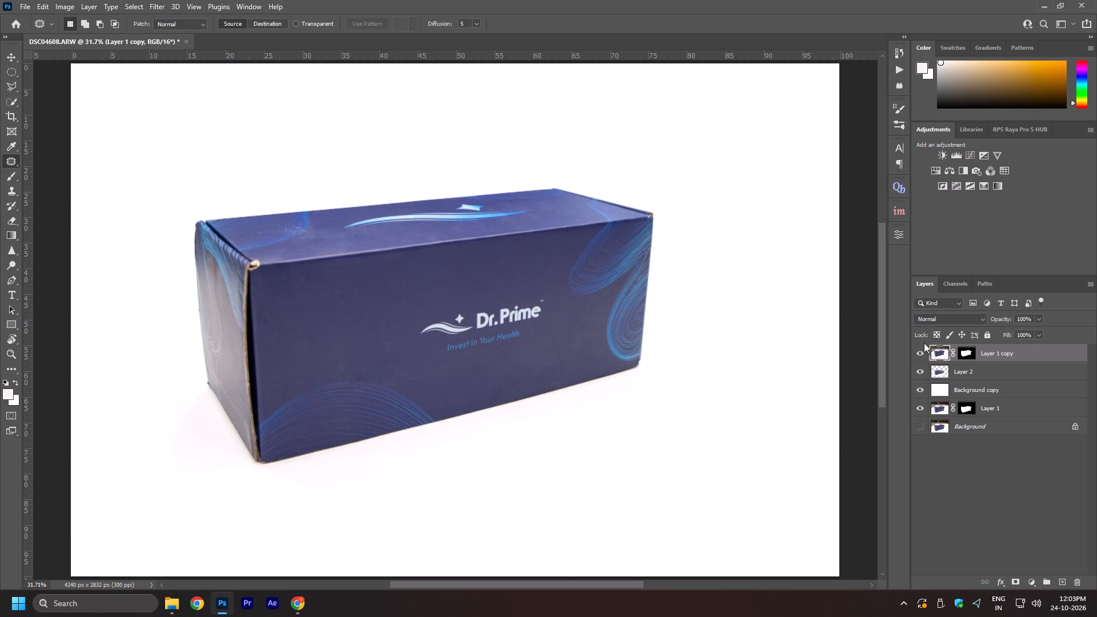
pyautogui.rightClick(1003, 352)
pyautogui.click(897, 260)
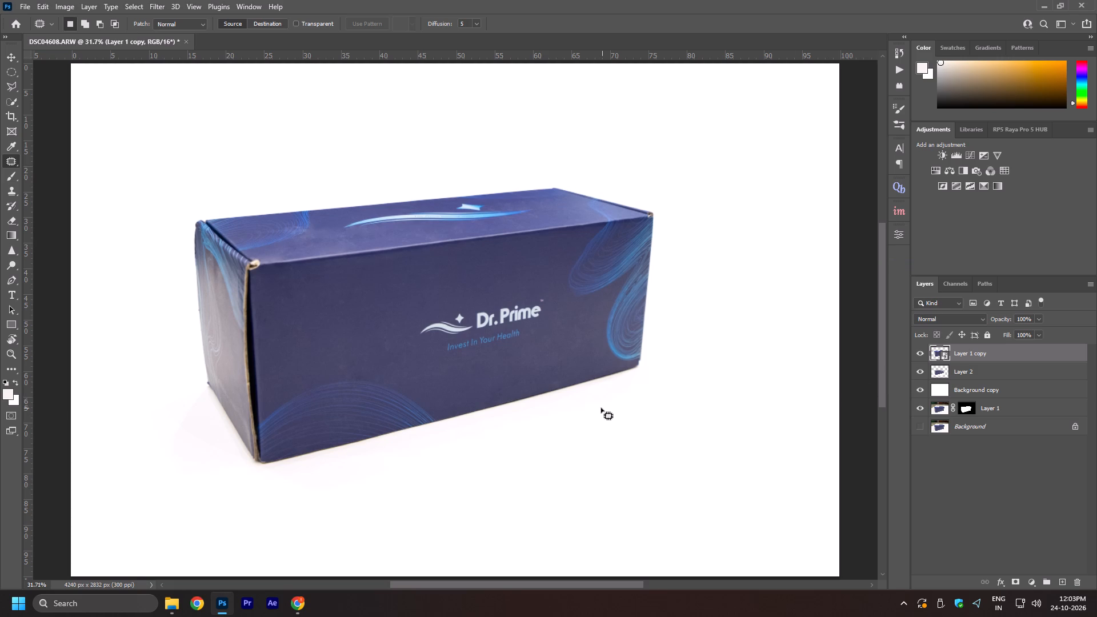
# Apply Levels to Layer 1 copy with input levels of 3, 0.83 and 227.
pyautogui.hotkey('ctrl', 'l')
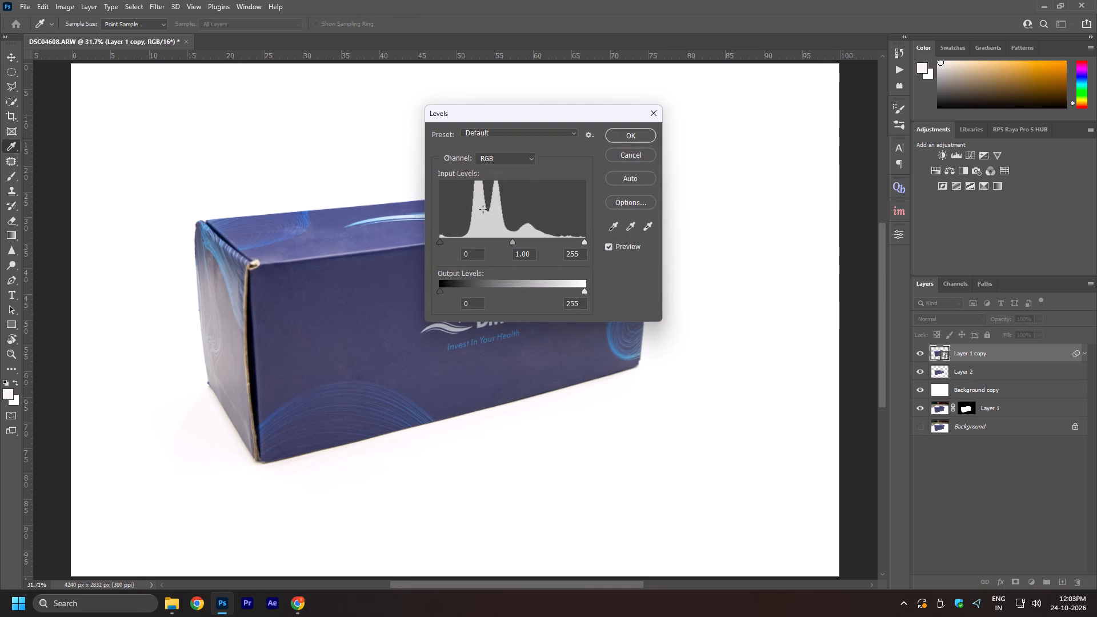
pyautogui.moveTo(558, 112); pyautogui.dragTo(895, 125)
pyautogui.click(907, 257)
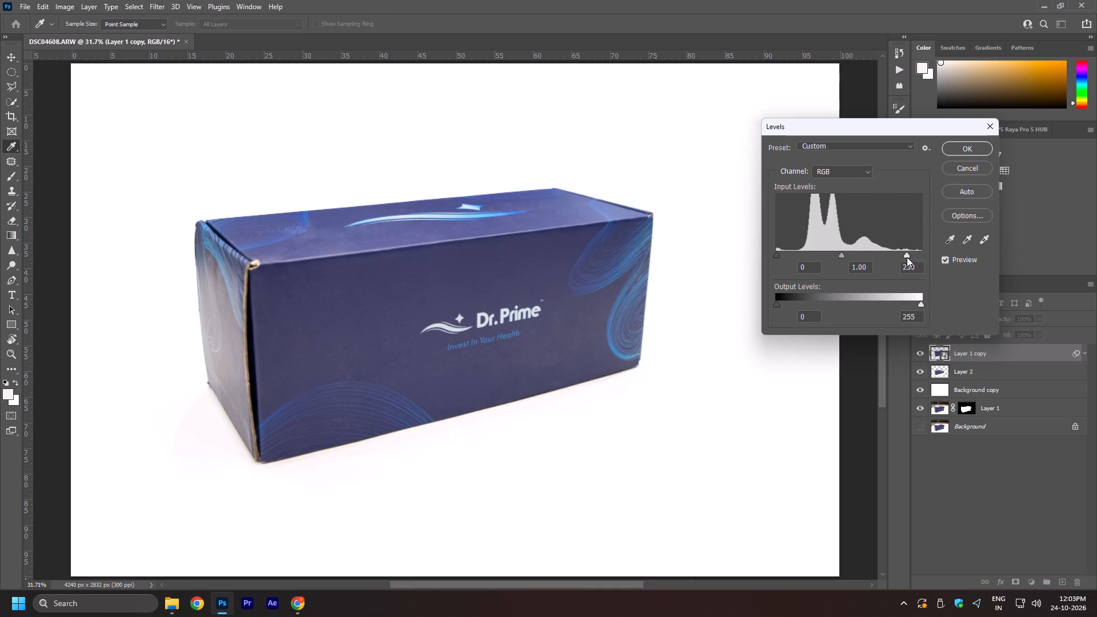
pyautogui.moveTo(843, 254); pyautogui.dragTo(850, 251)
pyautogui.click(775, 253)
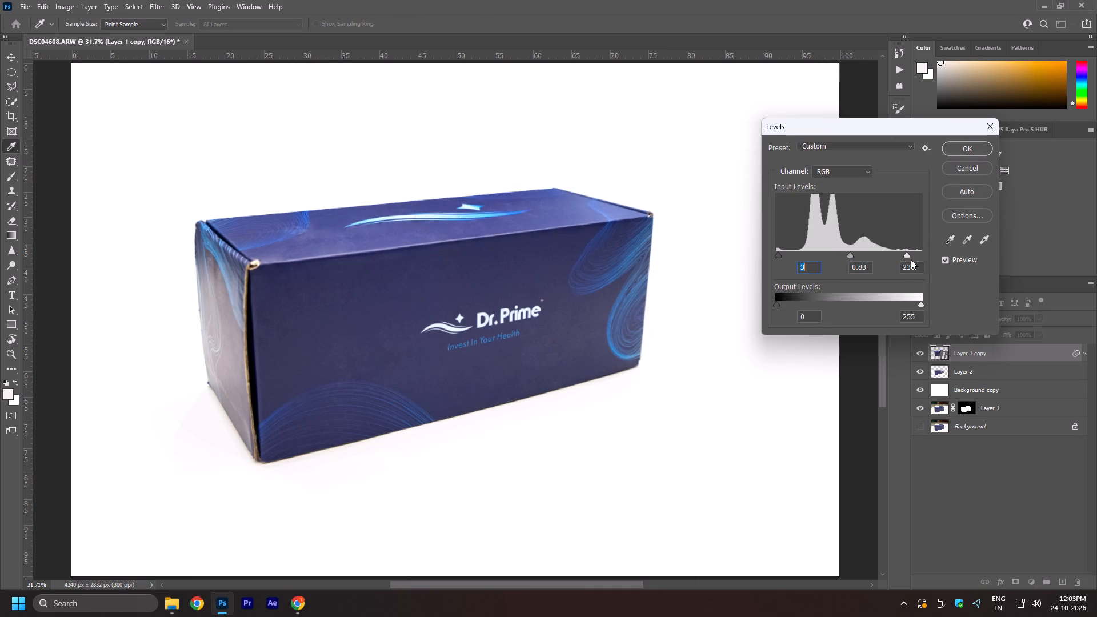
pyautogui.click(907, 254)
pyautogui.click(968, 152)
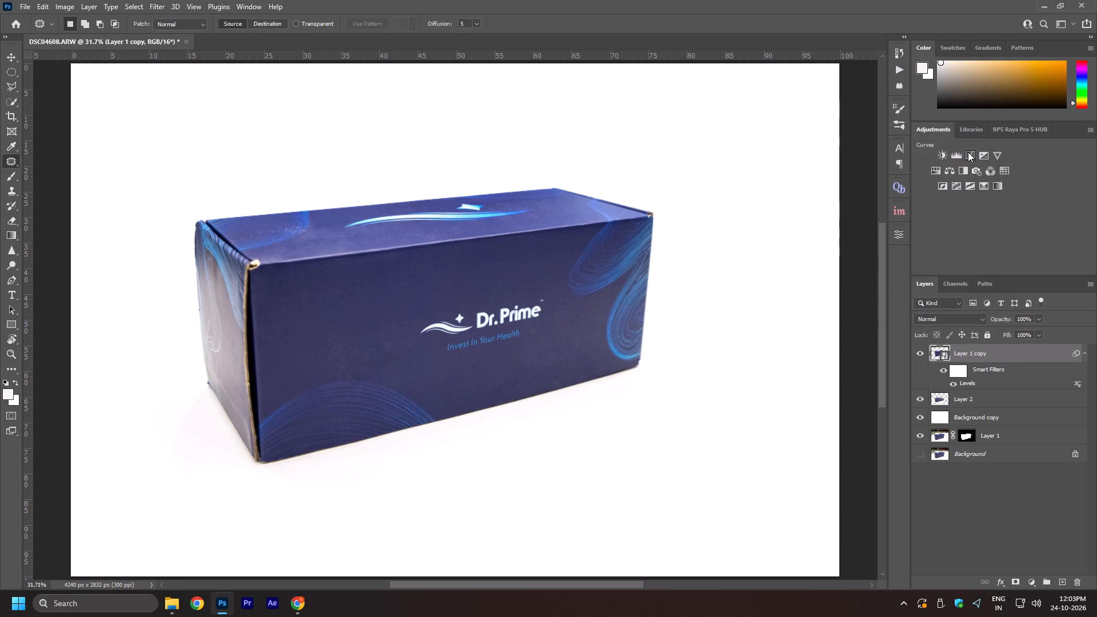
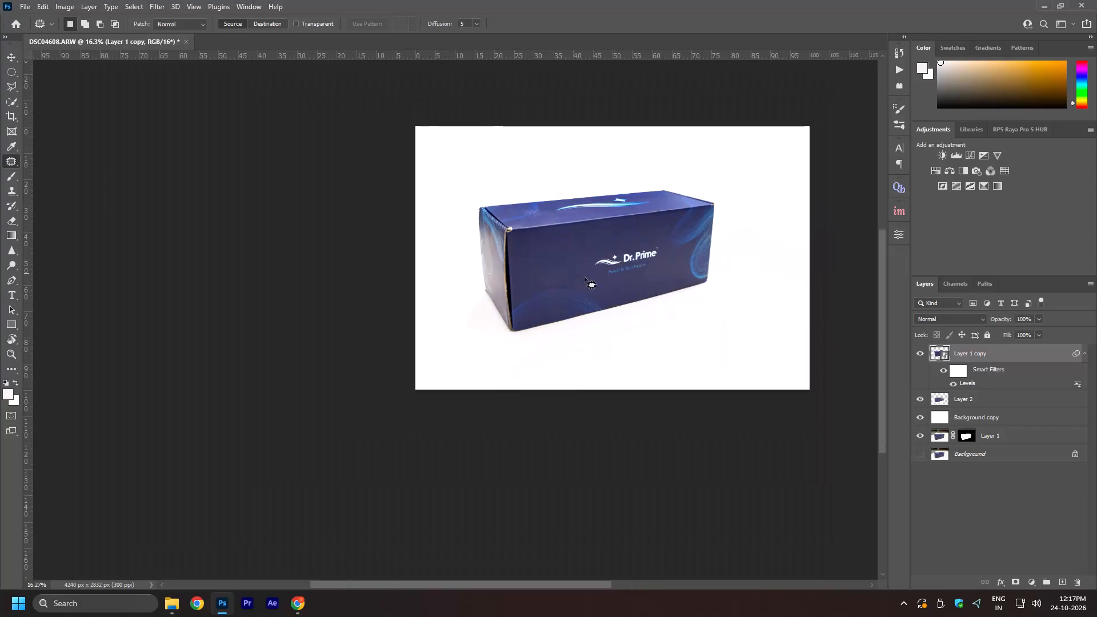
# Save a JPEG copy of the white-background box as DSC04608 copy in DR-Prime's 22-10-2026 > Raw > Photos > ARW folder.
pyautogui.press('space')
pyautogui.press('space')
pyautogui.press('space')
pyautogui.press('space')
pyautogui.press('space')
pyautogui.press('space')
pyautogui.press('space')
pyautogui.press('space')
pyautogui.rightClick(604, 247)
pyautogui.click(627, 260)
pyautogui.press('space')
pyautogui.press('space')
pyautogui.press('space')
pyautogui.press('space')
pyautogui.press('space')
pyautogui.press('space')
pyautogui.press('space')
pyautogui.press('space')
pyautogui.rightClick(635, 262)
pyautogui.click(660, 273)
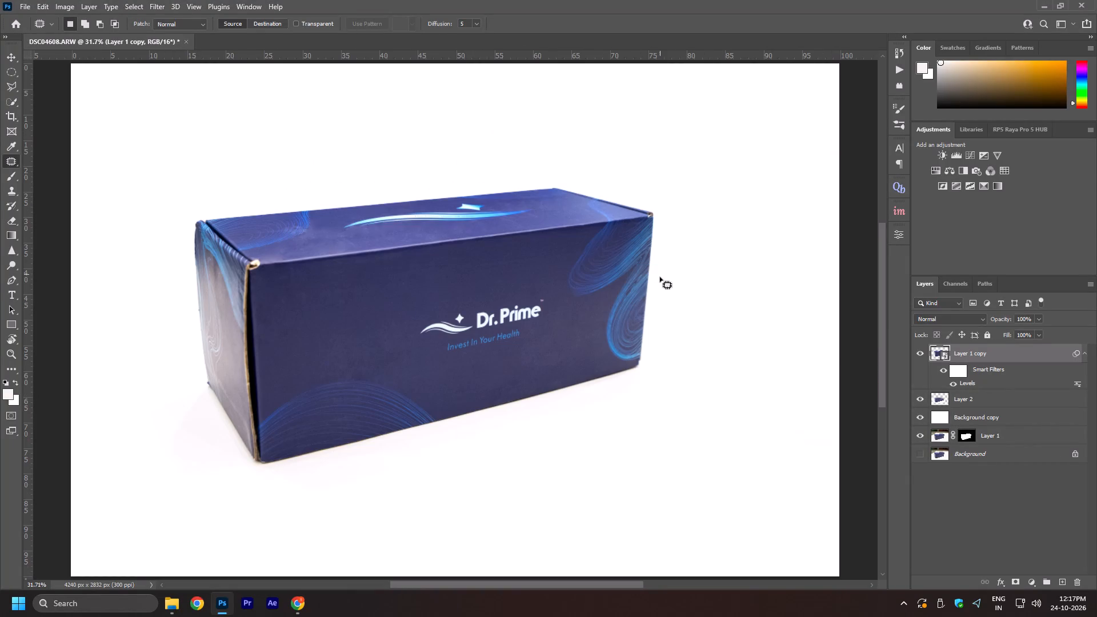
pyautogui.hotkey('ctrl', 'shift', 's')
pyautogui.click(423, 396)
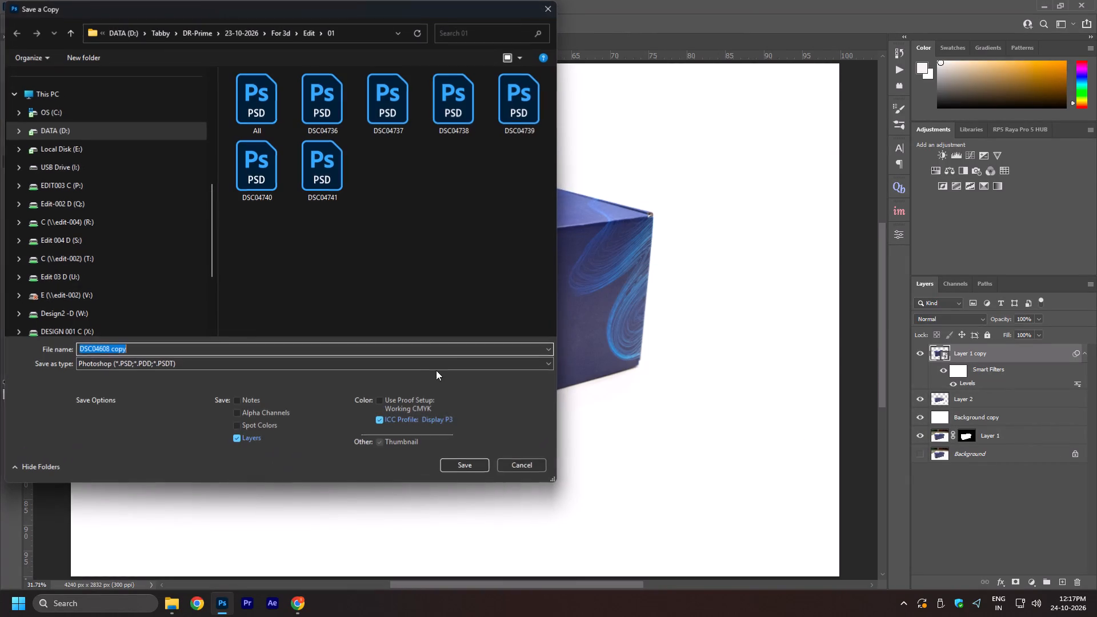
pyautogui.click(442, 360)
pyautogui.press('j')
pyautogui.press('Return')
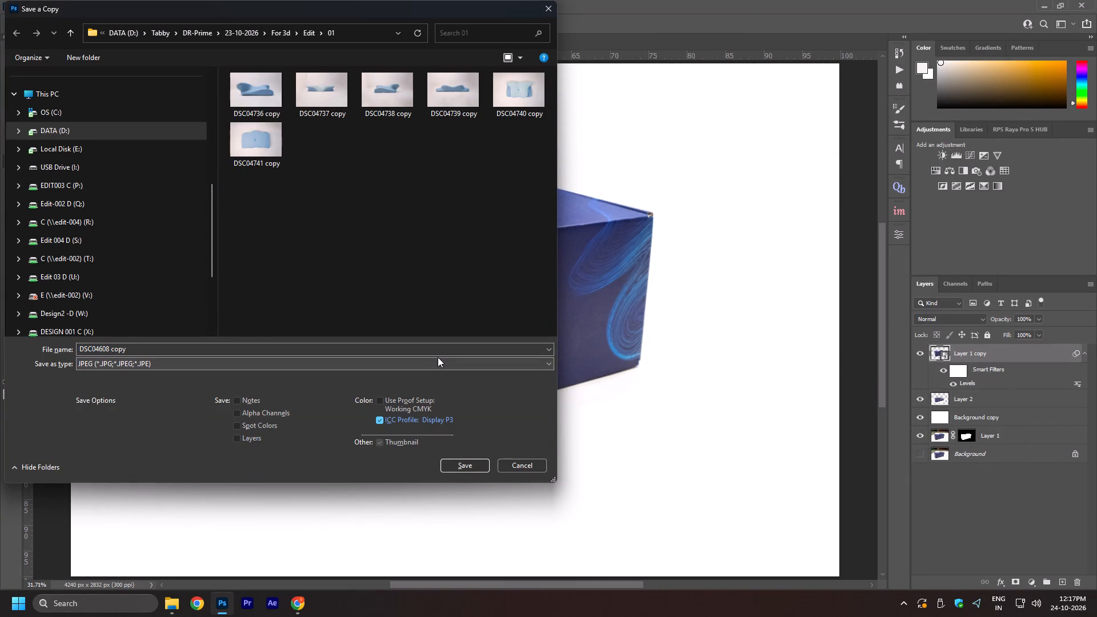
pyautogui.click(238, 31)
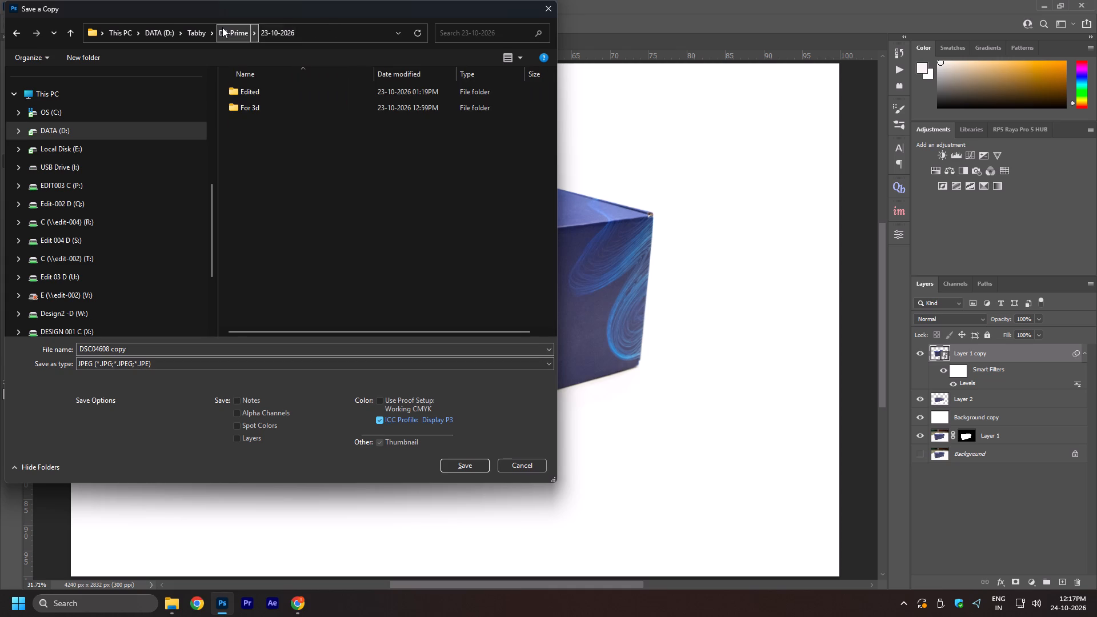
pyautogui.click(243, 33)
pyautogui.doubleClick(272, 120)
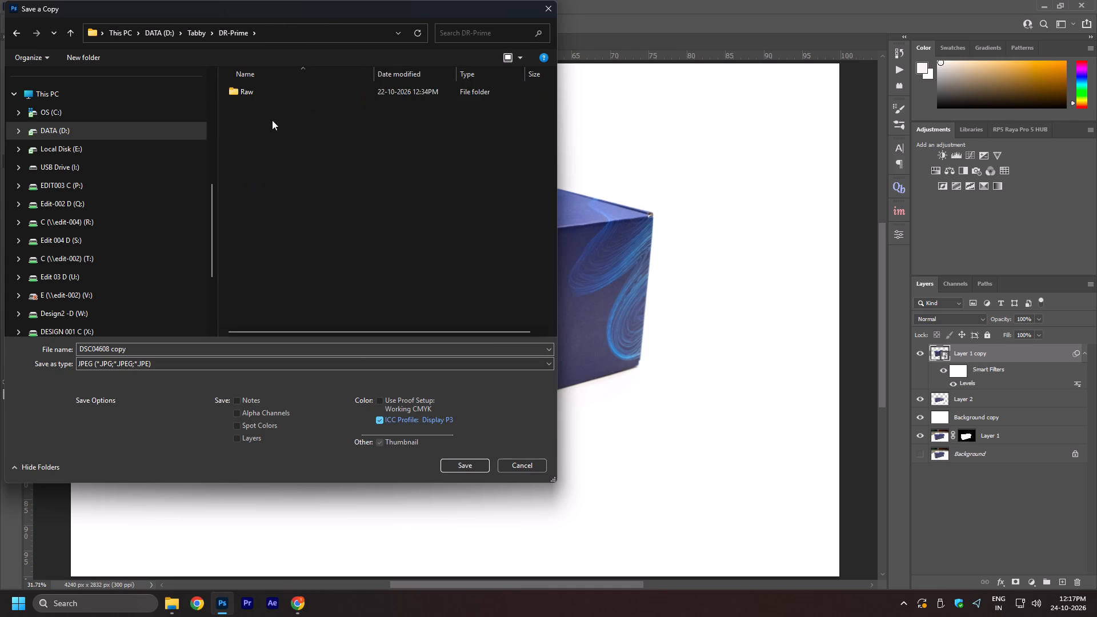
pyautogui.doubleClick(271, 96)
pyautogui.doubleClick(268, 95)
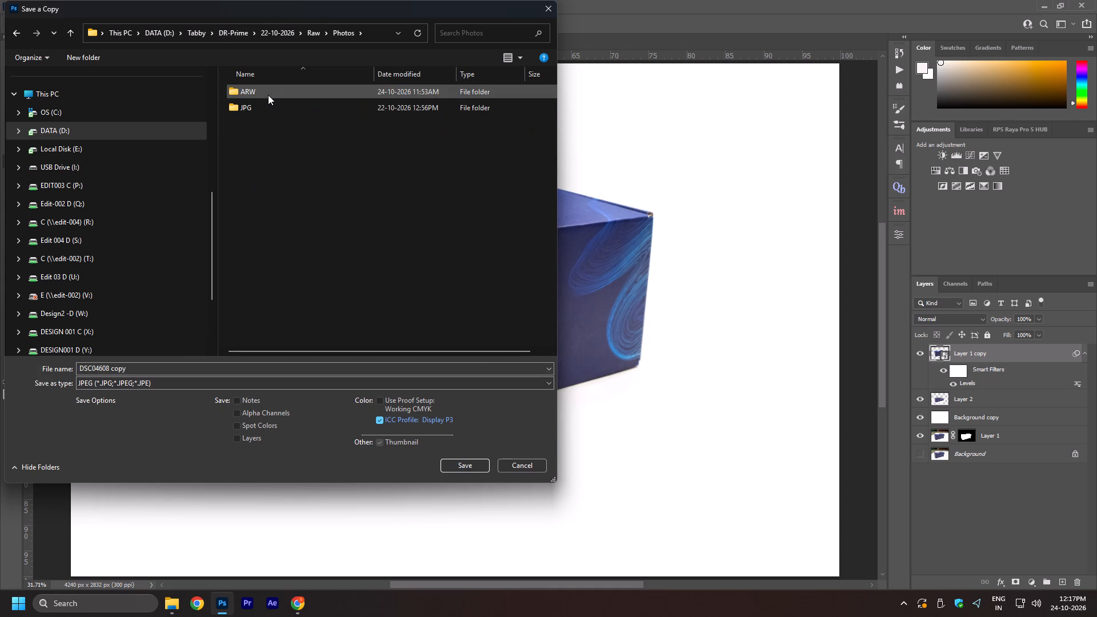
pyautogui.doubleClick(268, 95)
pyautogui.press('Return')
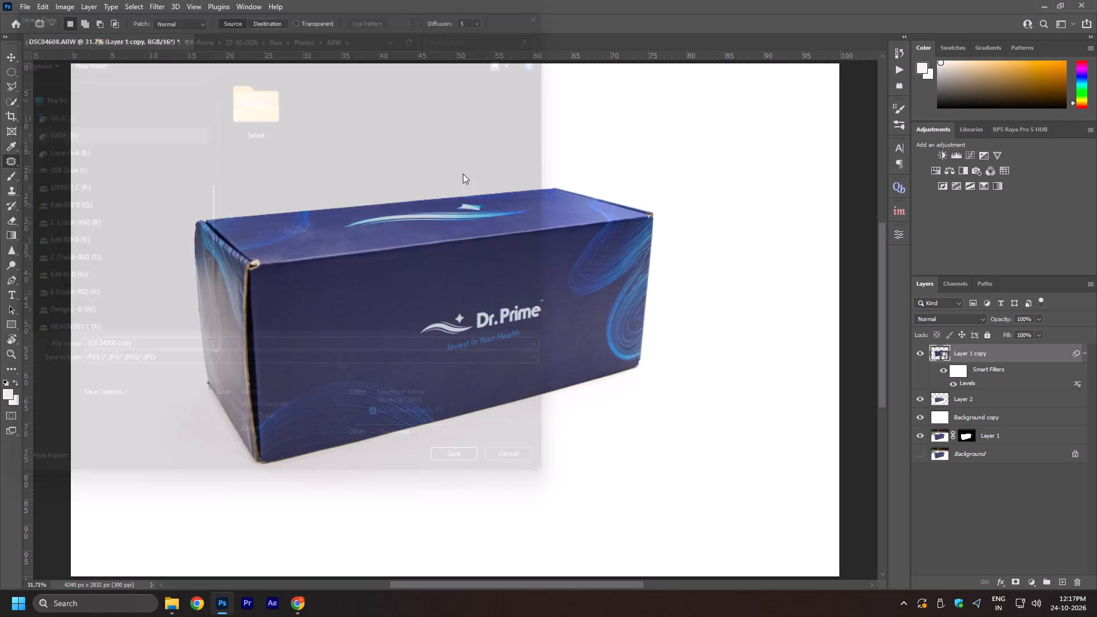
pyautogui.press('Return')
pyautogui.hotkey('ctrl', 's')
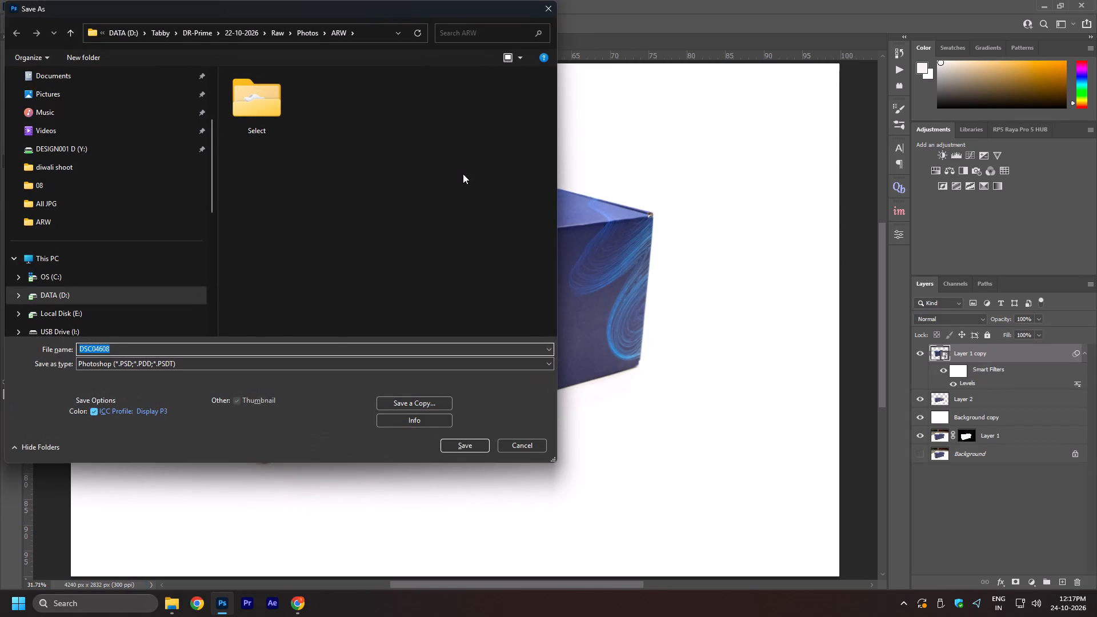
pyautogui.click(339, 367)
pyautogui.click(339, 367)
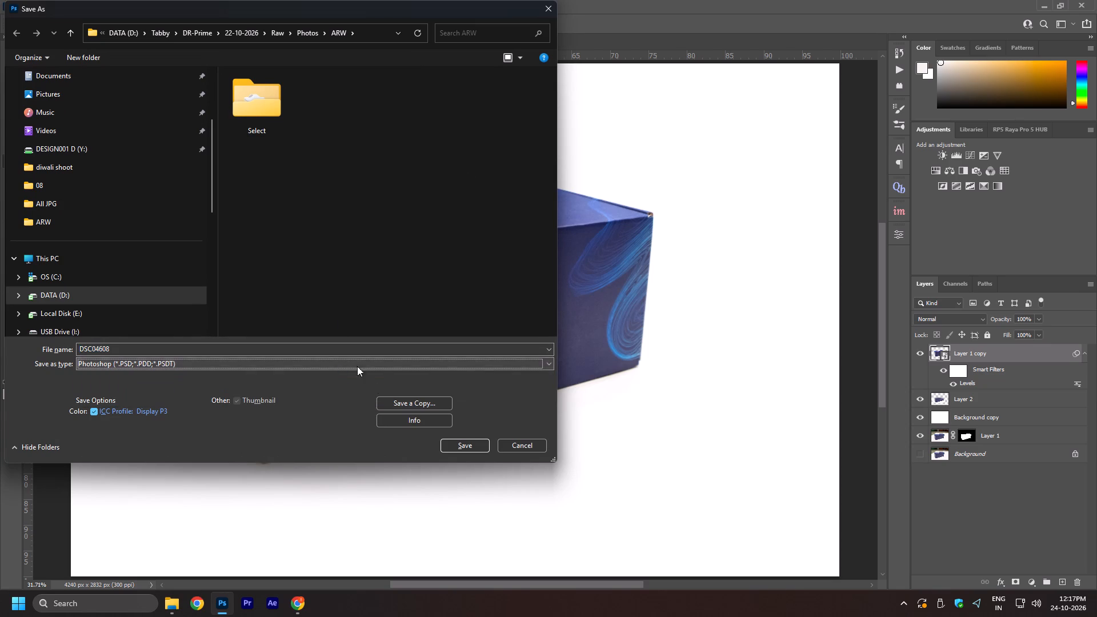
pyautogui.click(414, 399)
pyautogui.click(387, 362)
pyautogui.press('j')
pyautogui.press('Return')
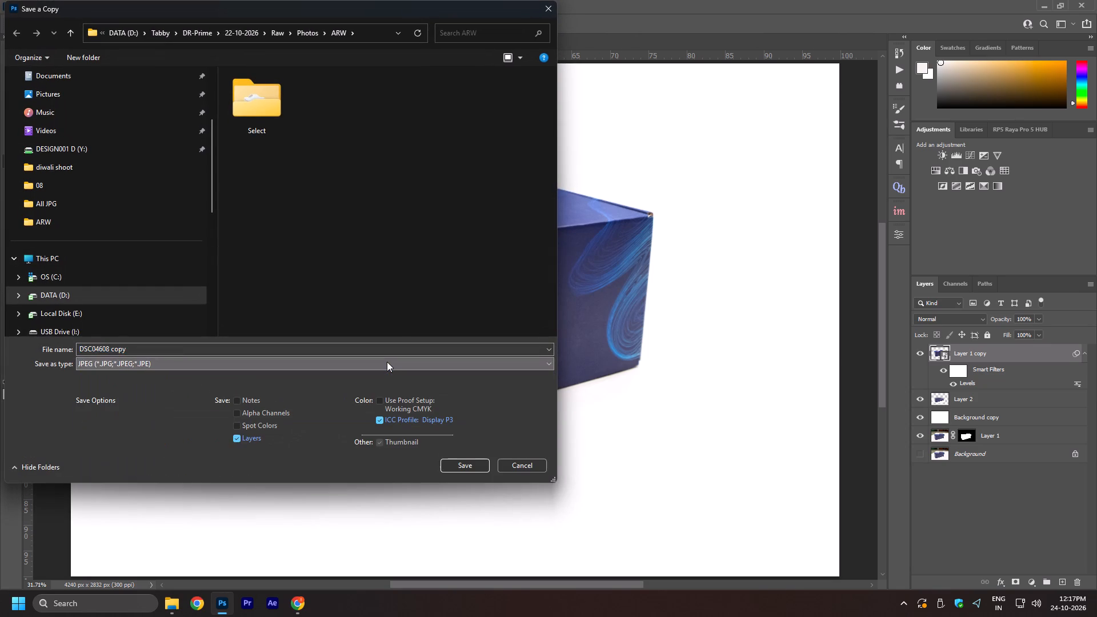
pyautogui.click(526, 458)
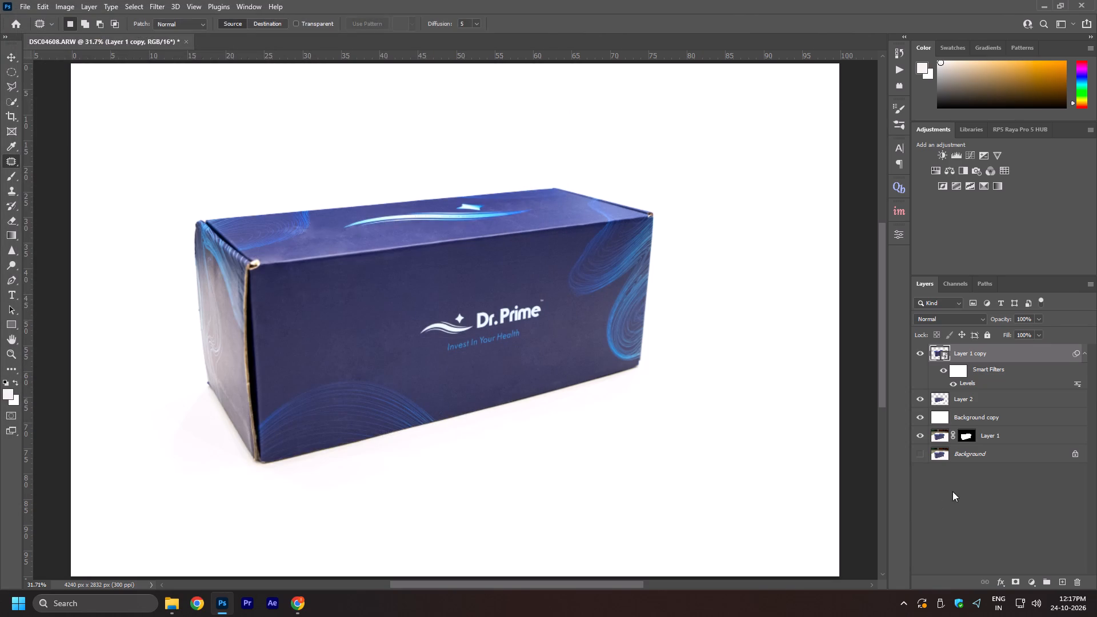
# Hide Layer 2, Background copy and Layer 1 so only Layer 1 copy shows on transparency.
pyautogui.click(950, 492)
pyautogui.moveTo(922, 399); pyautogui.dragTo(916, 458)
pyautogui.click(940, 481)
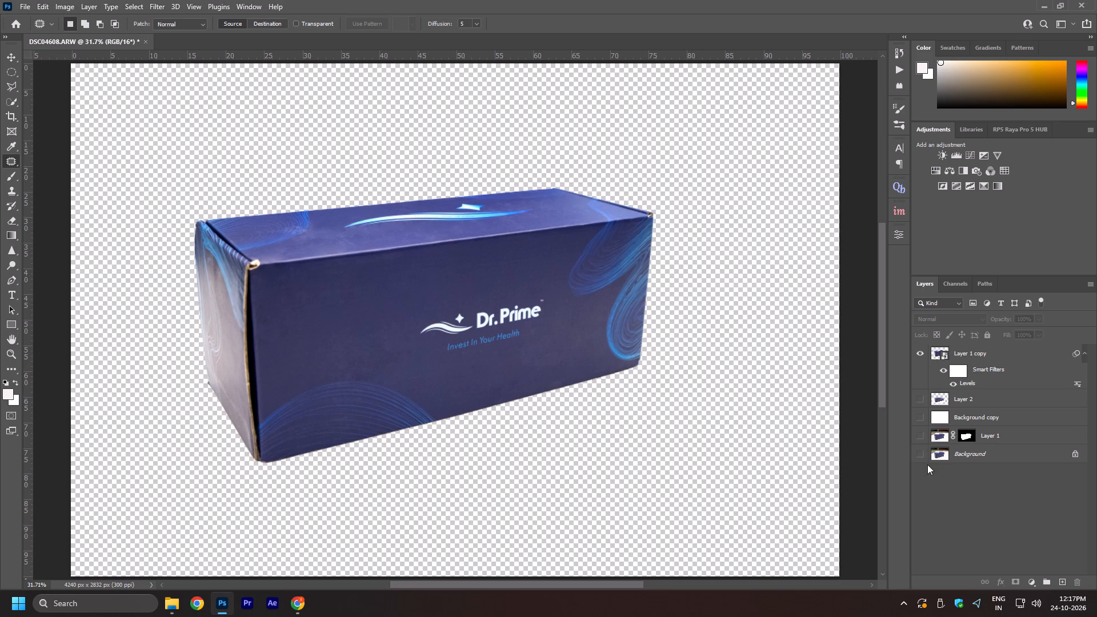
pyautogui.click(920, 398)
pyautogui.click(920, 398)
# Save a PNG copy of the transparent box as DSC04608 copy in the 22-10-2026 folder, with large file size and fastest saving.
pyautogui.press('space')
pyautogui.press('space')
pyautogui.press('space')
pyautogui.press('space')
pyautogui.press('space')
pyautogui.press('space')
pyautogui.press('space')
pyautogui.press('space')
pyautogui.press('space')
pyautogui.press('space')
pyautogui.press('space')
pyautogui.press('space')
pyautogui.press('space')
pyautogui.press('space')
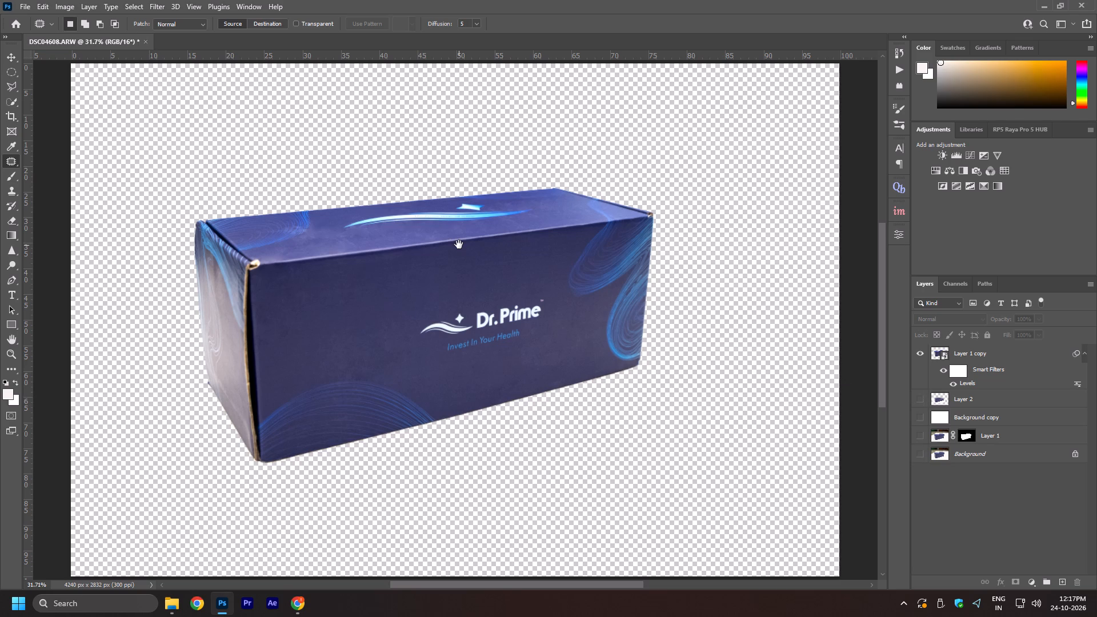
pyautogui.rightClick(460, 245)
pyautogui.click(480, 254)
pyautogui.hotkey('ctrl', 'shift', 's')
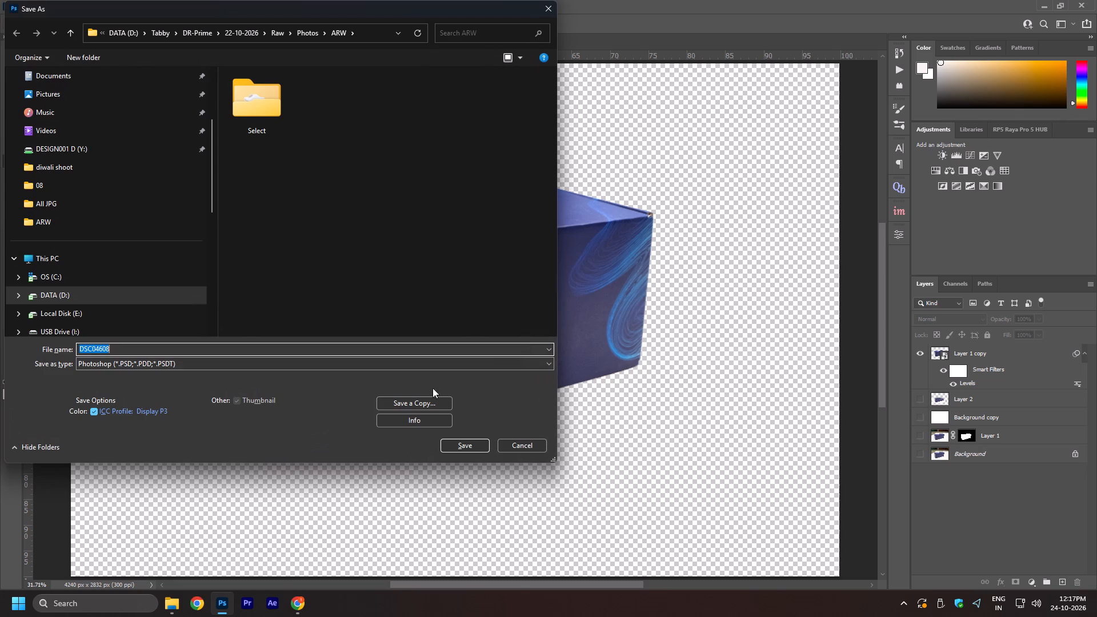
pyautogui.click(422, 399)
pyautogui.click(422, 364)
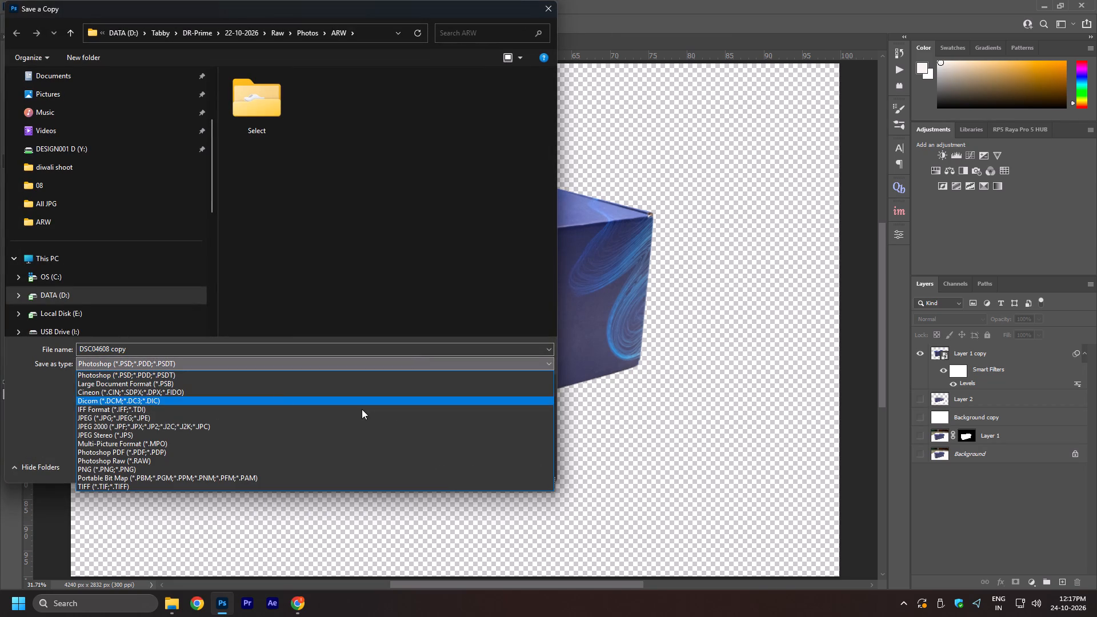
pyautogui.click(150, 469)
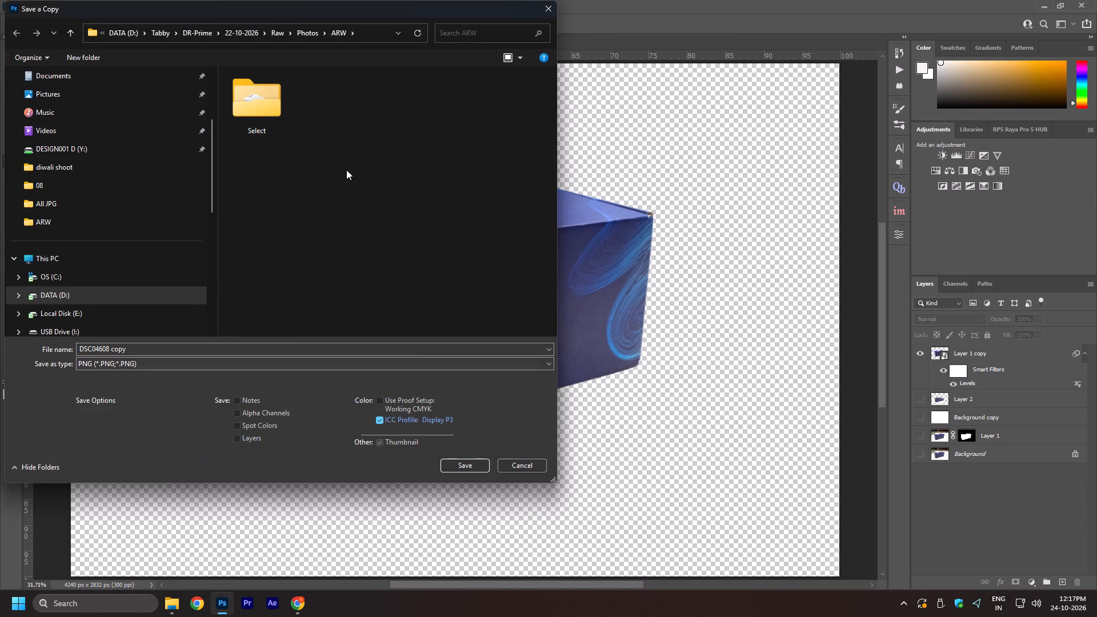
pyautogui.scroll(12, 109, 174)
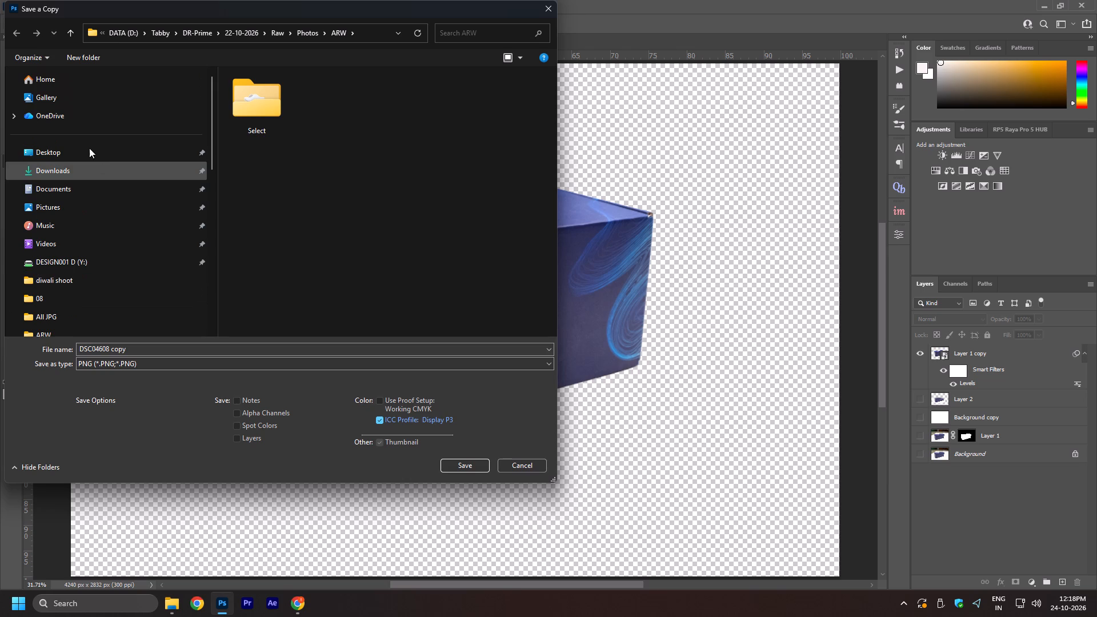
pyautogui.click(306, 34)
pyautogui.click(313, 35)
pyautogui.click(291, 34)
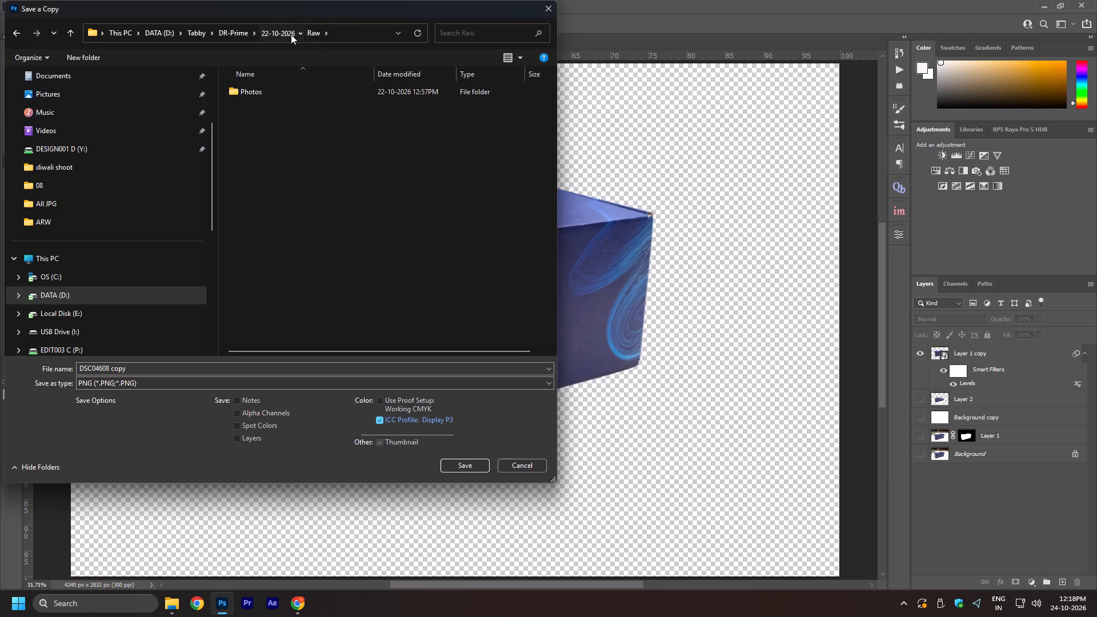
pyautogui.click(468, 465)
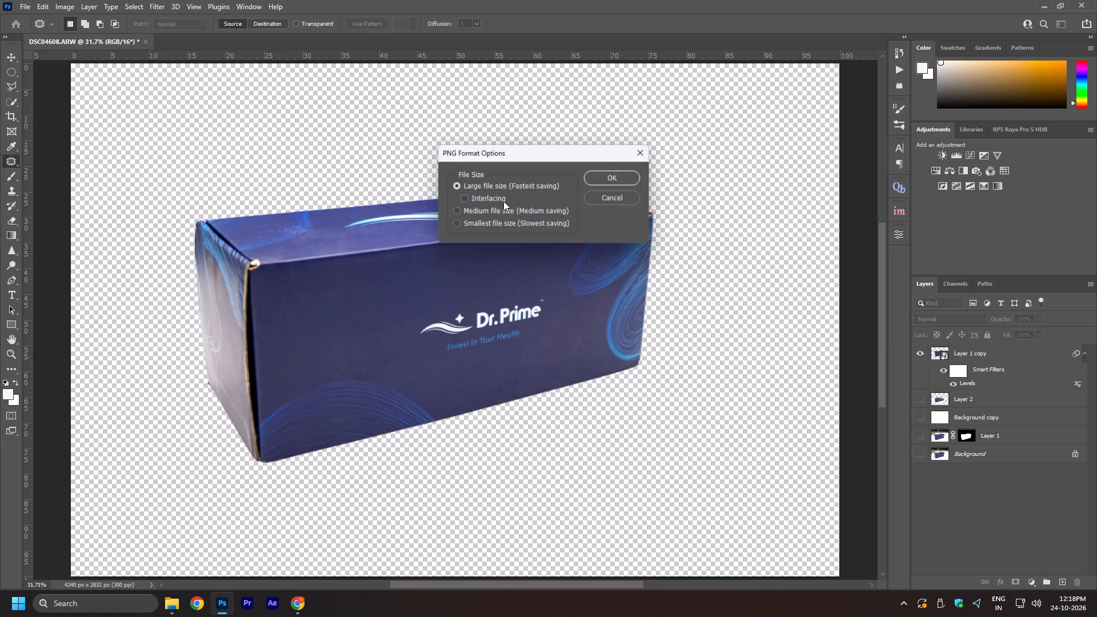
pyautogui.click(607, 178)
# Save the layered document as Photoshop file DSC04608 in the ARW folder and close it.
pyautogui.hotkey('ctrl', 's')
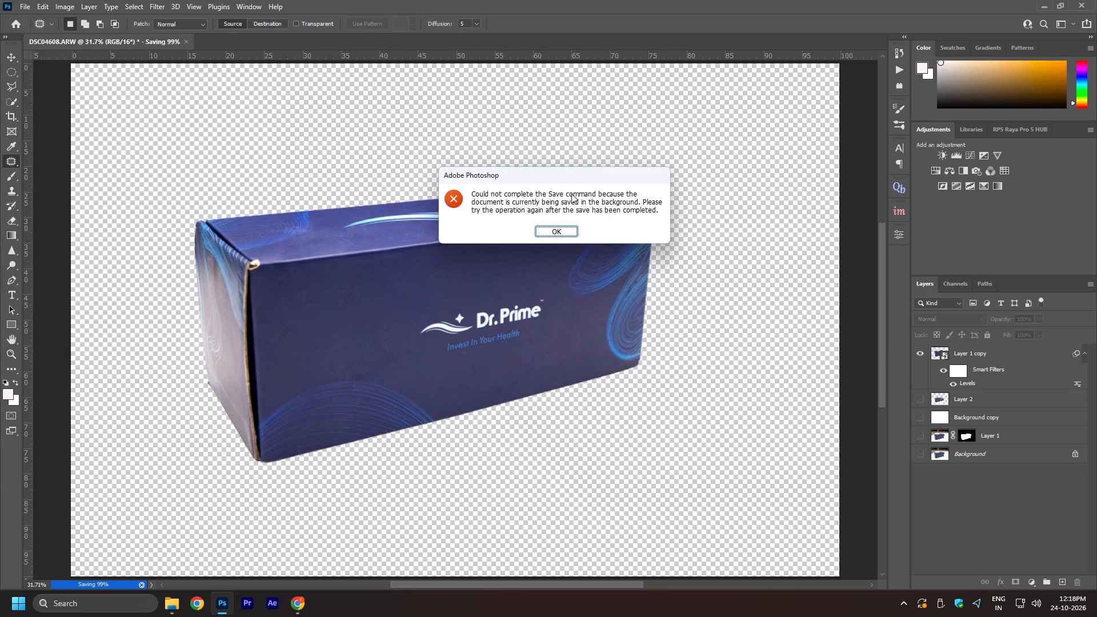
pyautogui.keyDown('ctrl'); pyautogui.click(565, 229); pyautogui.keyUp('ctrl')
pyautogui.hotkey('ctrl', 's')
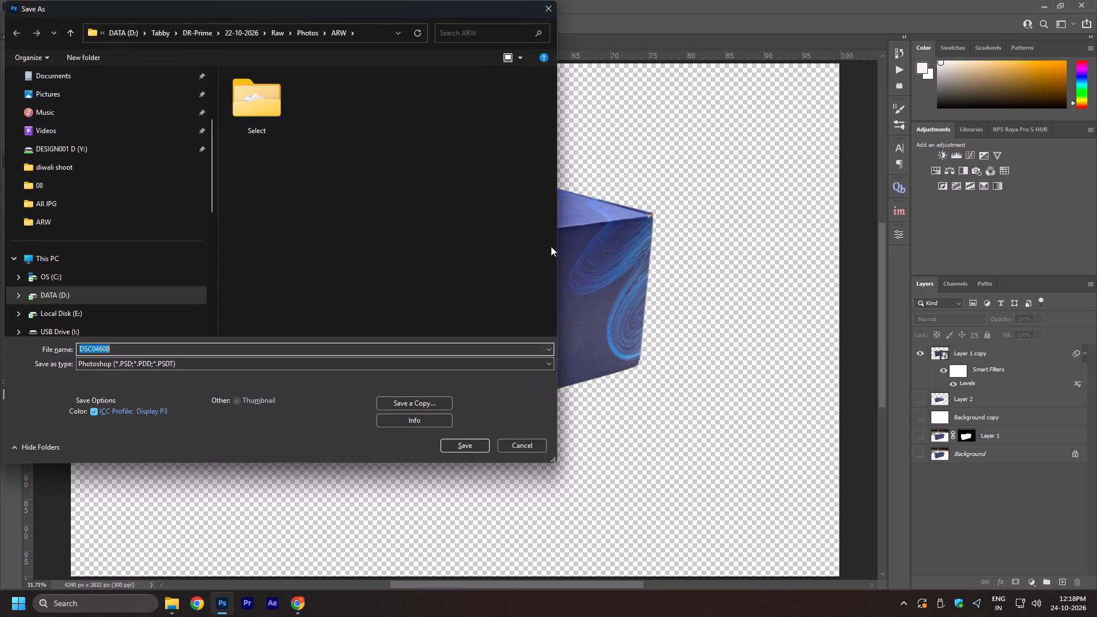
pyautogui.press('Return')
pyautogui.press('Return')
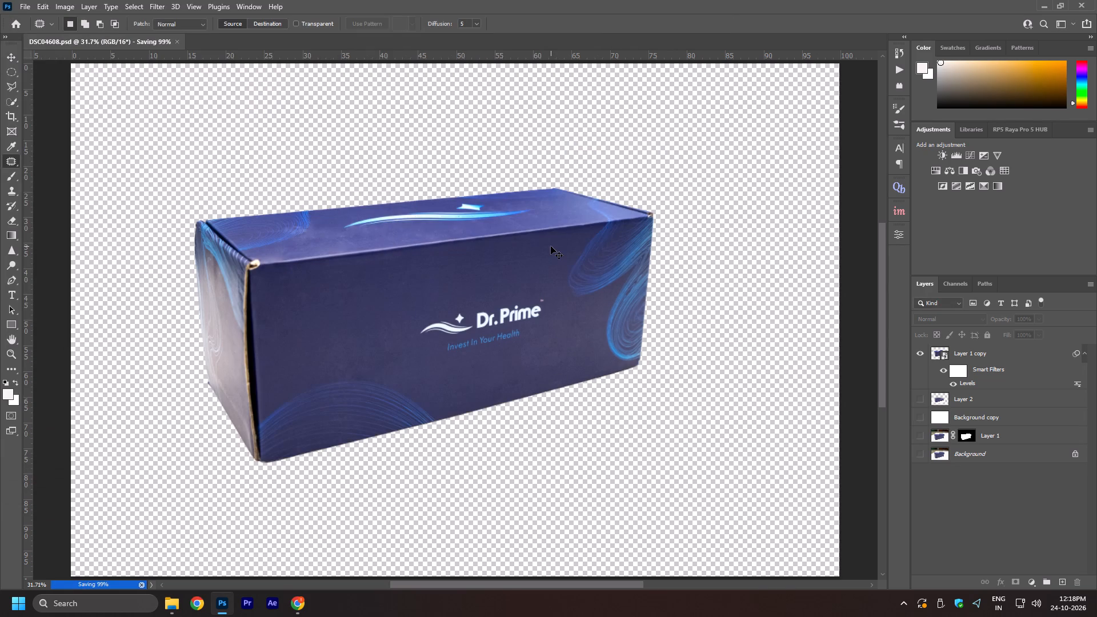
pyautogui.hotkey('ctrl', 'w')
# Switch to File Explorer and copy the DSC04608 copy PNG from the 22-10-2026 folder into Raw > Photos > ARW.
pyautogui.hotkey('alt', 'Tab')
pyautogui.keyDown('alt'); pyautogui.click(643, 299); pyautogui.keyUp('alt')
pyautogui.click(606, 421)
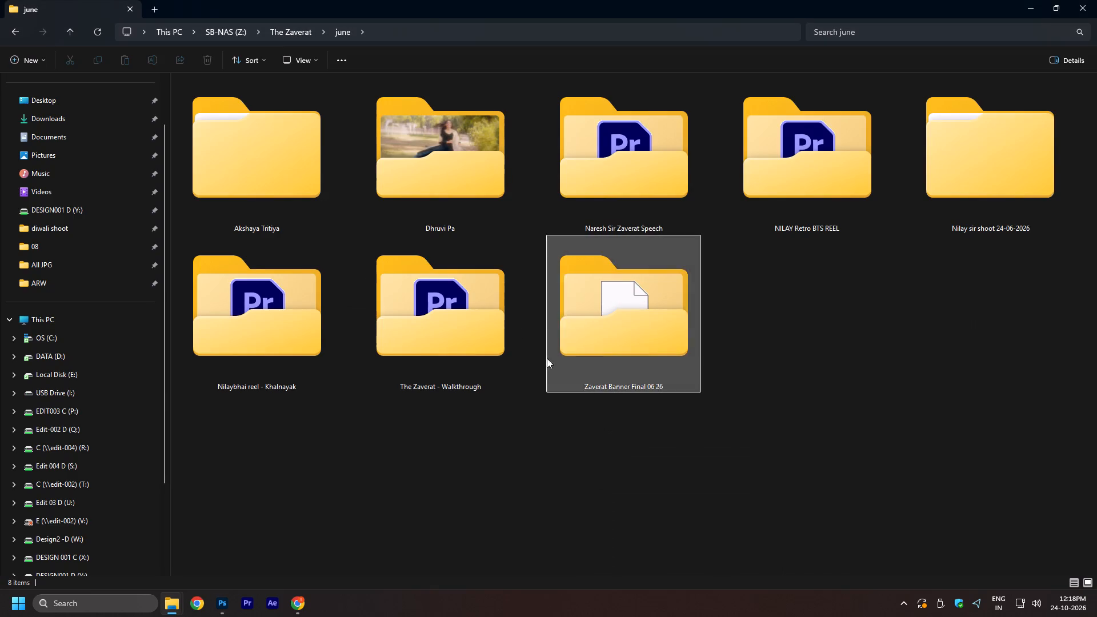
pyautogui.hotkey('alt', 'Tab')
pyautogui.keyDown('alt'); pyautogui.click(664, 310); pyautogui.keyUp('alt')
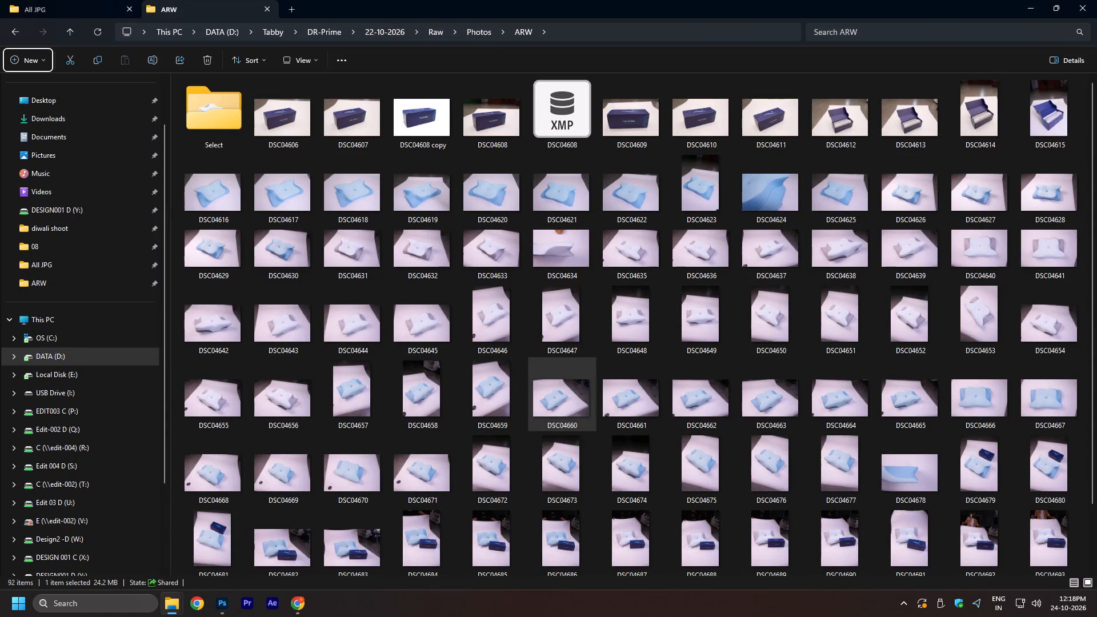
pyautogui.click(473, 28)
pyautogui.click(401, 26)
pyautogui.click(285, 105)
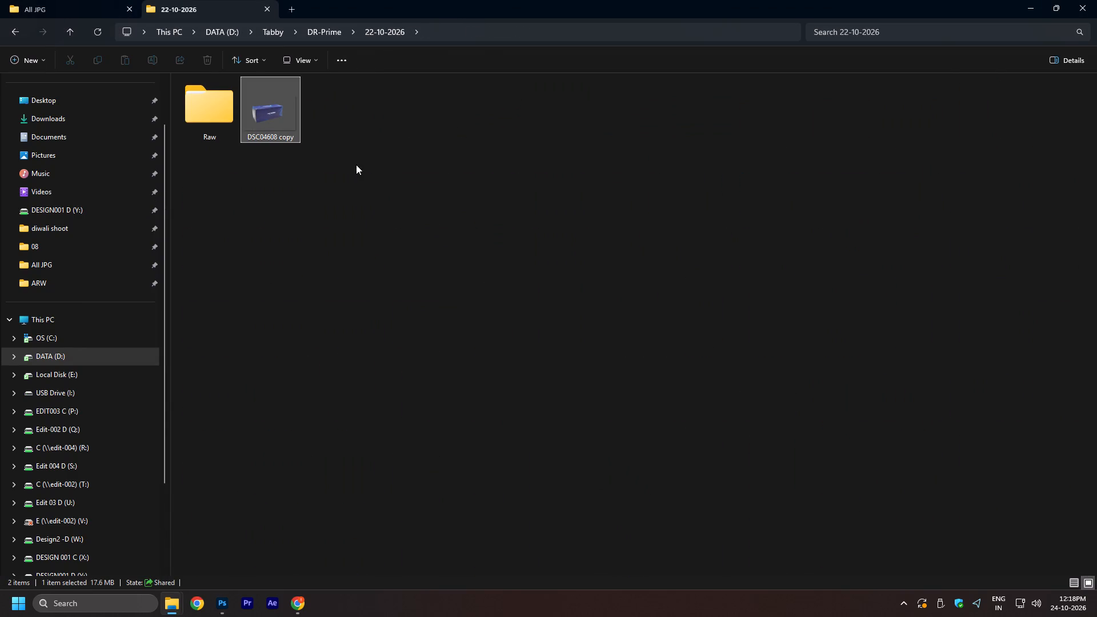
pyautogui.hotkey('ctrl', 'c')
pyautogui.doubleClick(209, 121)
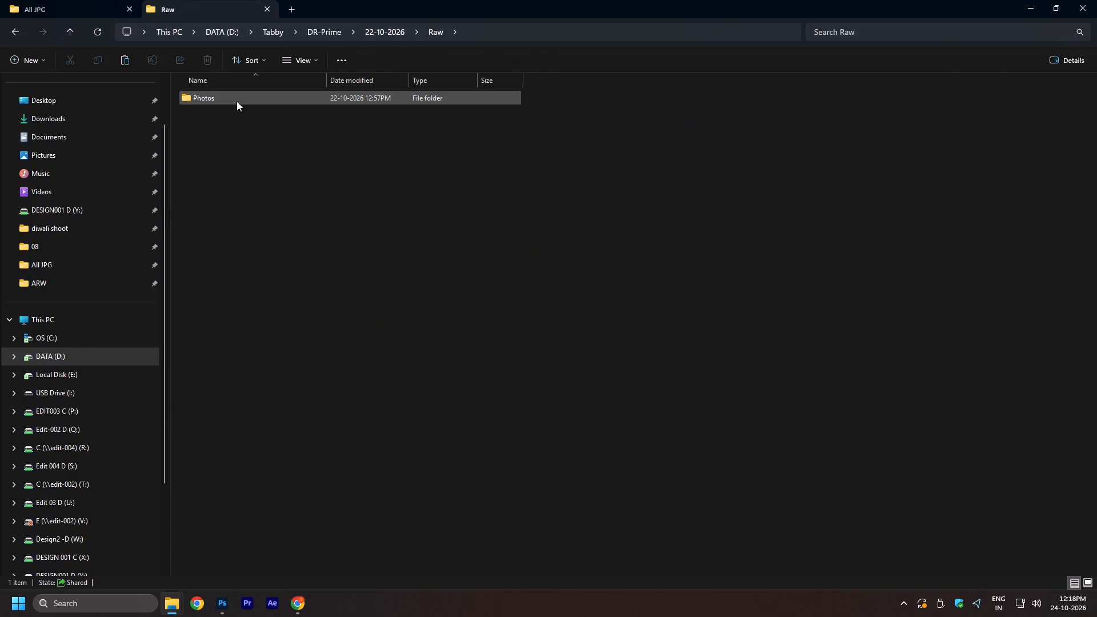
pyautogui.doubleClick(237, 101)
pyautogui.doubleClick(232, 110)
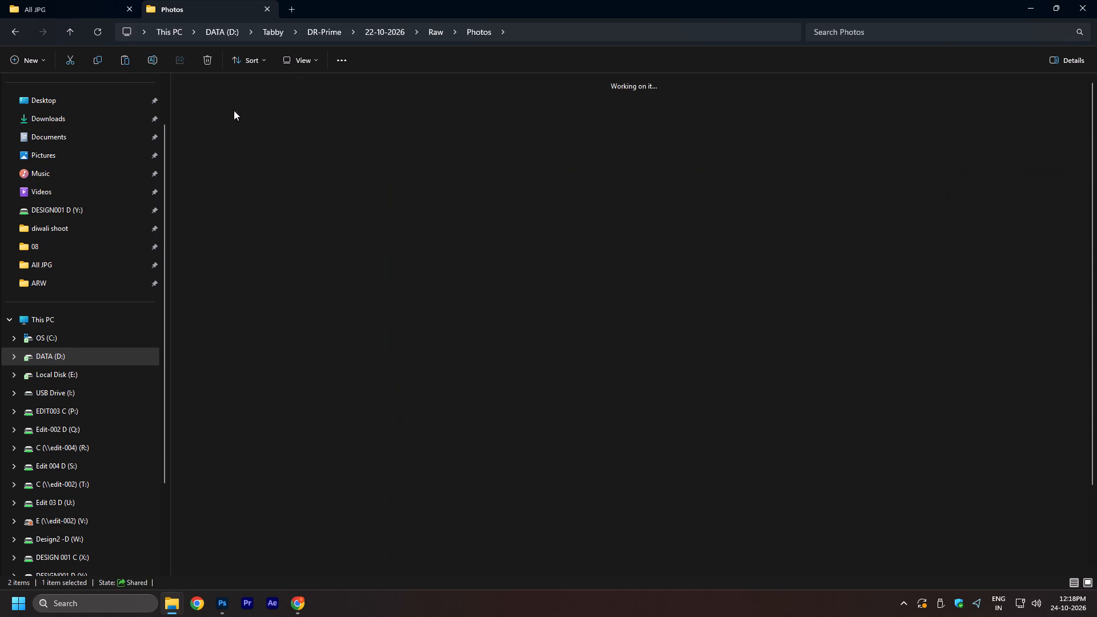
pyautogui.hotkey('ctrl', 'v')
pyautogui.click(445, 555)
pyautogui.press('F5')
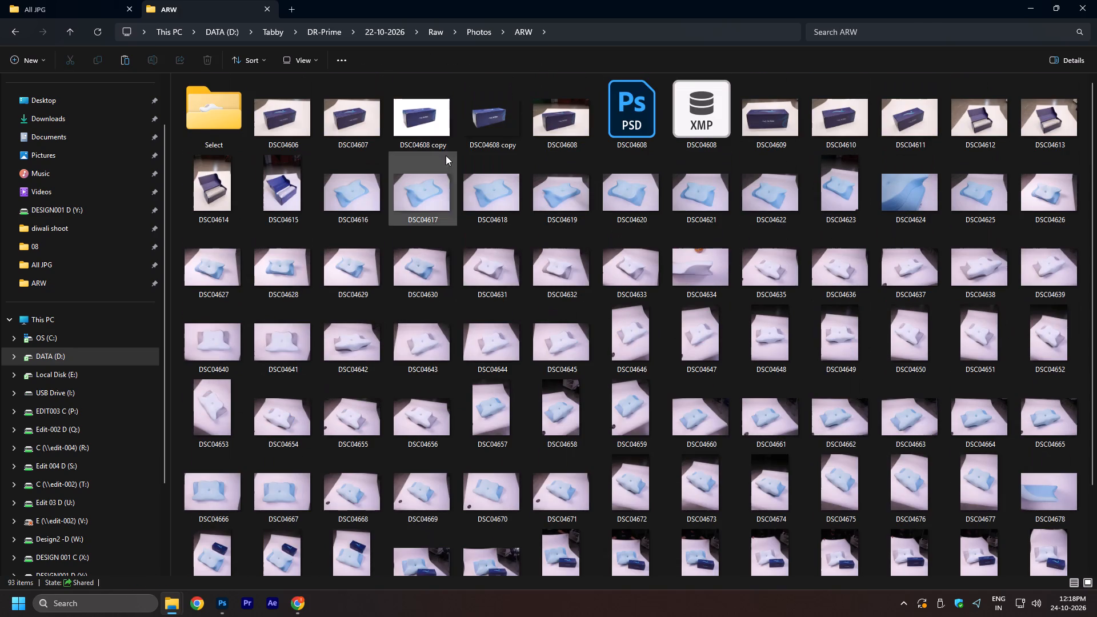
# Return to the 22-10-2026 folder in File Explorer and copy its folder path.
pyautogui.hotkey('alt', 'Tab')
pyautogui.hotkey('alt', 'Tab')
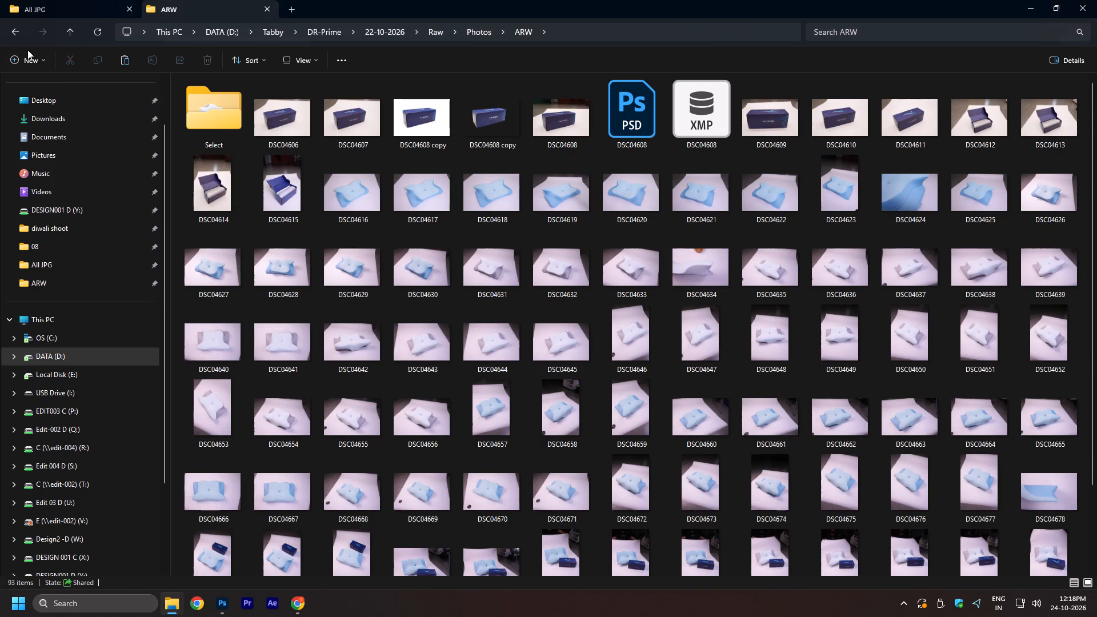
pyautogui.doubleClick(18, 35)
pyautogui.click(18, 35)
pyautogui.click(282, 110)
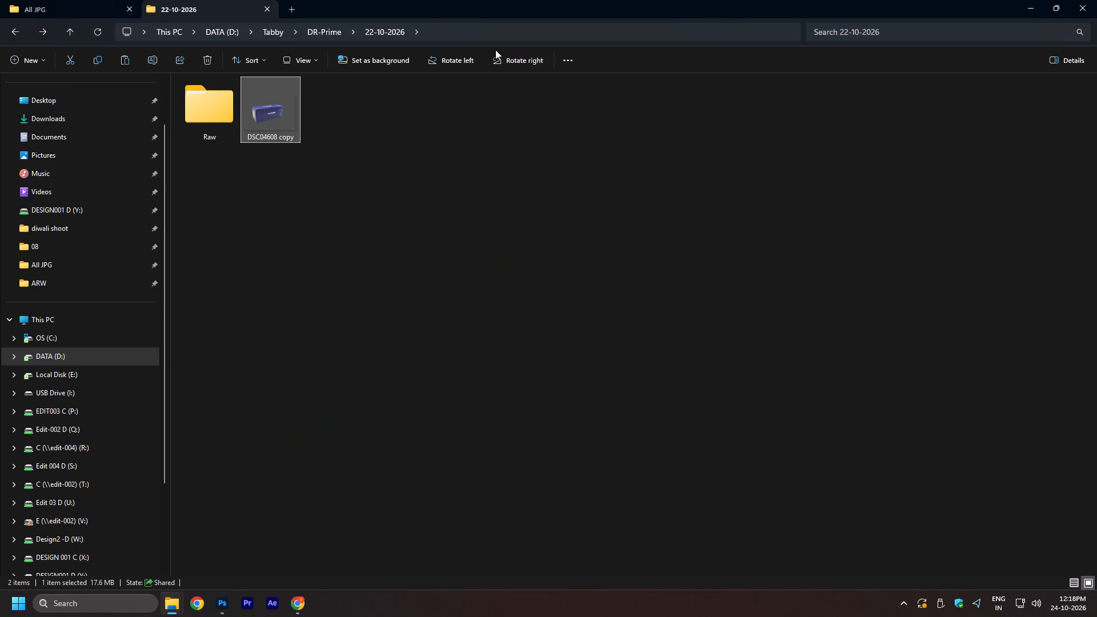
pyautogui.click(506, 41)
pyautogui.hotkey('ctrl', 'c')
pyautogui.click(423, 418)
# Switch to Google Chrome and open a new window to choose a browser profile.
pyautogui.click(300, 616)
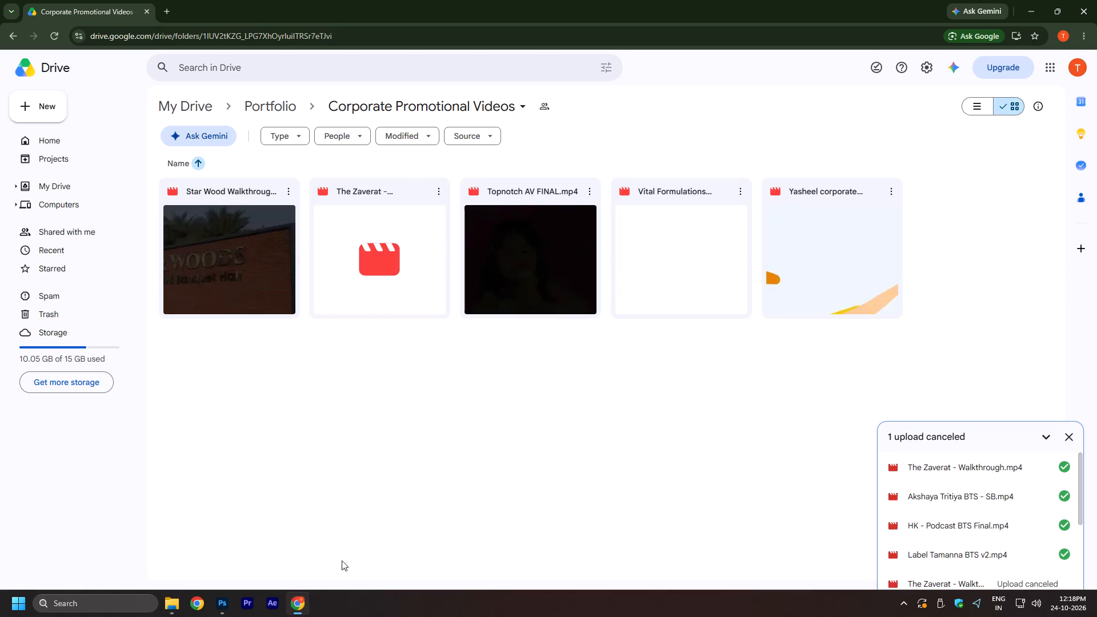
pyautogui.click(194, 598)
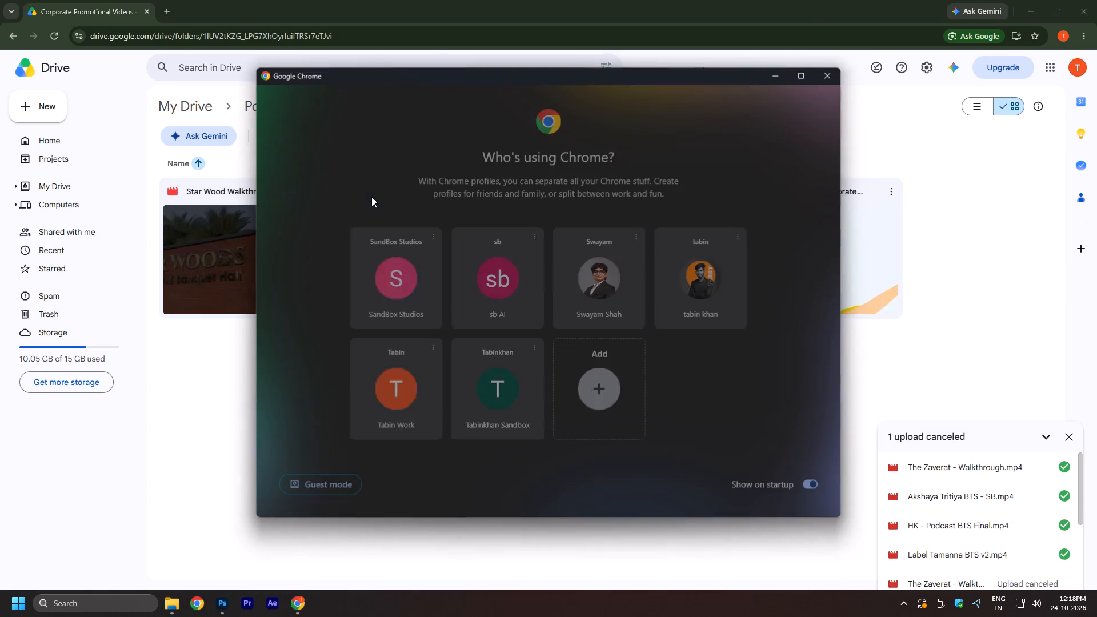
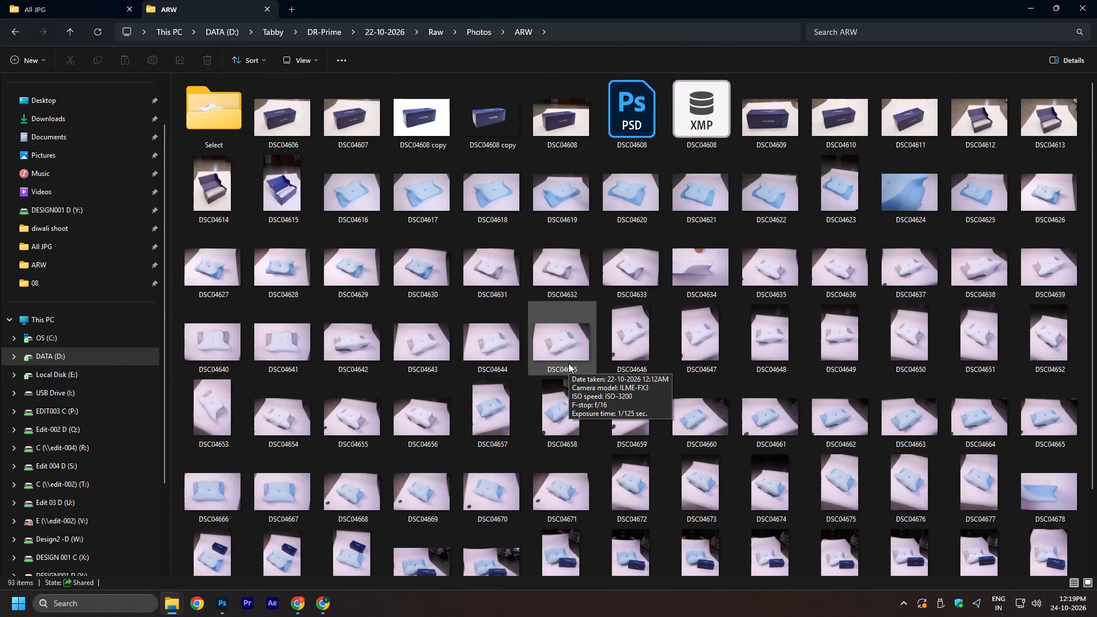
# Open the pillow close-up photo DSC04624 from the ARW folder in the image viewer.
pyautogui.doubleClick(899, 195)
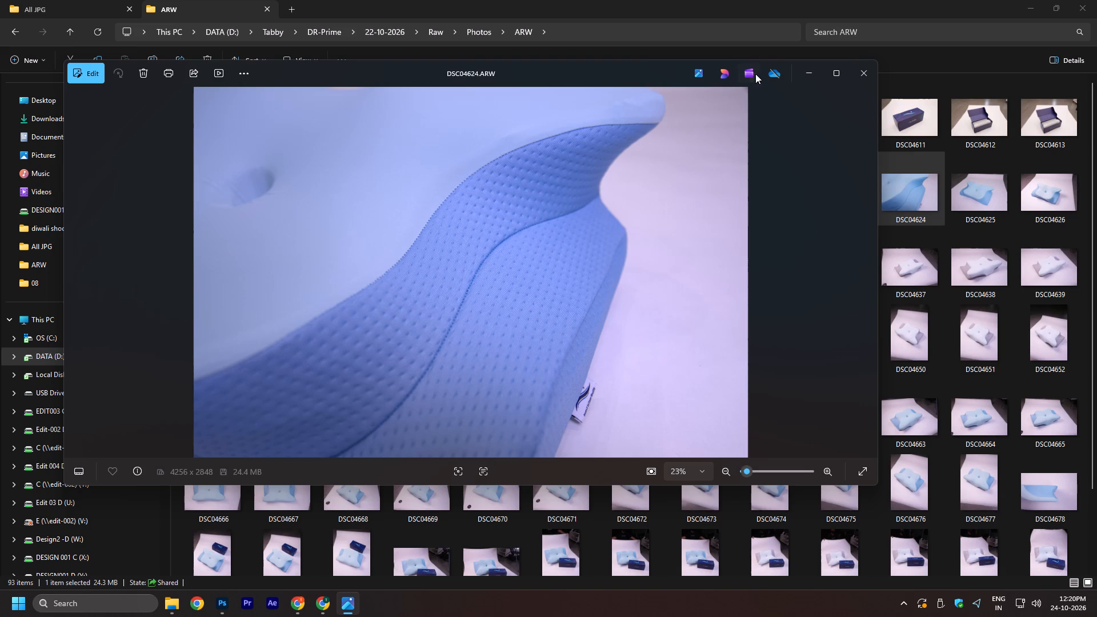
# Close the DSC04624 preview and look through the product photo thumbnails in the ARW folder.
pyautogui.click(866, 72)
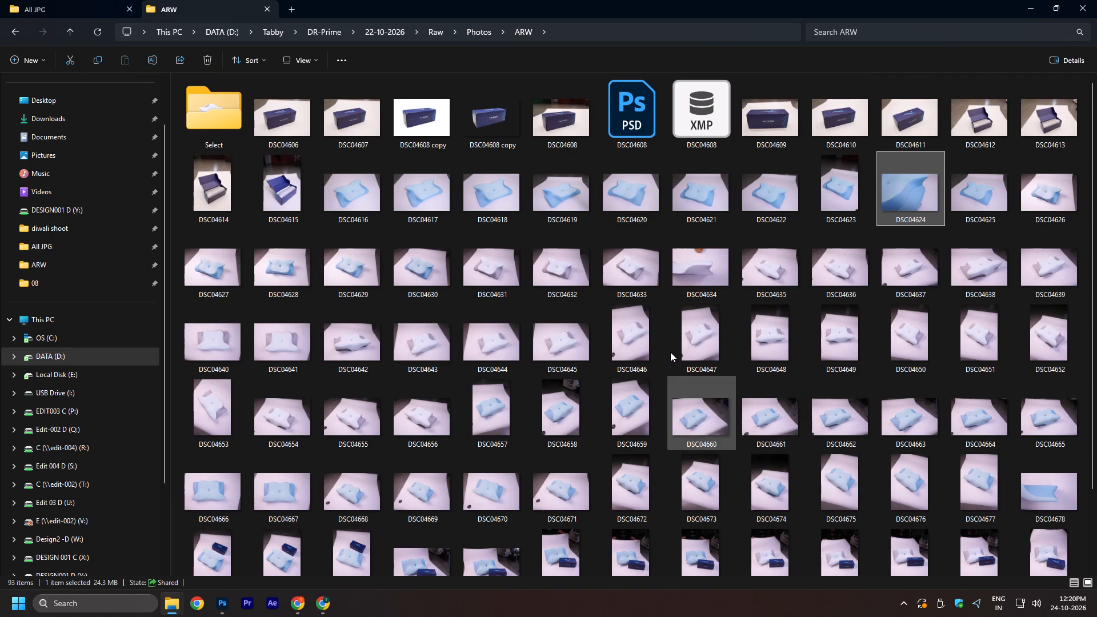
pyautogui.click(695, 277)
pyautogui.scroll(-1, 809, 327)
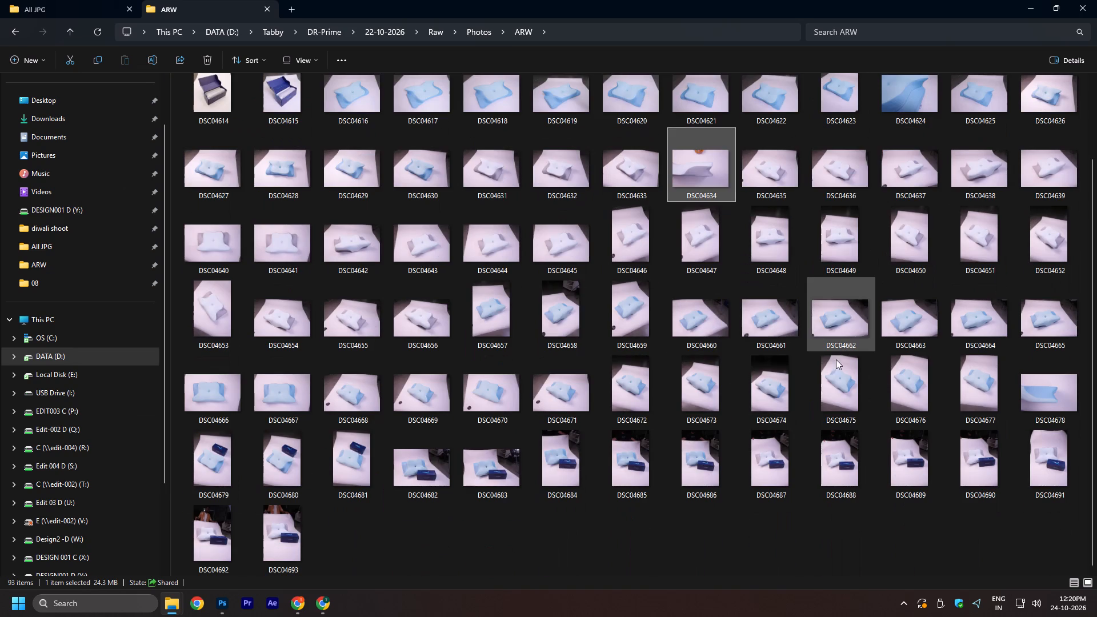
pyautogui.click(1052, 402)
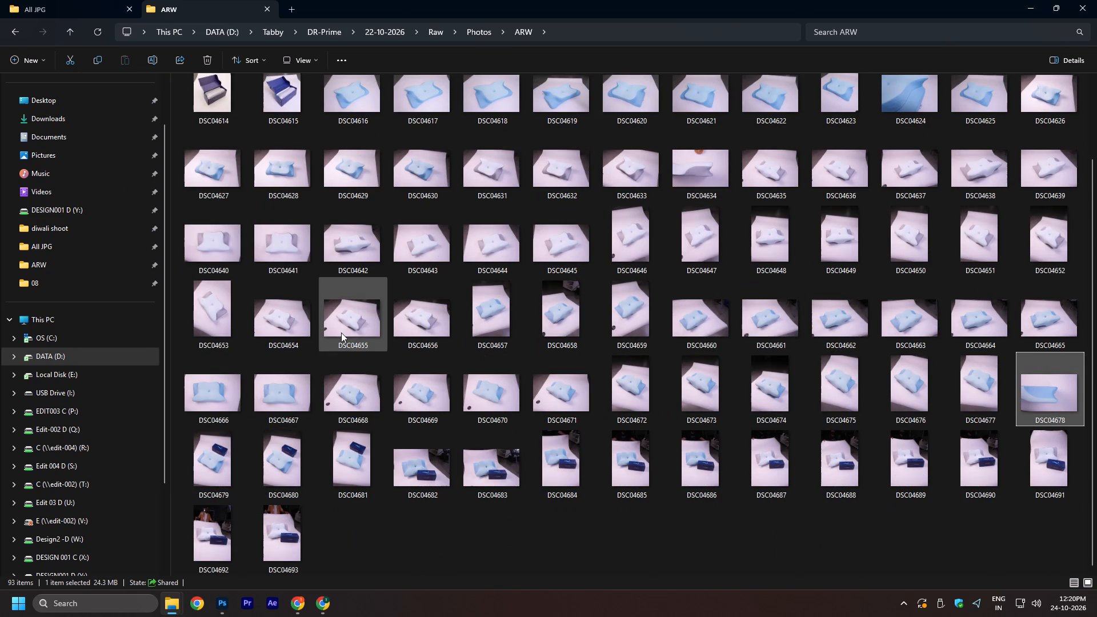
pyautogui.click(341, 332)
pyautogui.scroll(1, 652, 246)
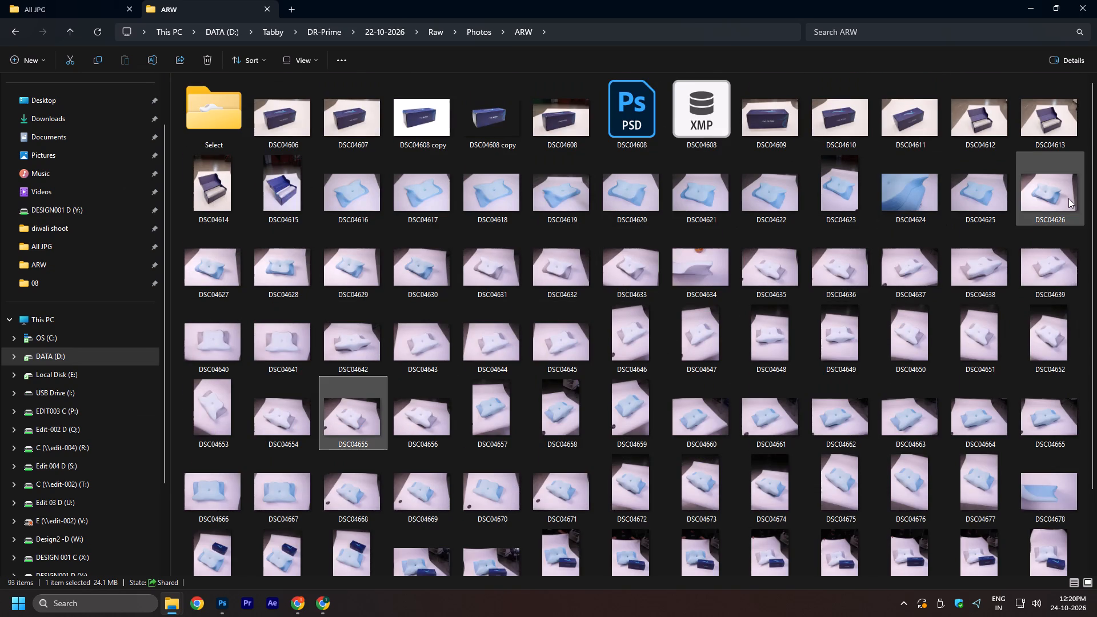
pyautogui.click(896, 189)
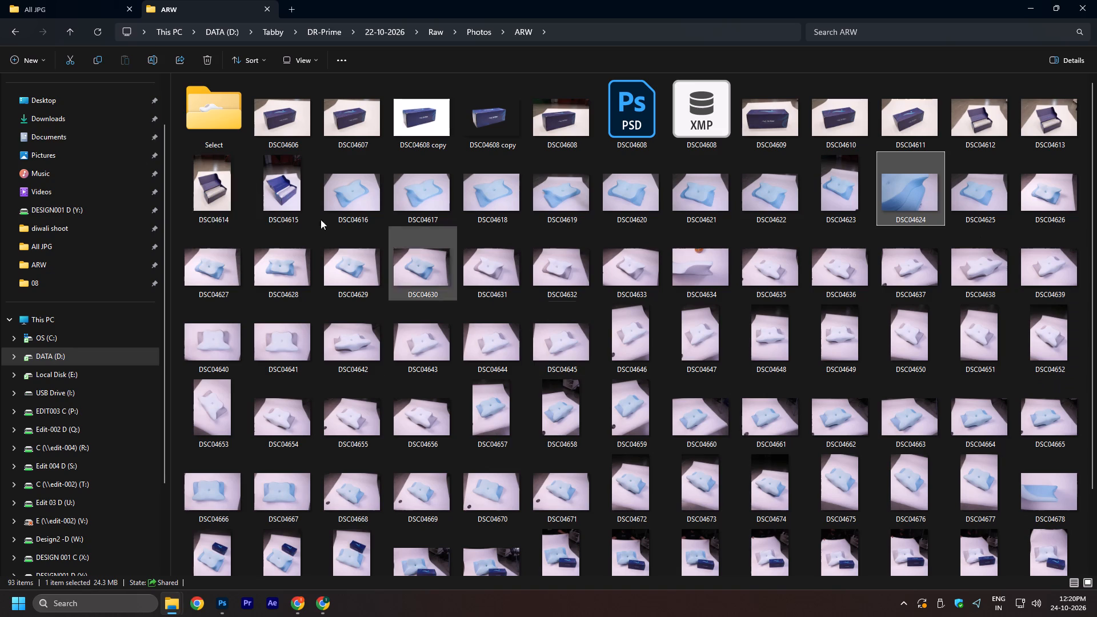
pyautogui.click(387, 302)
# In a new File Explorer window, browse the pillow photos in SB-NAS (Z:) > dr.prime > Selected Photos > DNG.
pyautogui.press('BackSpace')
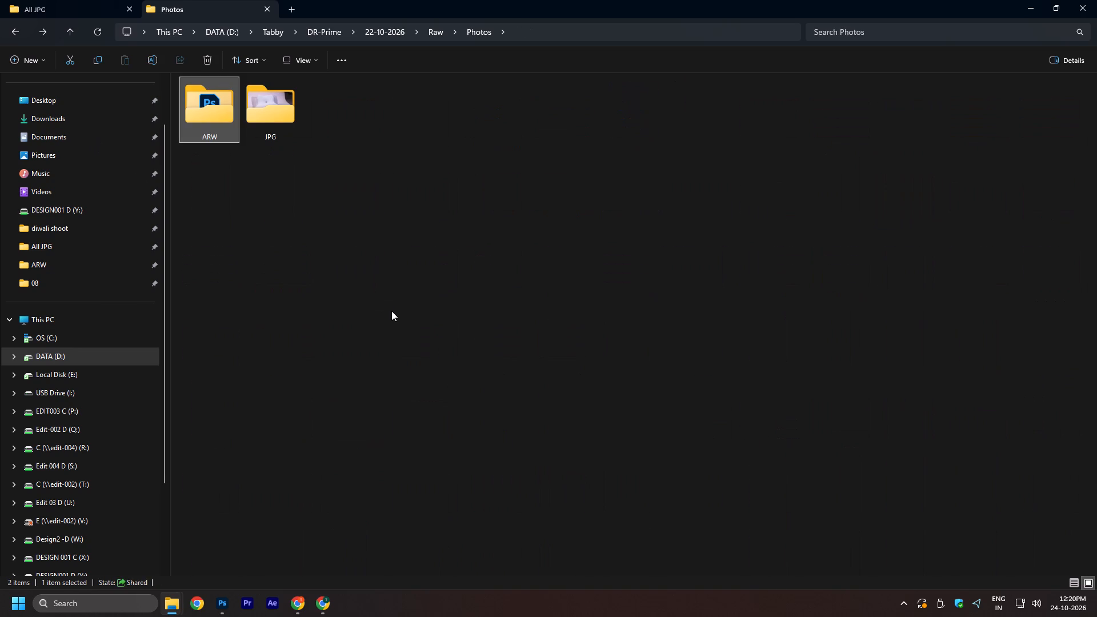
pyautogui.click(391, 311)
pyautogui.hotkey('ctrl', 'n')
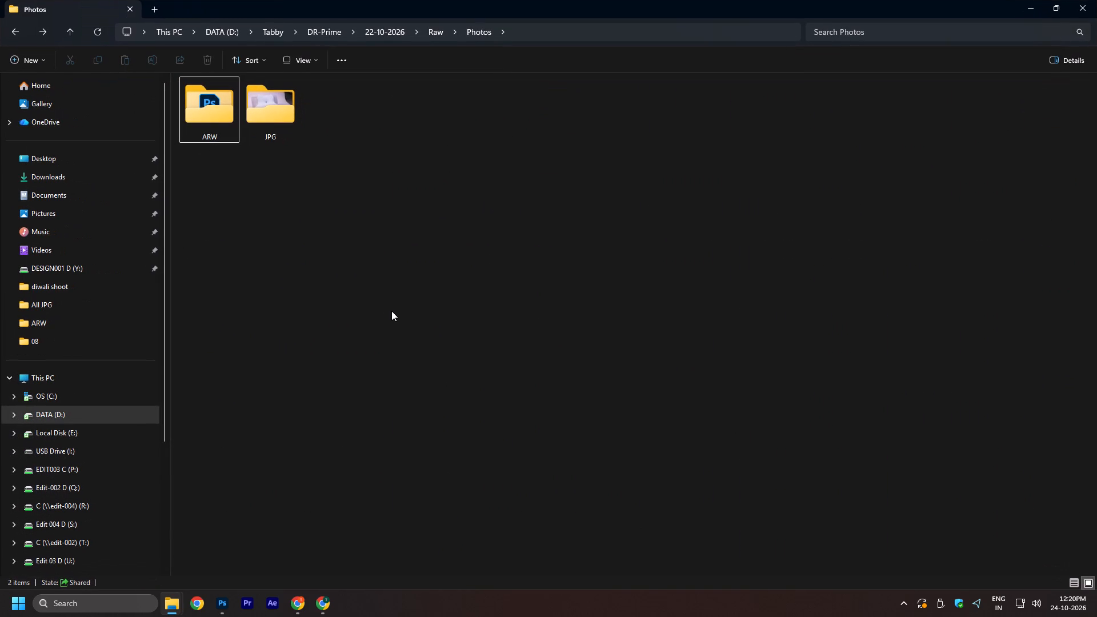
pyautogui.click(37, 377)
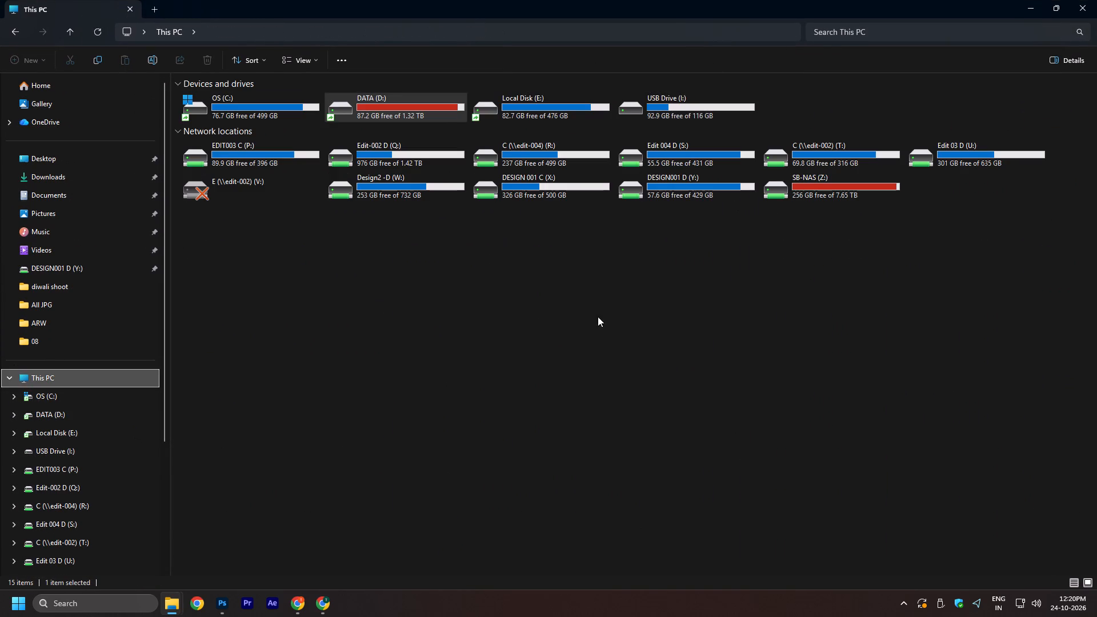
pyautogui.doubleClick(831, 185)
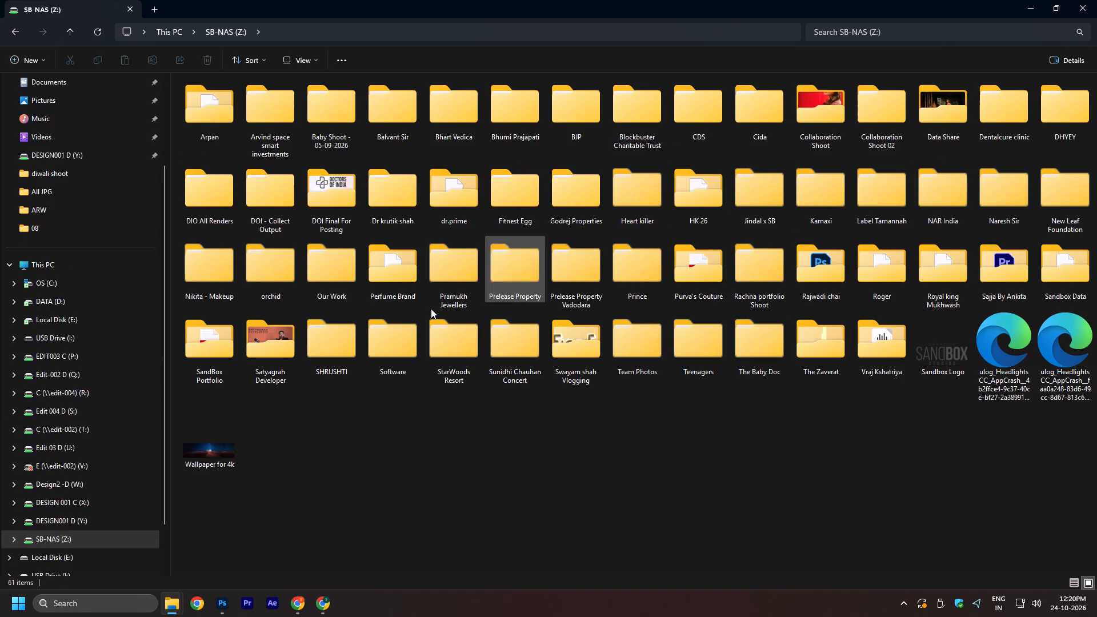
pyautogui.doubleClick(440, 187)
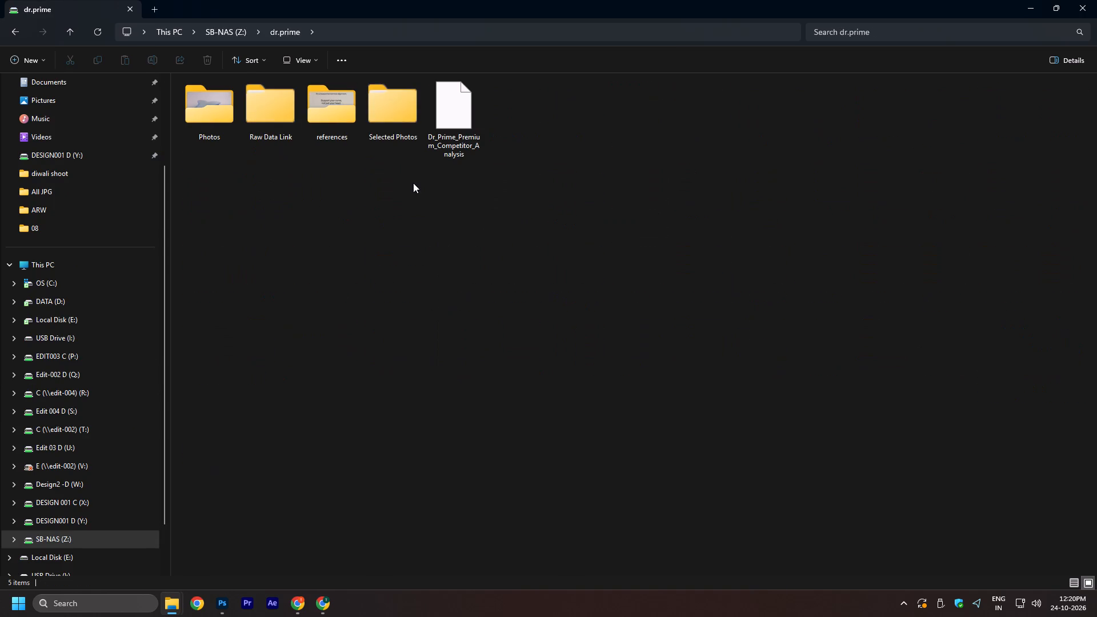
pyautogui.doubleClick(395, 114)
pyautogui.doubleClick(483, 133)
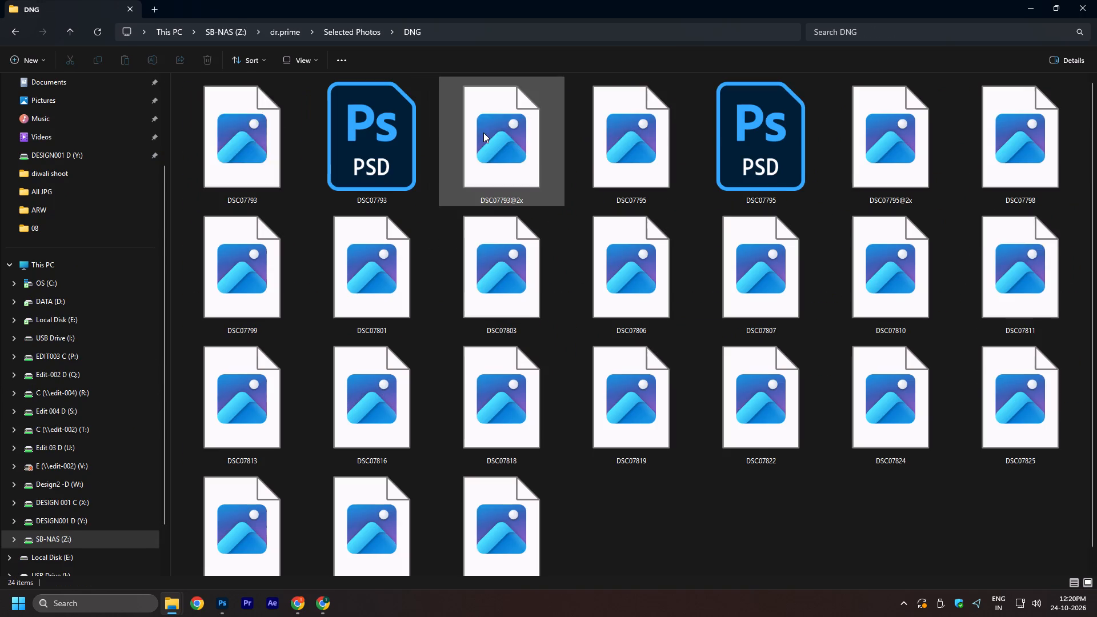
pyautogui.scroll(-1, 714, 503)
pyautogui.click(667, 524)
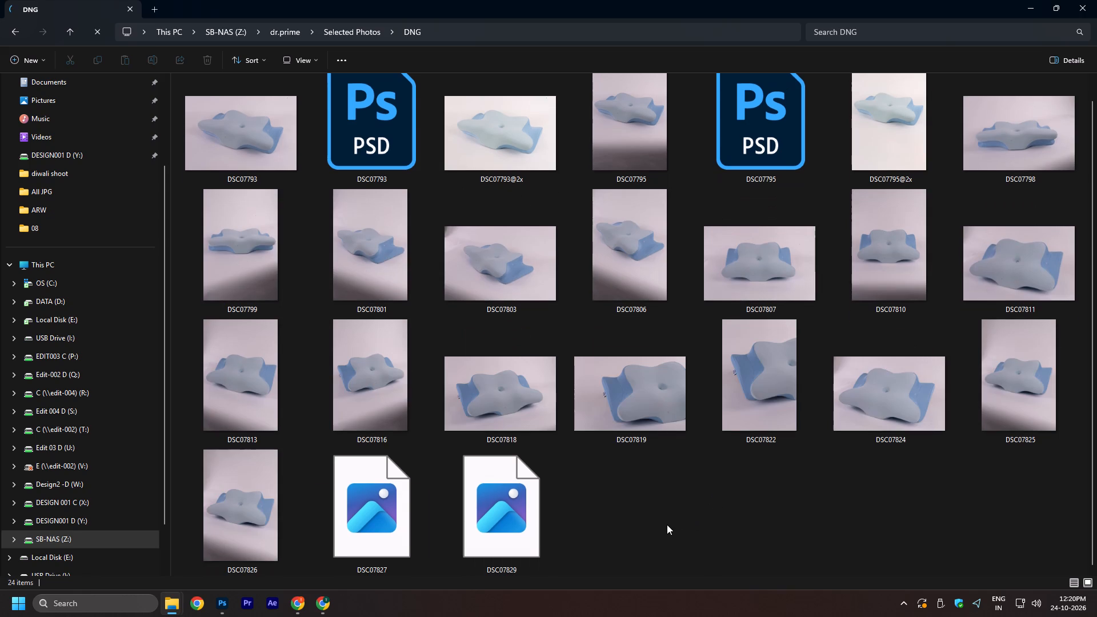
pyautogui.click(664, 524)
# Check the ARW and 02 folders inside Selected Photos, and return to the dr.prime folder.
pyautogui.press('BackSpace')
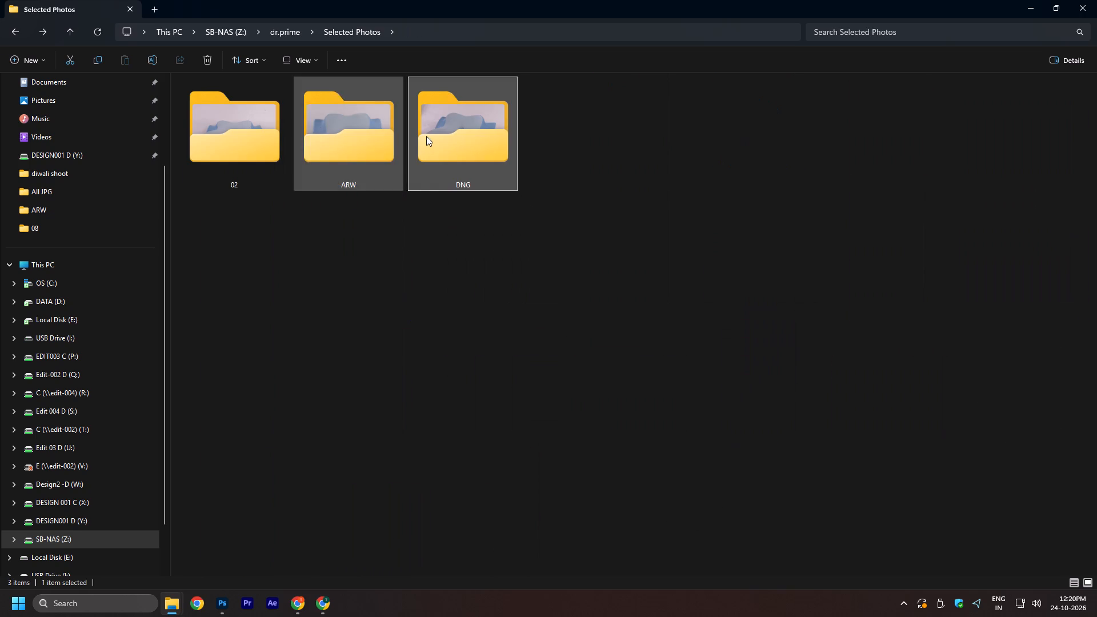
pyautogui.click(429, 138)
pyautogui.doubleClick(382, 129)
pyautogui.click(1088, 582)
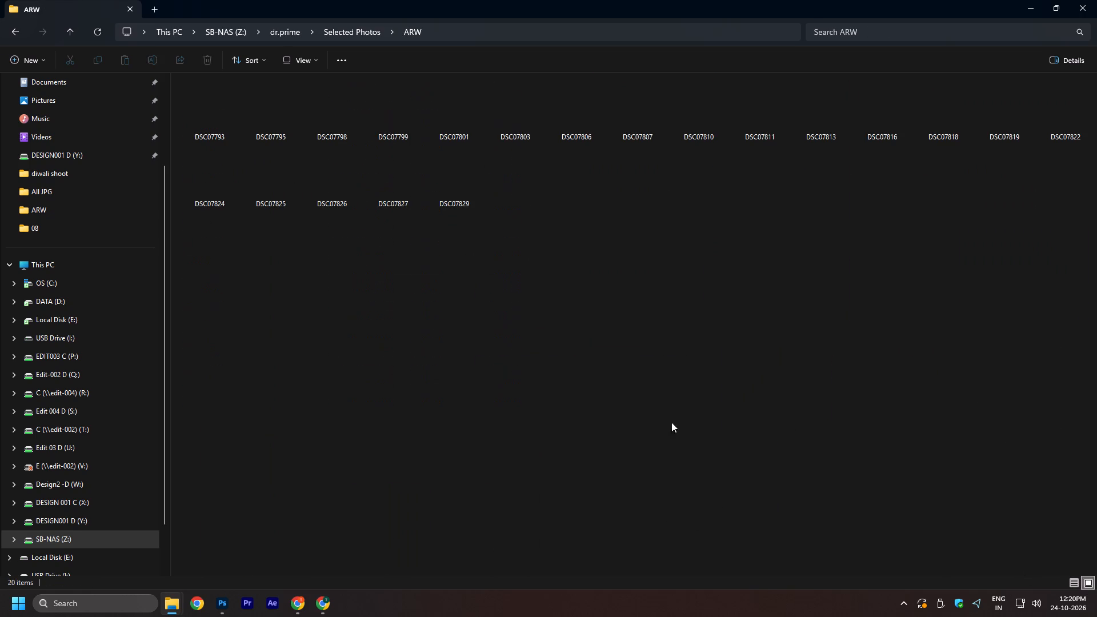
pyautogui.click(623, 405)
pyautogui.press('BackSpace')
pyautogui.doubleClick(236, 123)
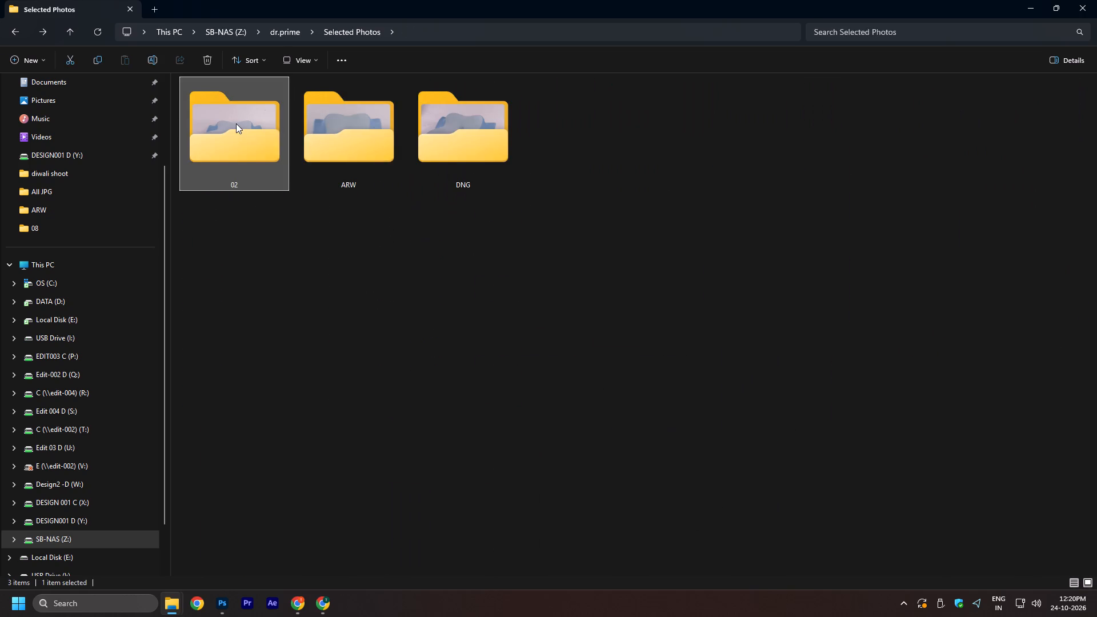
pyautogui.press('BackSpace')
pyautogui.press('BackSpace')
# Look through the images in dr.prime > Photos > Edit > 02, and return to the Photos folder.
pyautogui.doubleClick(221, 96)
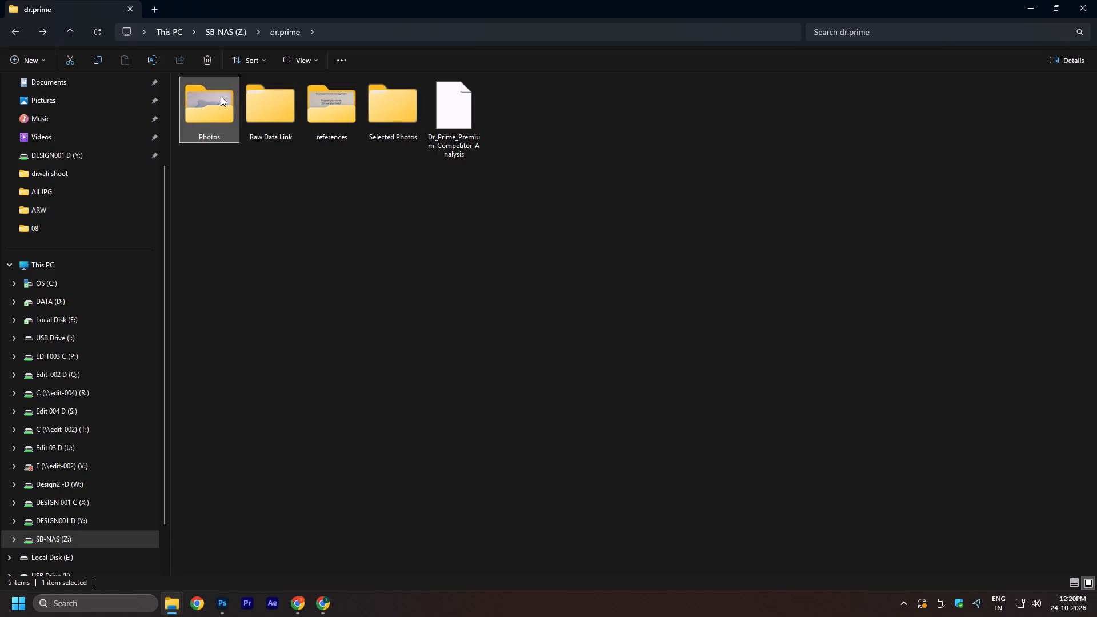
pyautogui.doubleClick(280, 186)
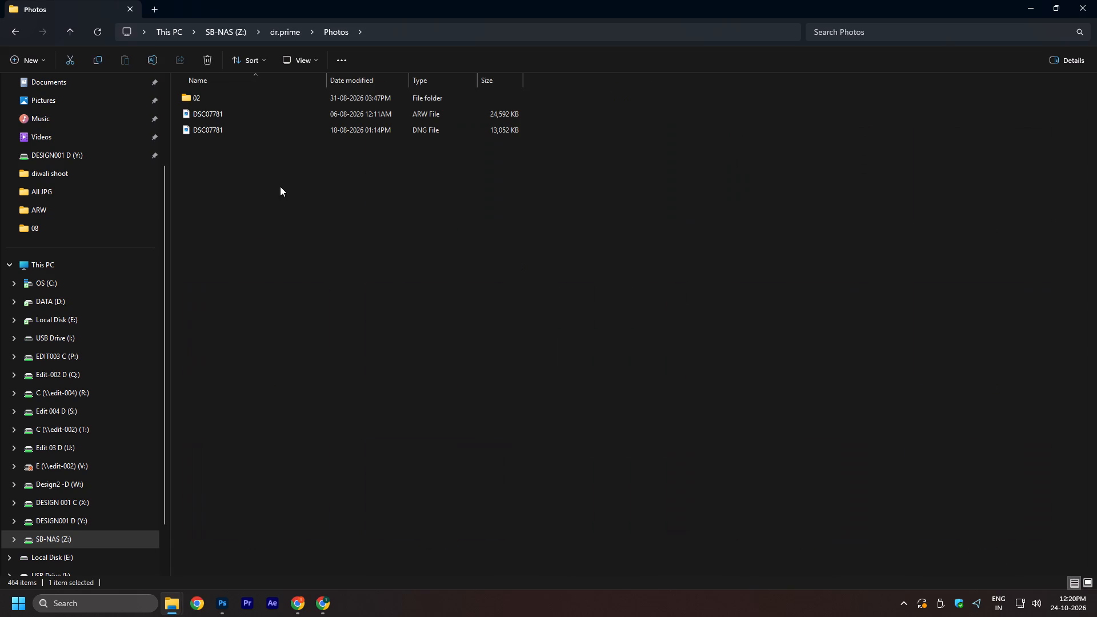
pyautogui.click(243, 107)
pyautogui.doubleClick(247, 98)
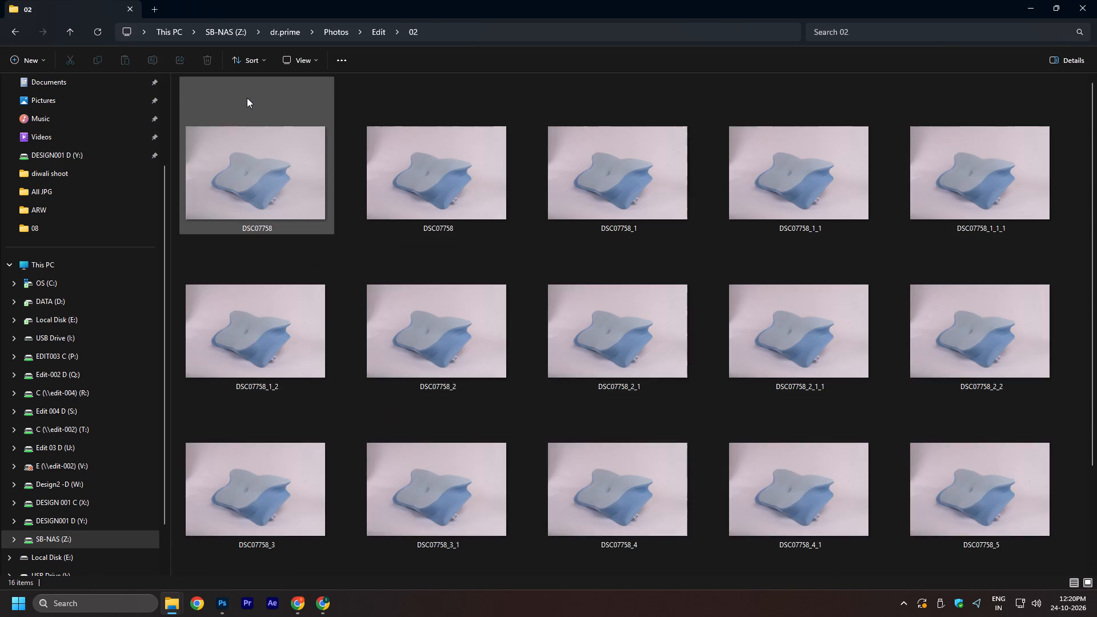
pyautogui.scroll(-4, 744, 366)
pyautogui.press('BackSpace')
pyautogui.press('BackSpace')
# Find the DSC07857 ARW photo in the dr.prime Photos folder, examine its fabric texture up close and close it.
pyautogui.scroll(-6, 634, 311)
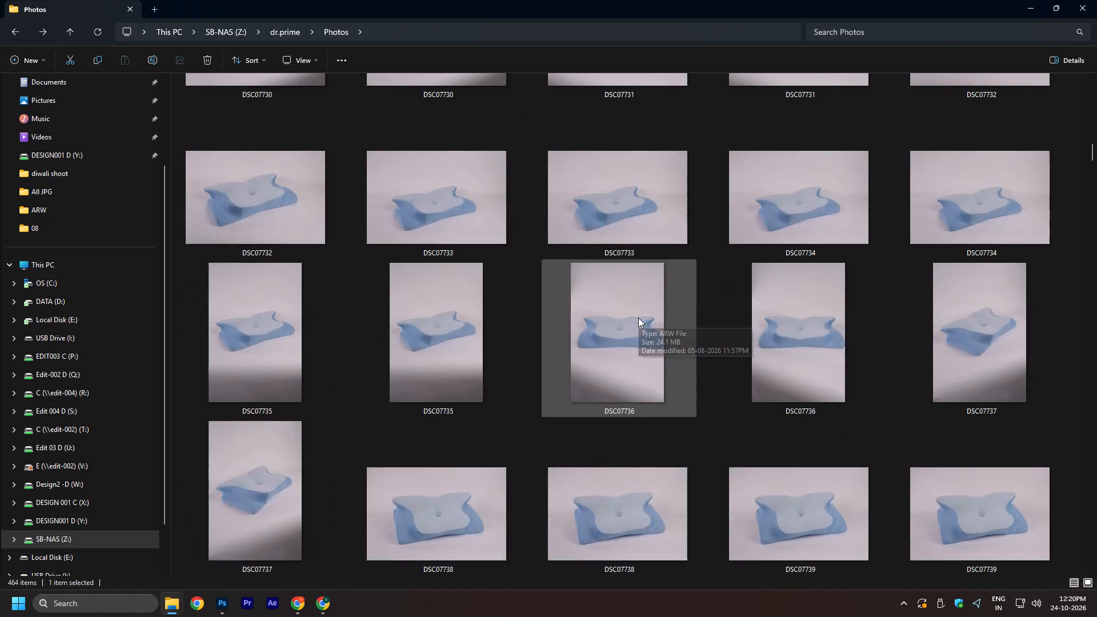
pyautogui.scroll(-15, 638, 318)
pyautogui.scroll(-7, 673, 339)
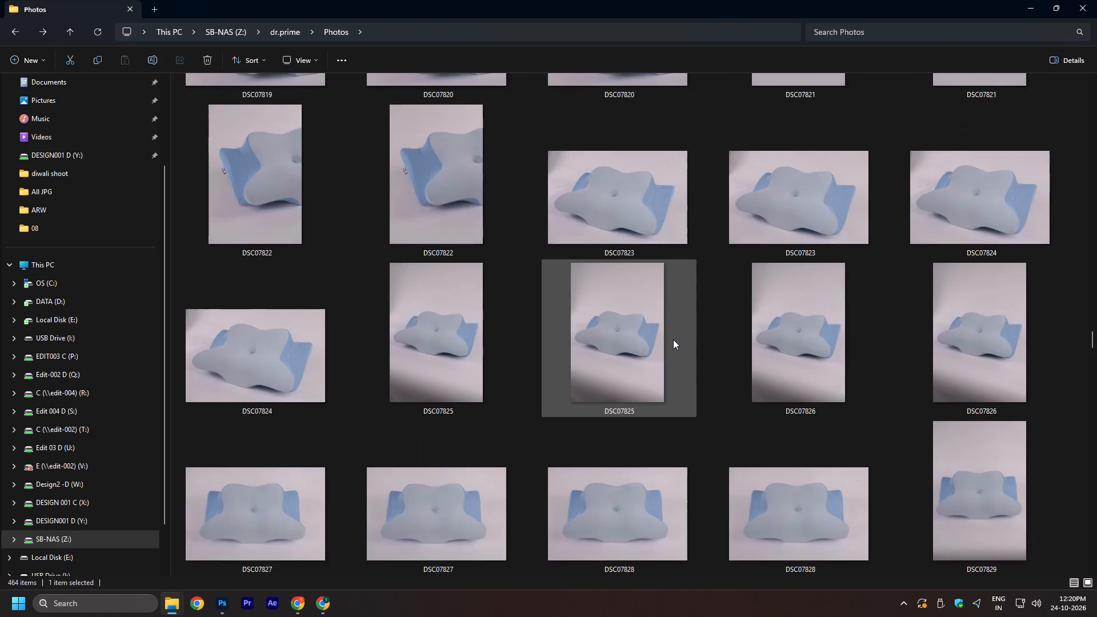
pyautogui.scroll(-8, 673, 339)
pyautogui.doubleClick(455, 474)
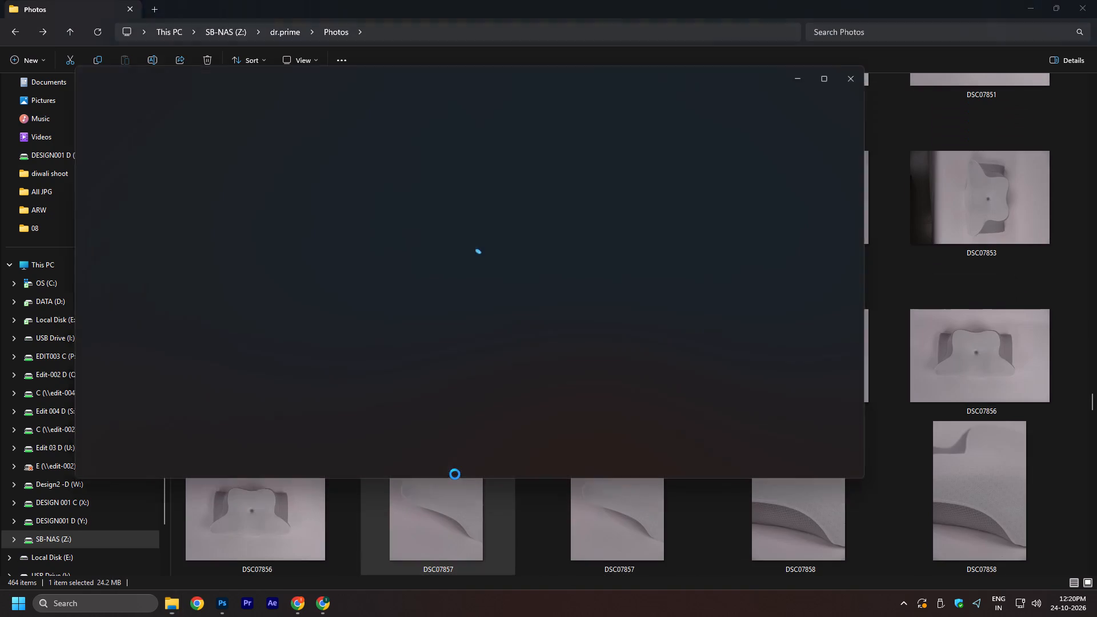
pyautogui.scroll(9, 487, 257)
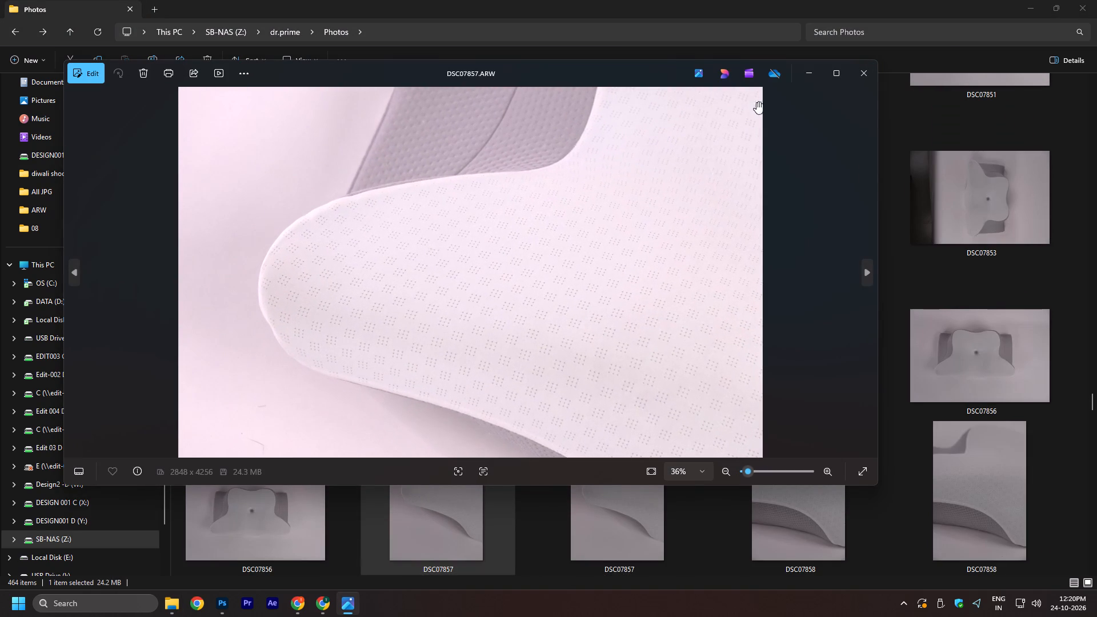
pyautogui.click(862, 72)
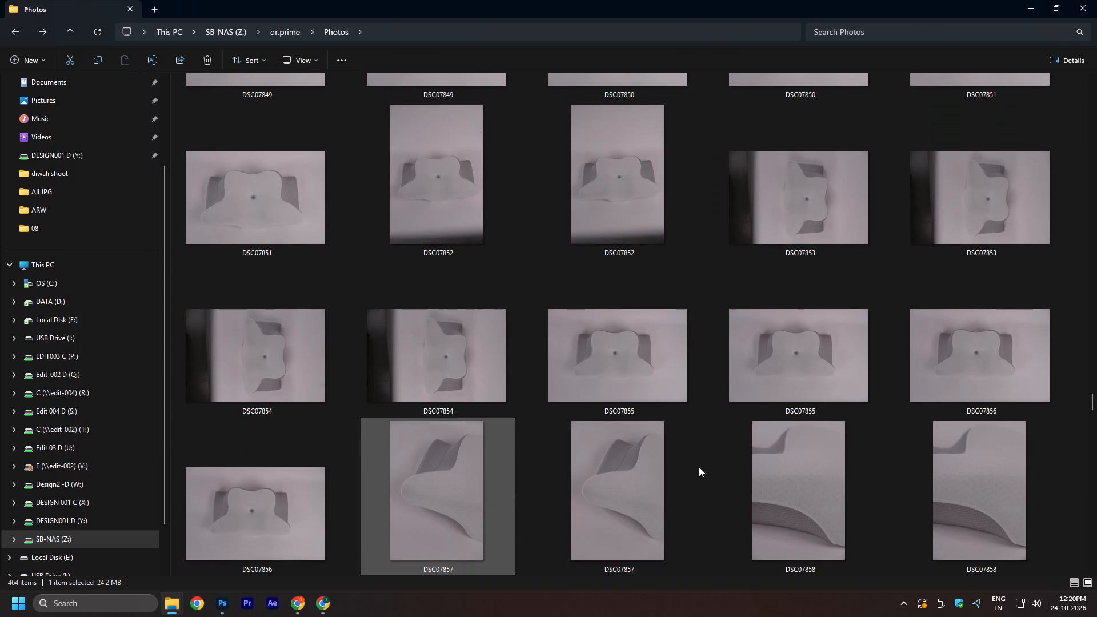
# Open the DSC07858 JPG from the Photos folder, examine its fabric texture up close and close it.
pyautogui.scroll(-1, 488, 444)
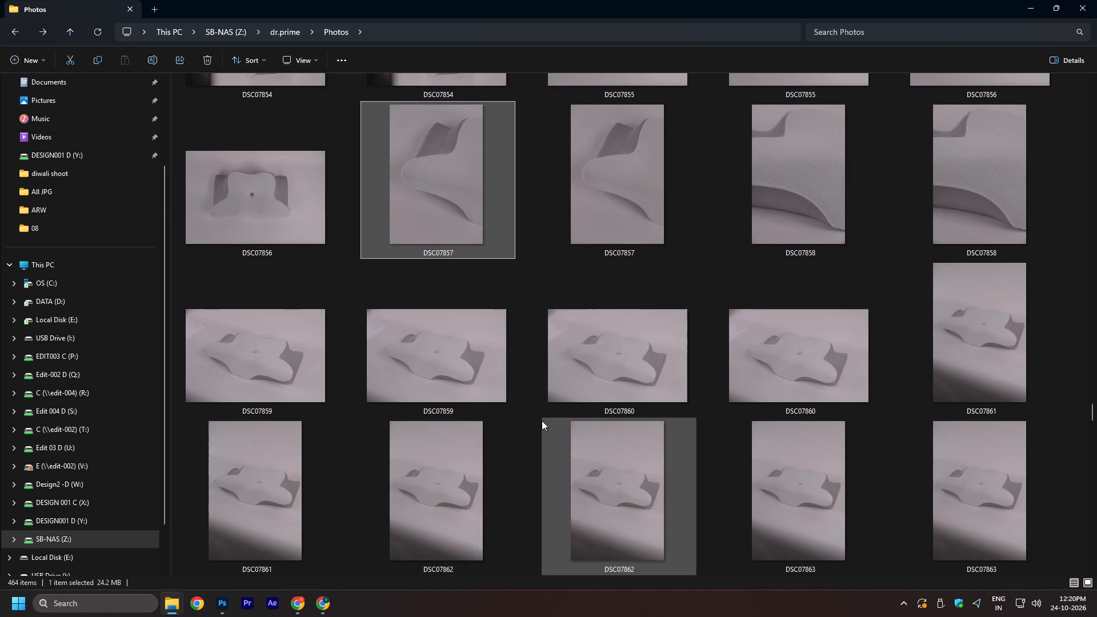
pyautogui.scroll(1, 542, 420)
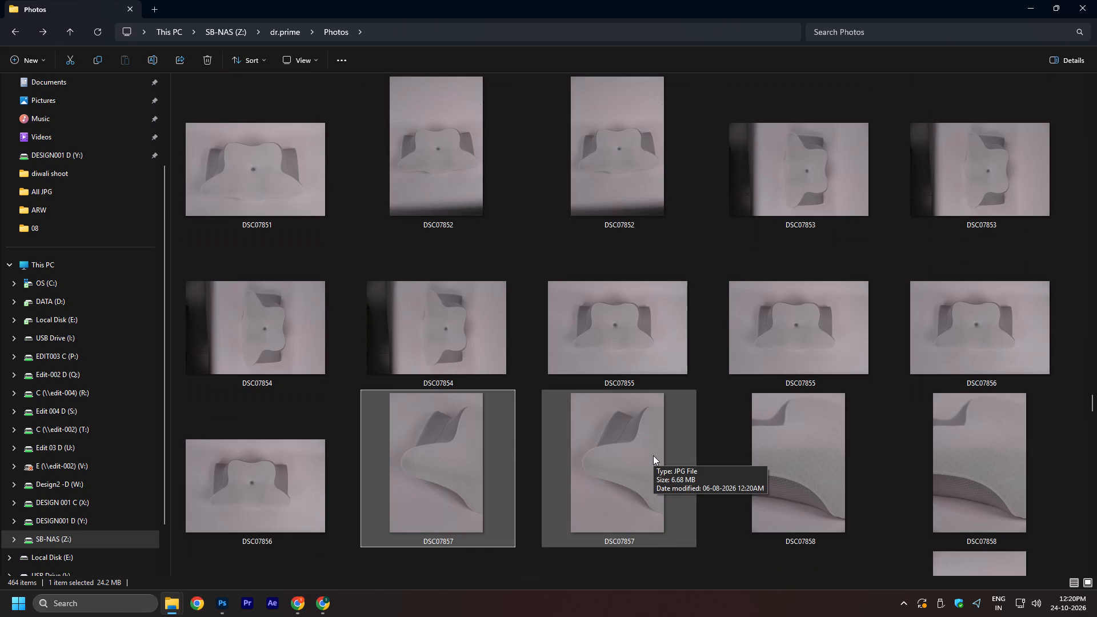
pyautogui.doubleClick(988, 498)
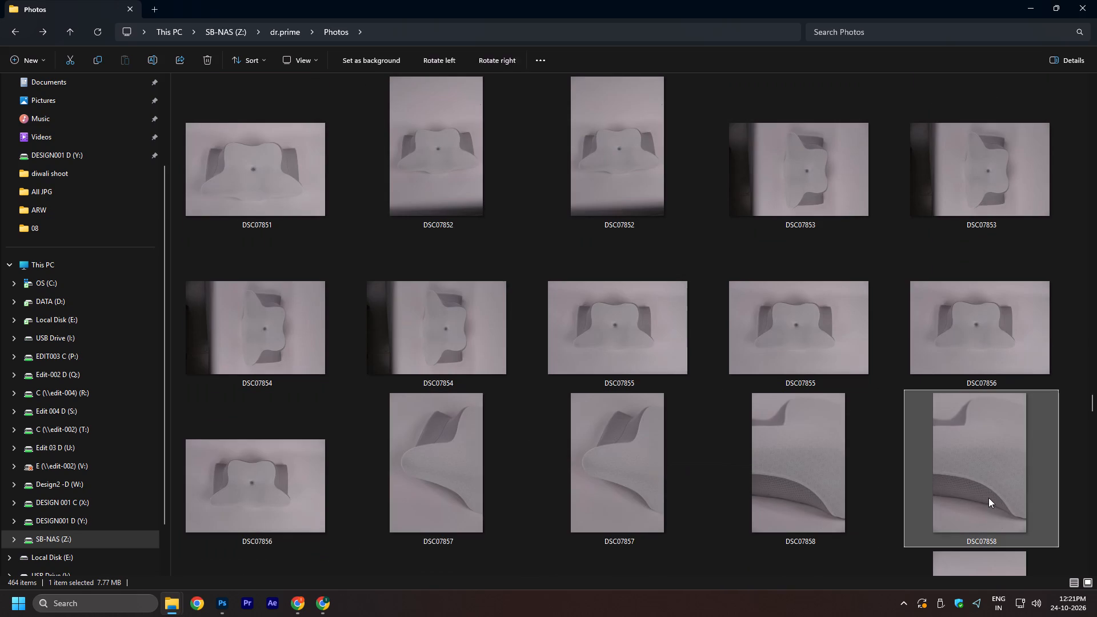
pyautogui.scroll(8, 449, 294)
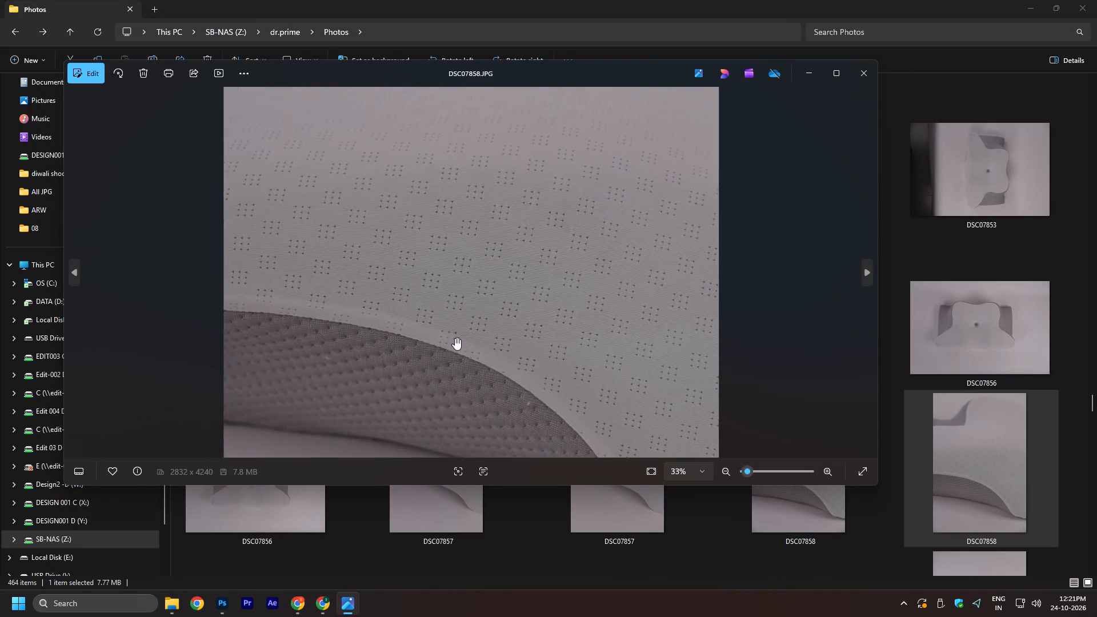
pyautogui.click(865, 75)
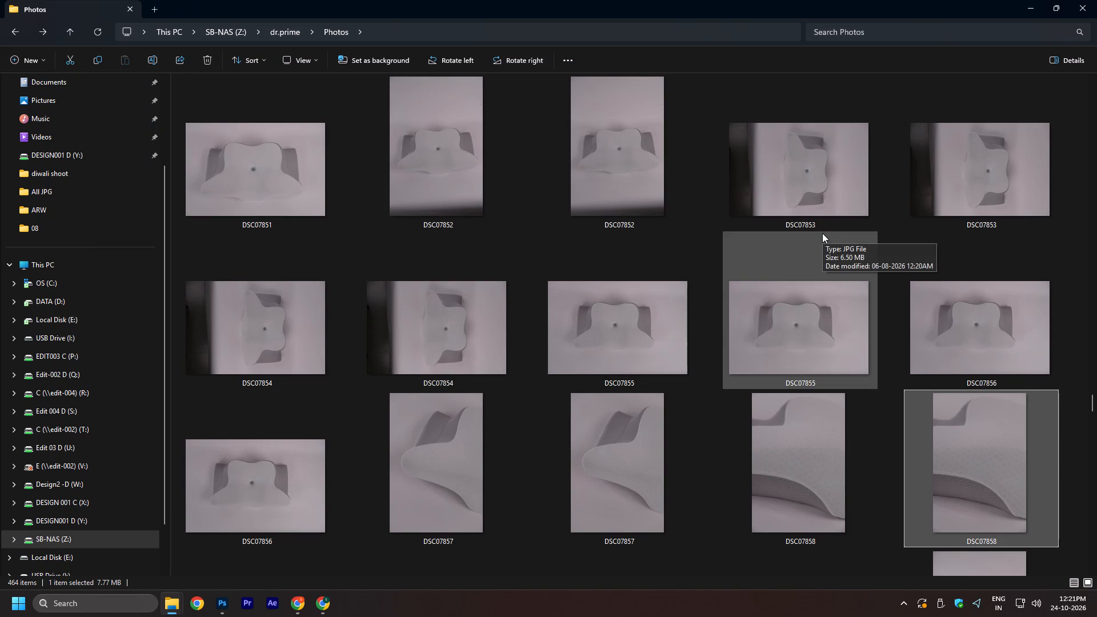
# Reopen the DSC07858 JPG in a maximized viewer and browse back to the DSC07857 JPG to examine its fabric detail.
pyautogui.scroll(-1, 822, 424)
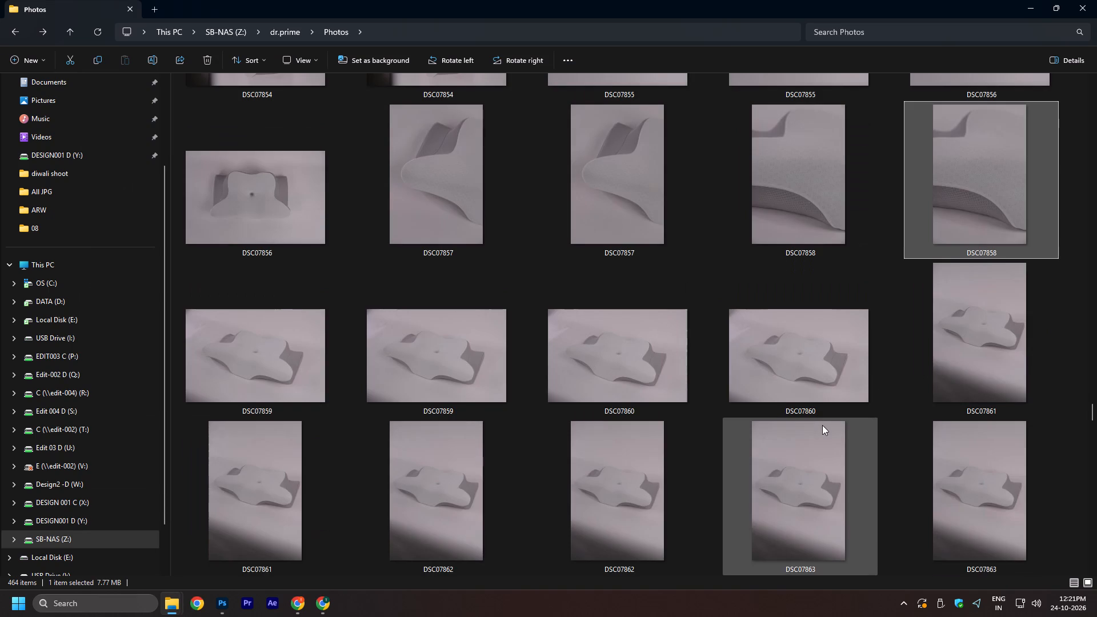
pyautogui.scroll(-1, 752, 336)
pyautogui.scroll(1, 752, 336)
pyautogui.doubleClick(935, 174)
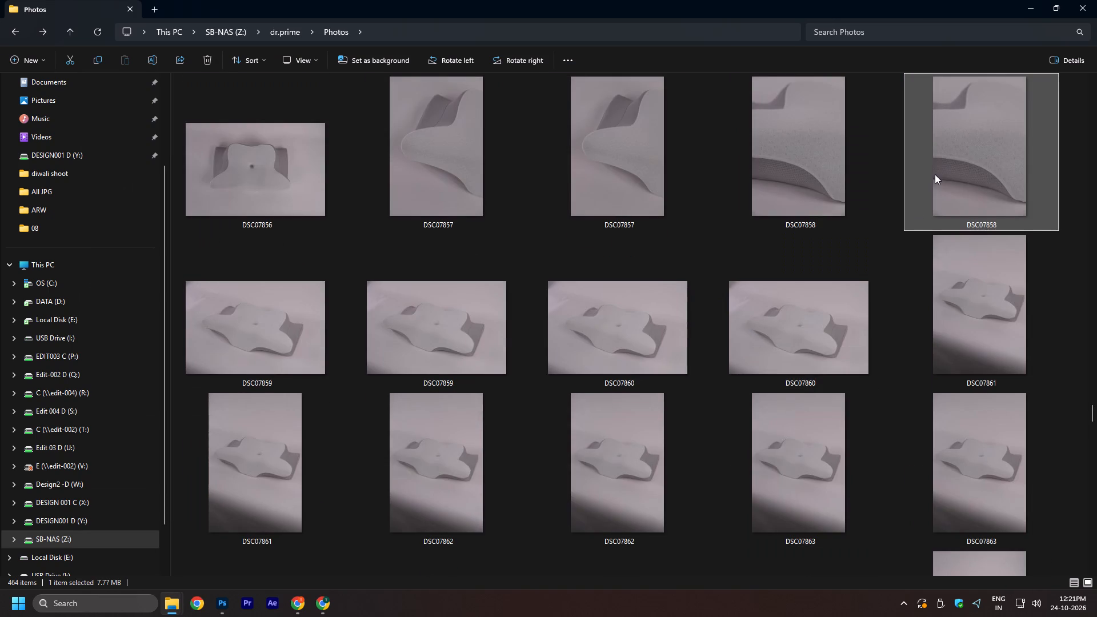
pyautogui.doubleClick(592, 76)
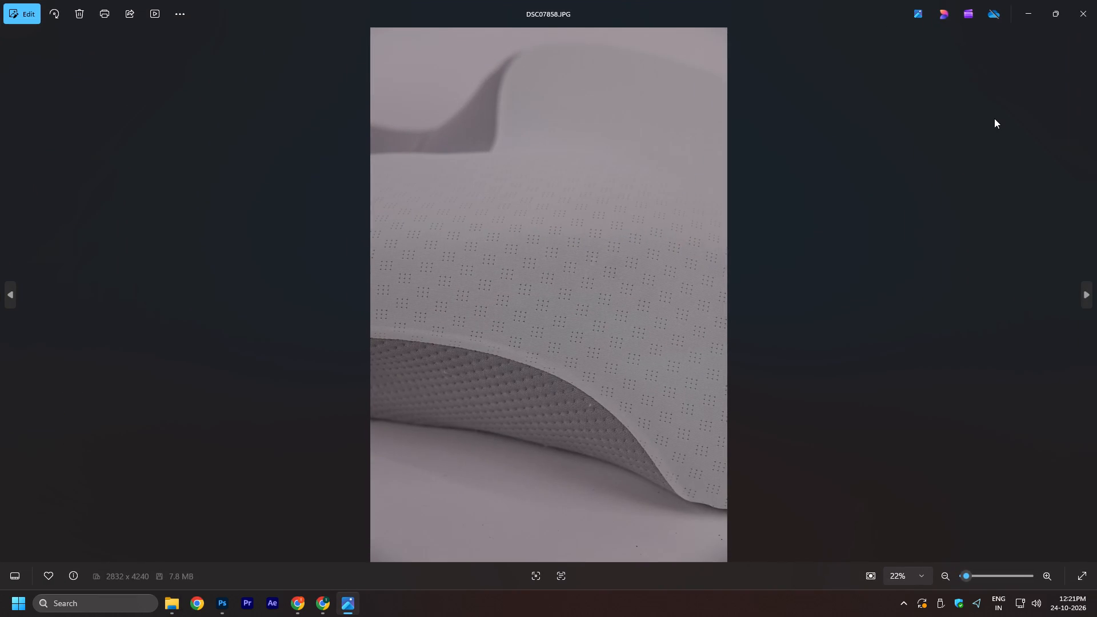
pyautogui.press('Left')
pyautogui.press('Left')
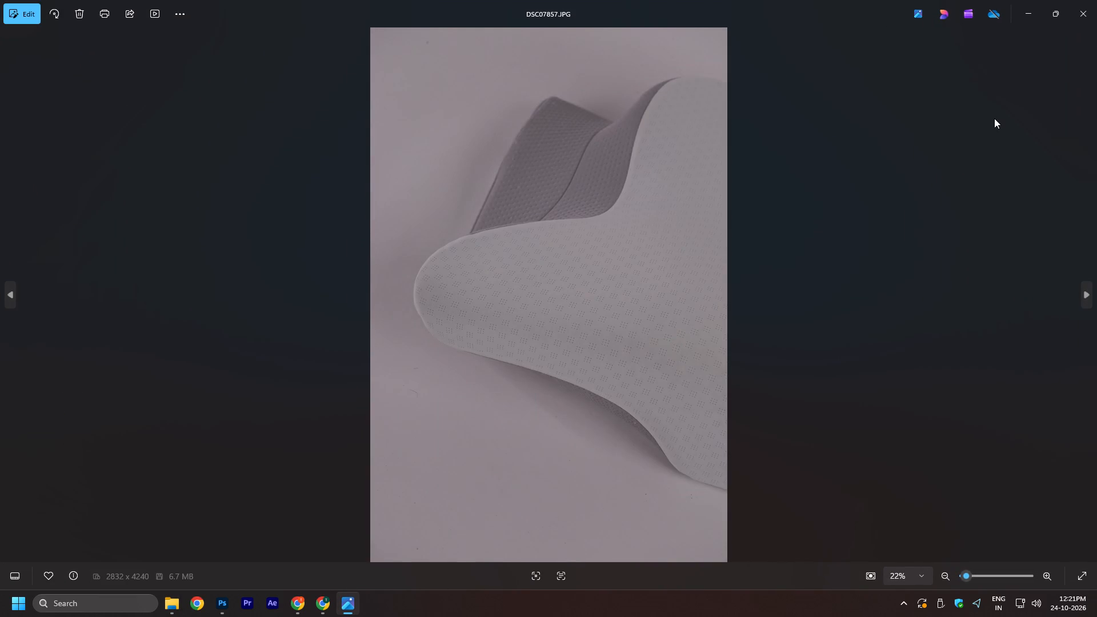
pyautogui.press('Left')
pyautogui.press('Right')
pyautogui.scroll(11, 547, 190)
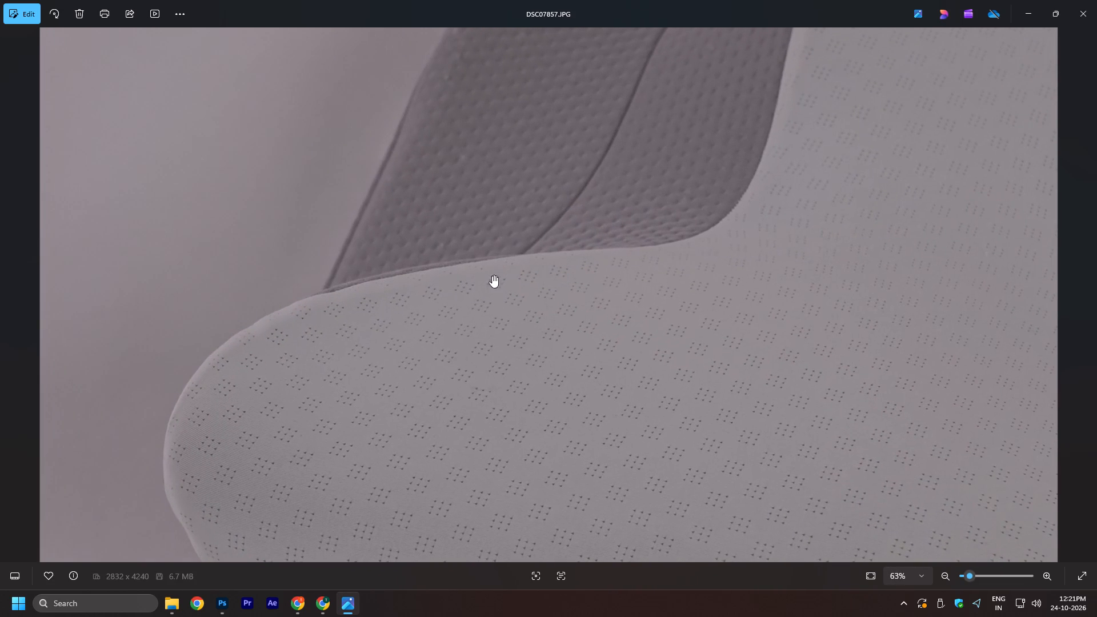
pyautogui.scroll(-9, 516, 242)
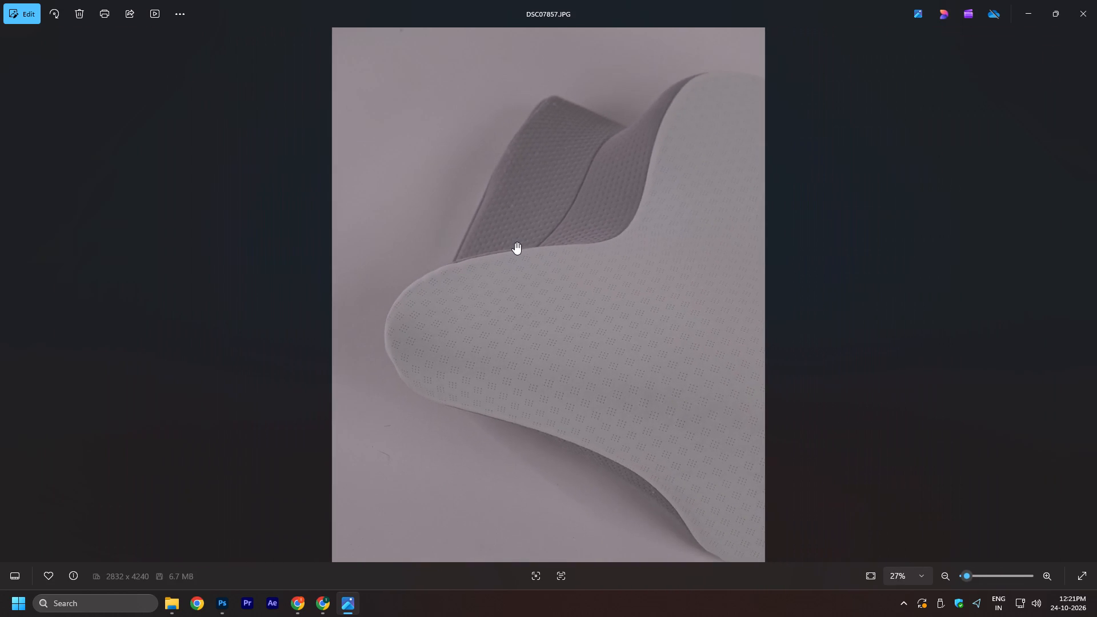
# Browse forward from DSC07857 to the DSC07859 ARW photo, examine its fabric texture up close and close it.
pyautogui.scroll(-8, 515, 242)
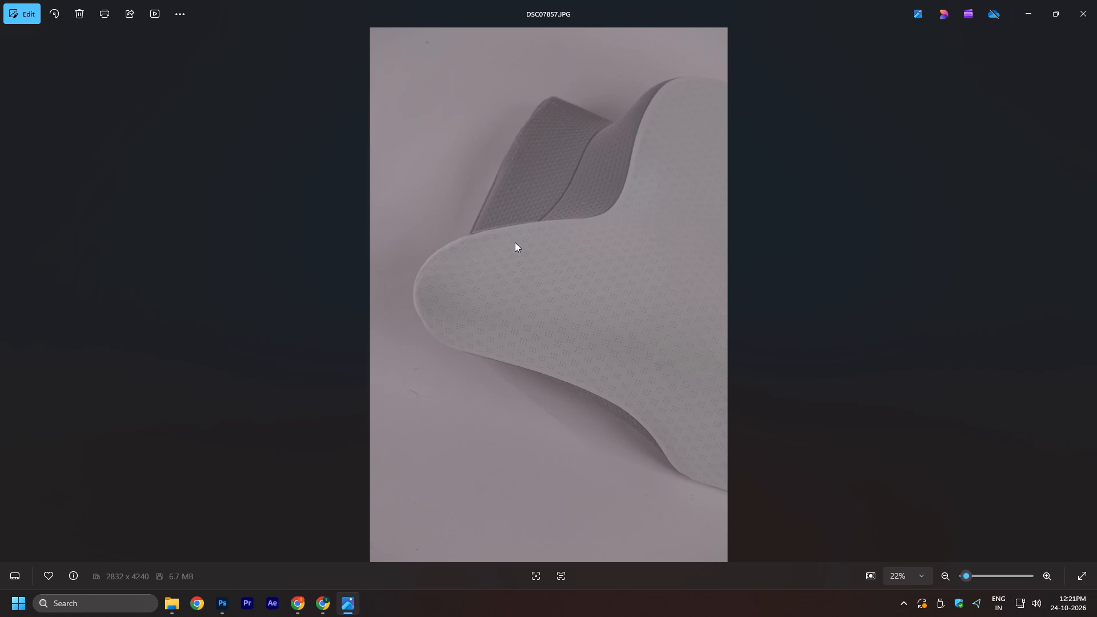
pyautogui.press('Right')
pyautogui.press('Right')
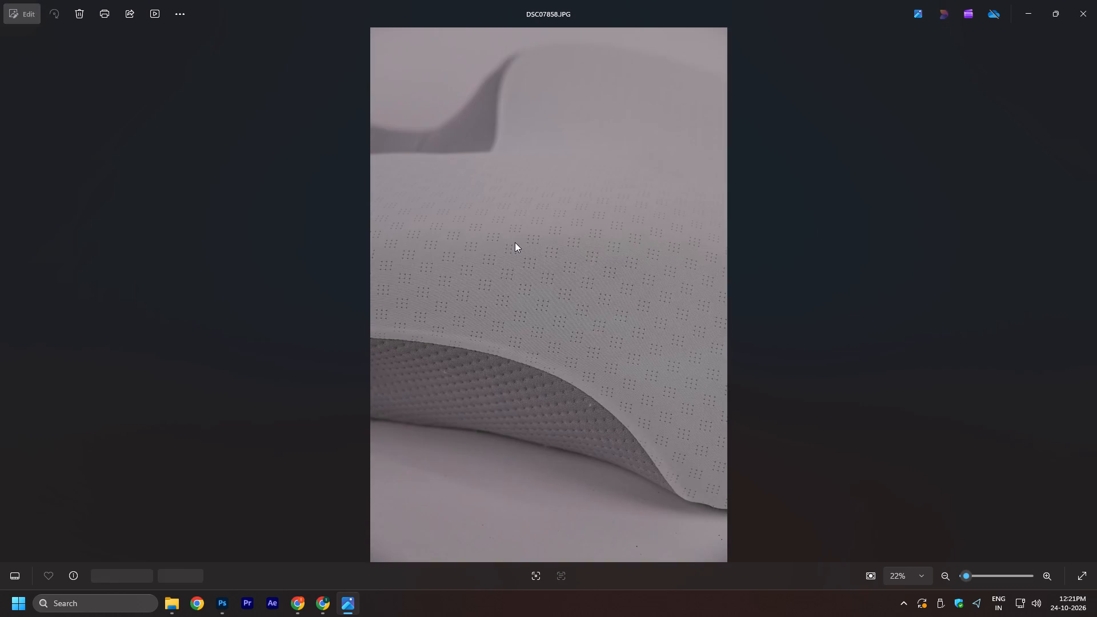
pyautogui.press('Right')
pyautogui.scroll(9, 637, 423)
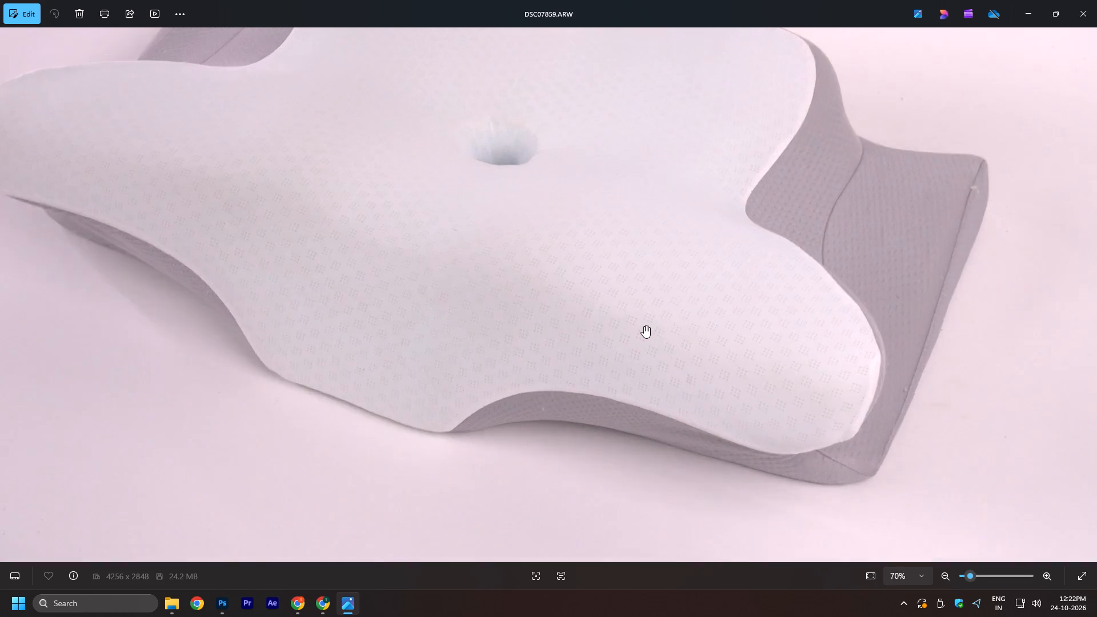
pyautogui.scroll(4, 644, 326)
pyautogui.scroll(-19, 647, 322)
pyautogui.click(1096, 0)
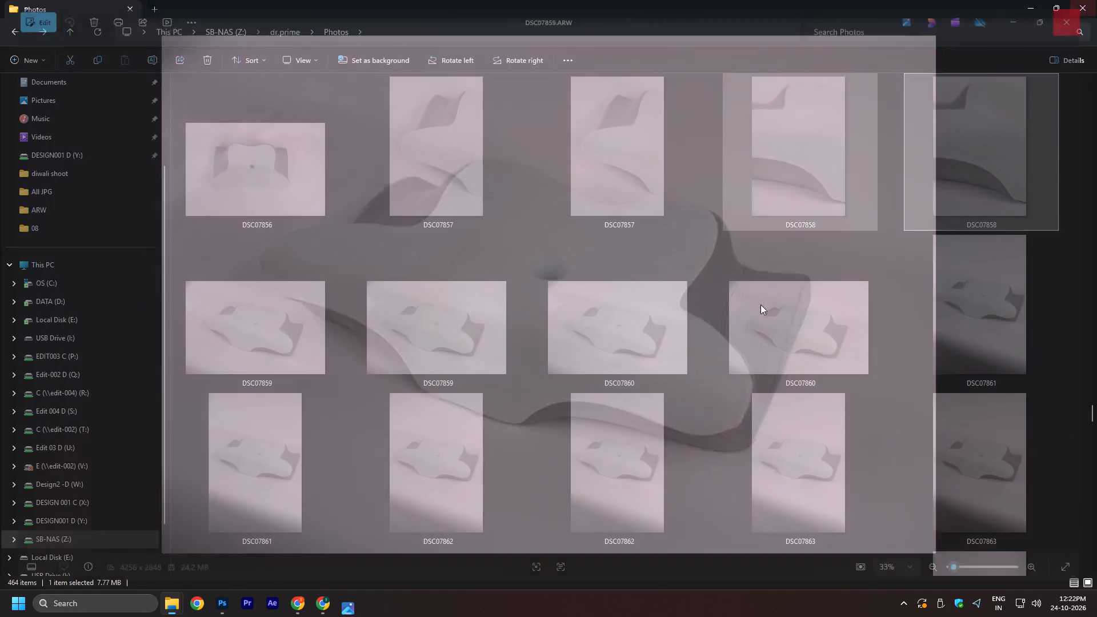
# Find the DSC07878 ARW photo further down the Photos folder, examine its fabric texture up close and close it.
pyautogui.scroll(-1, 662, 367)
pyautogui.scroll(-2, 711, 332)
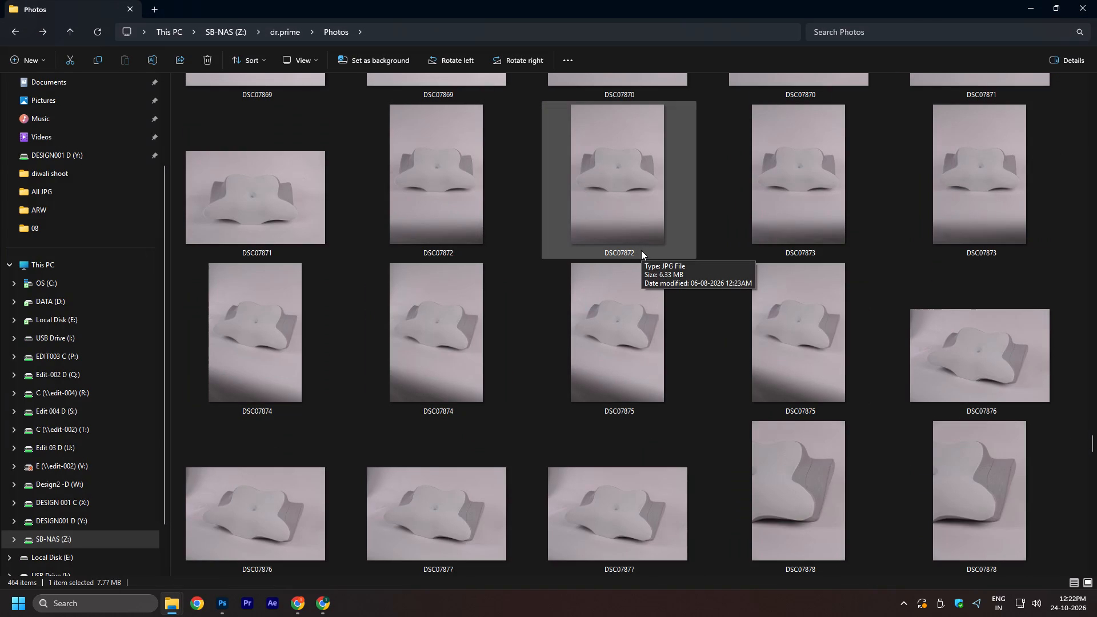
pyautogui.scroll(-1, 642, 250)
pyautogui.doubleClick(814, 171)
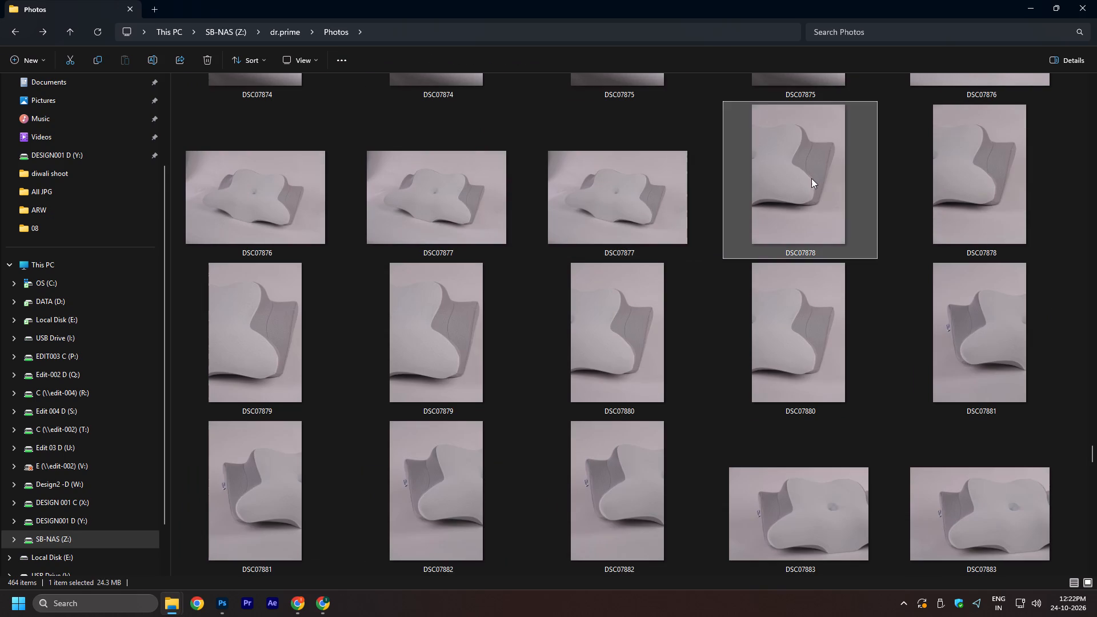
pyautogui.scroll(13, 545, 301)
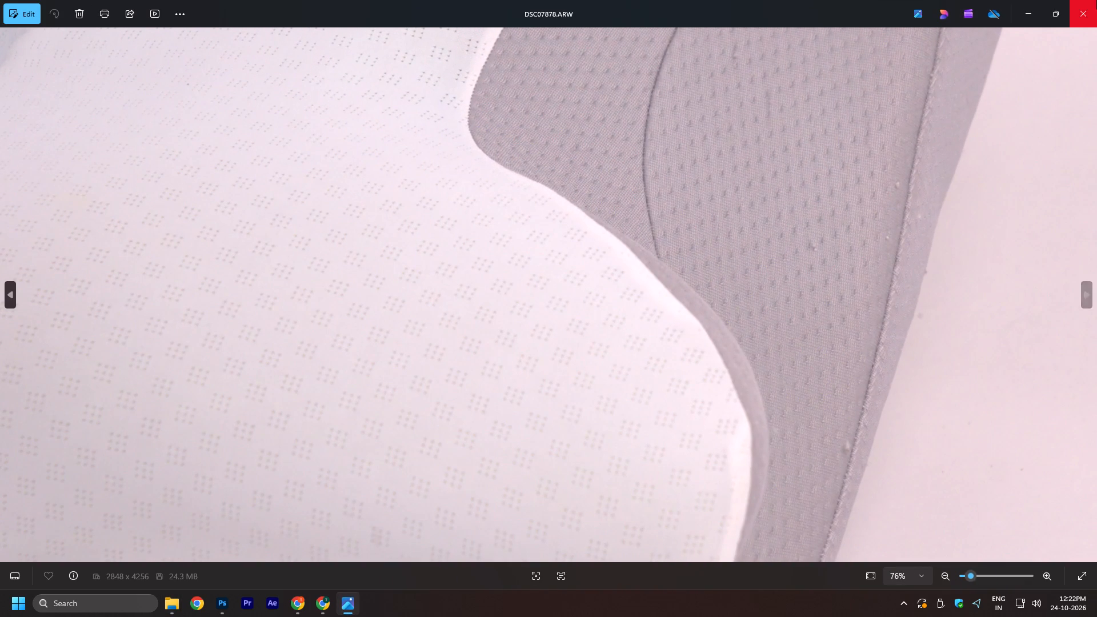
pyautogui.click(1096, 0)
# Open the DSC07882 JPG photo, examine its fabric and side label up close and close it.
pyautogui.scroll(-1, 968, 376)
pyautogui.doubleClick(622, 194)
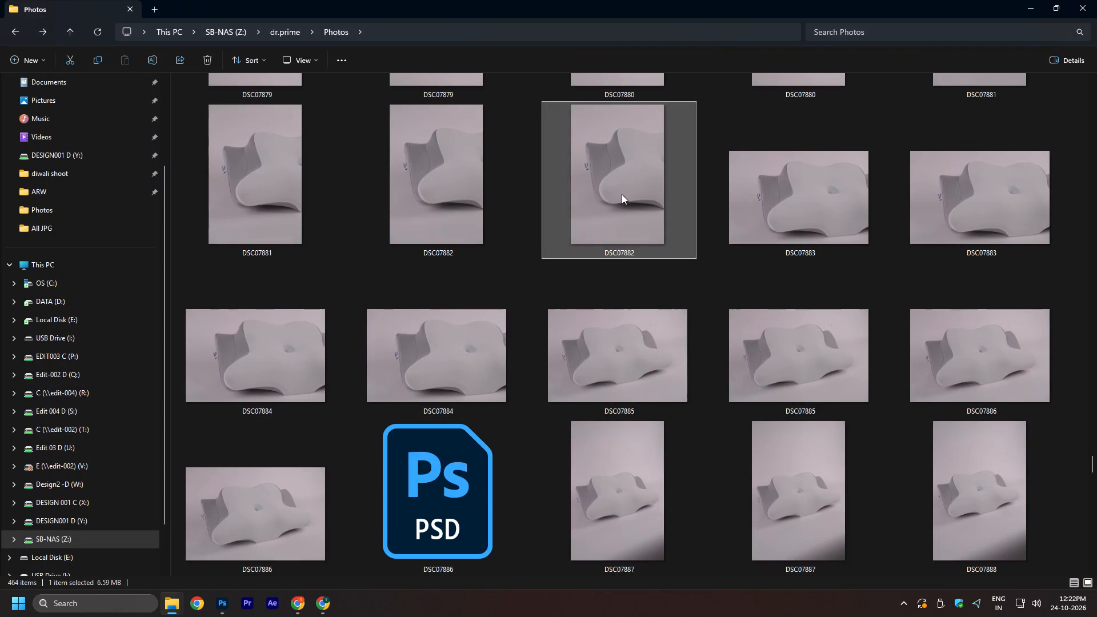
pyautogui.scroll(9, 521, 295)
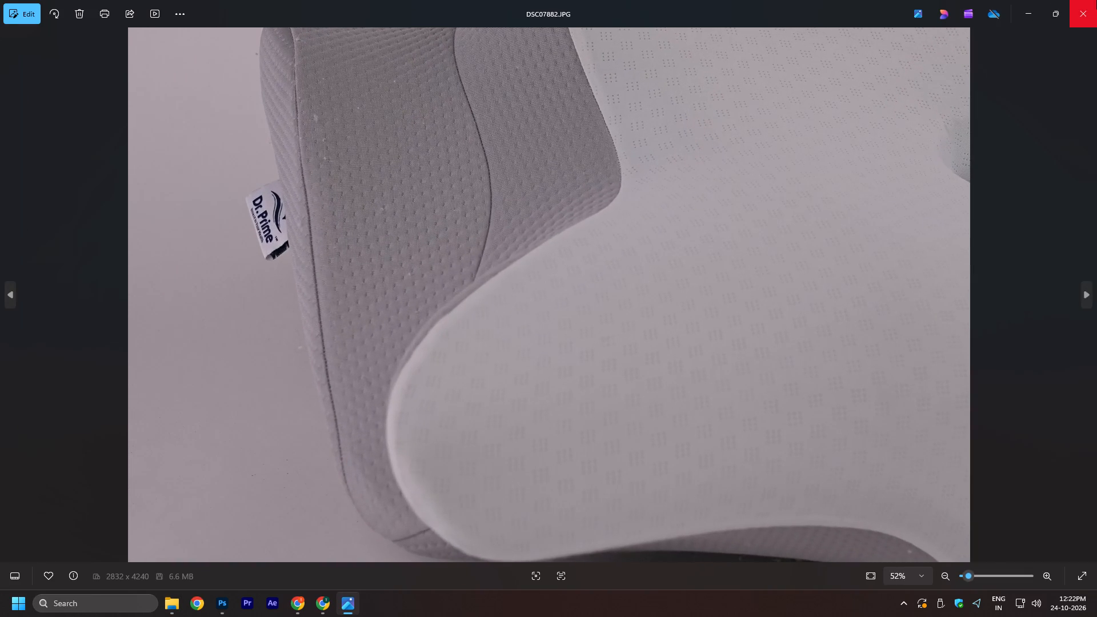
pyautogui.click(1096, 0)
# Look through the following pillow photos, return to the DSC07882 JPG, examine its grey side fabric up close and close it.
pyautogui.scroll(-1, 510, 440)
pyautogui.scroll(-3, 659, 424)
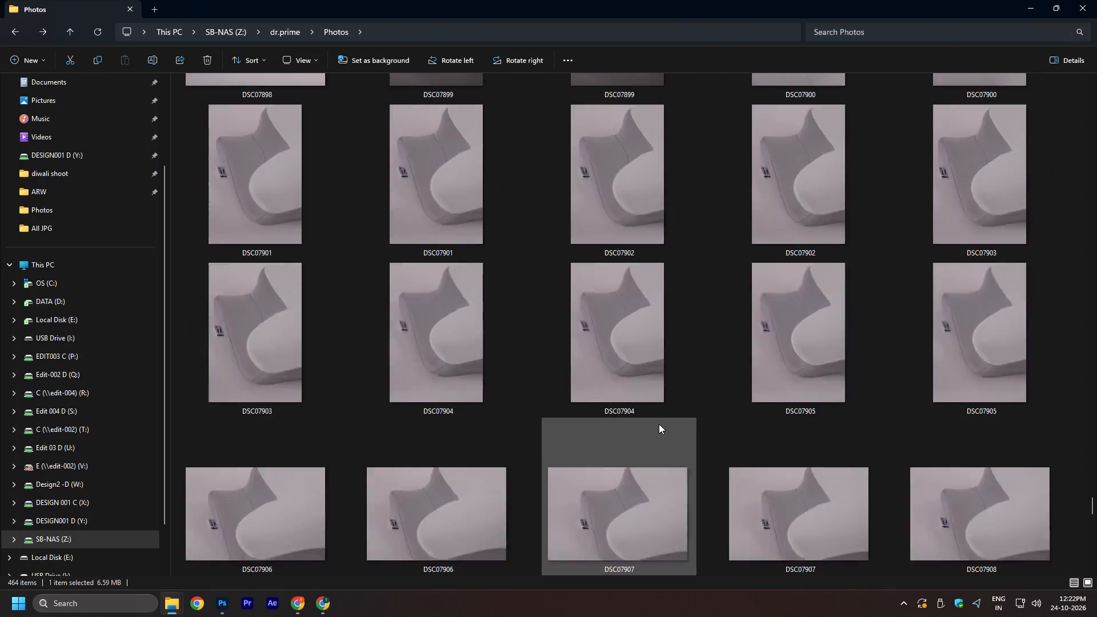
pyautogui.scroll(-1, 659, 424)
pyautogui.scroll(4, 659, 424)
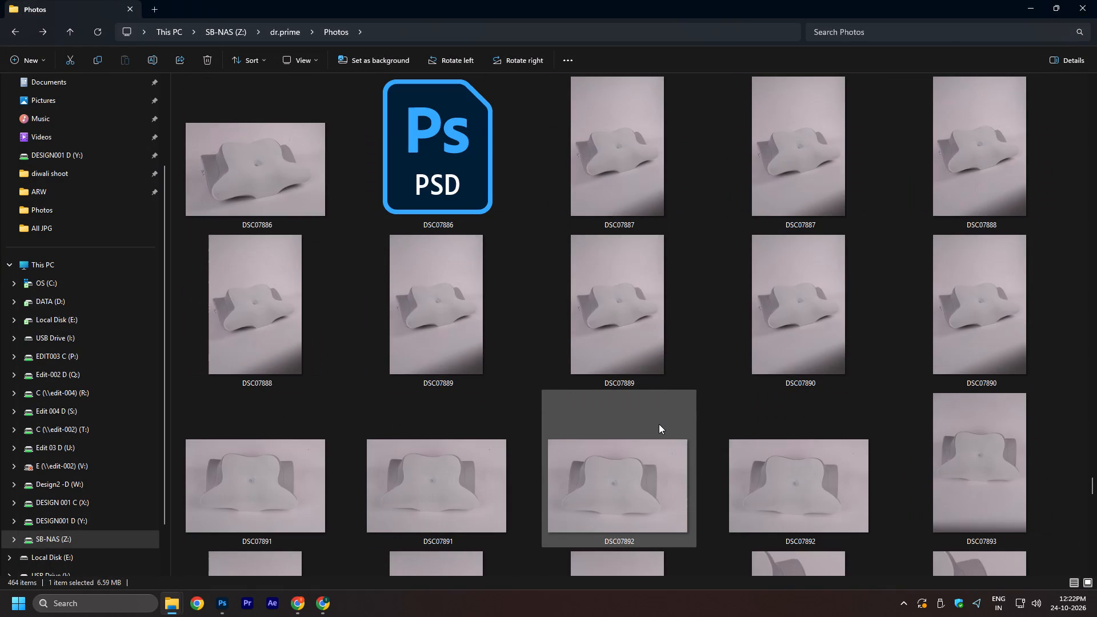
pyautogui.scroll(1, 659, 424)
pyautogui.doubleClick(679, 98)
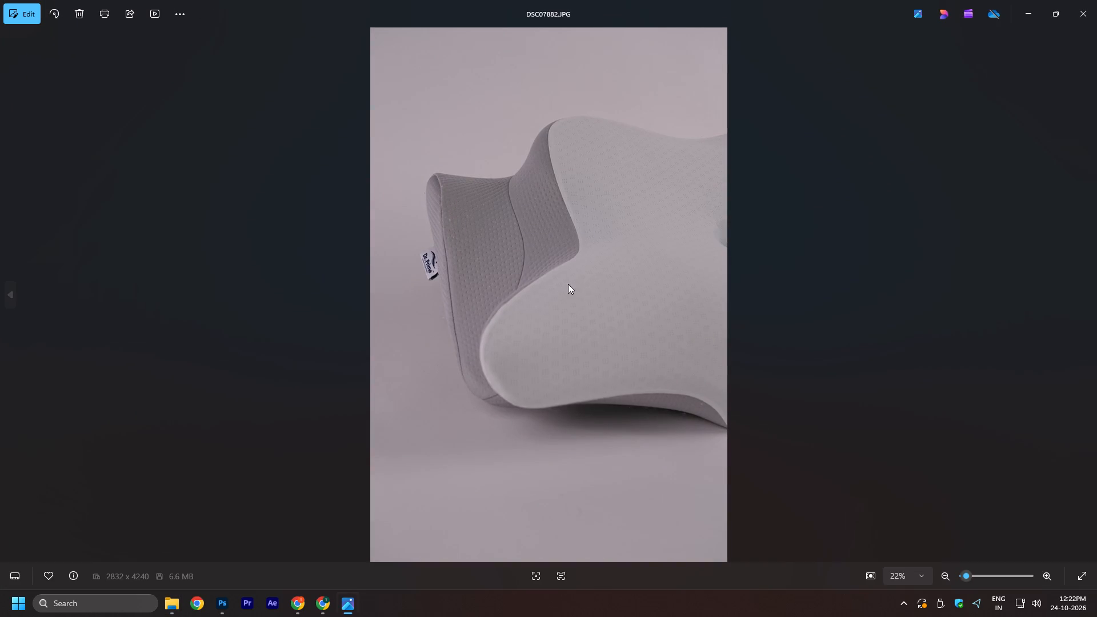
pyautogui.scroll(13, 456, 223)
pyautogui.scroll(3, 244, 259)
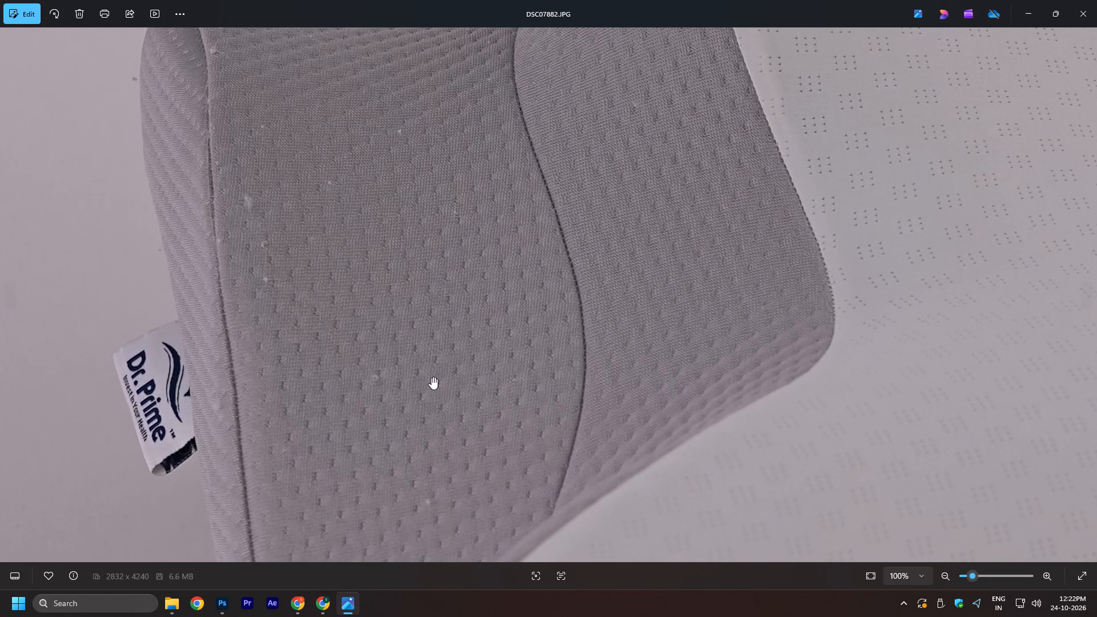
pyautogui.scroll(-5, 431, 377)
pyautogui.click(1096, 0)
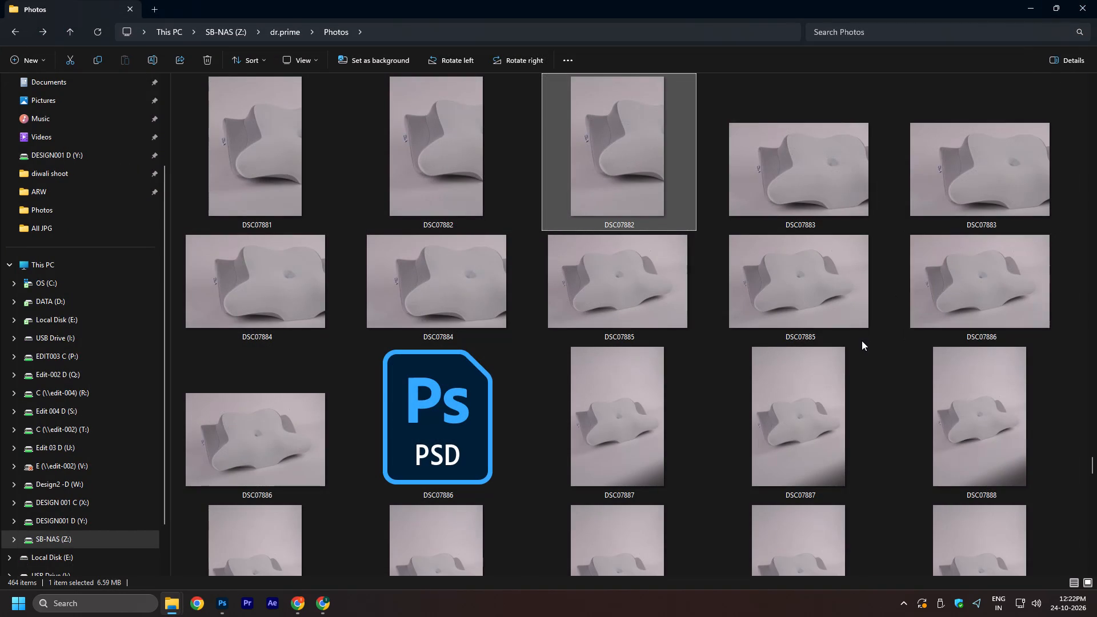
# Find the DSC07912 JPG photo further down the folder, view it and close it.
pyautogui.scroll(-6, 862, 340)
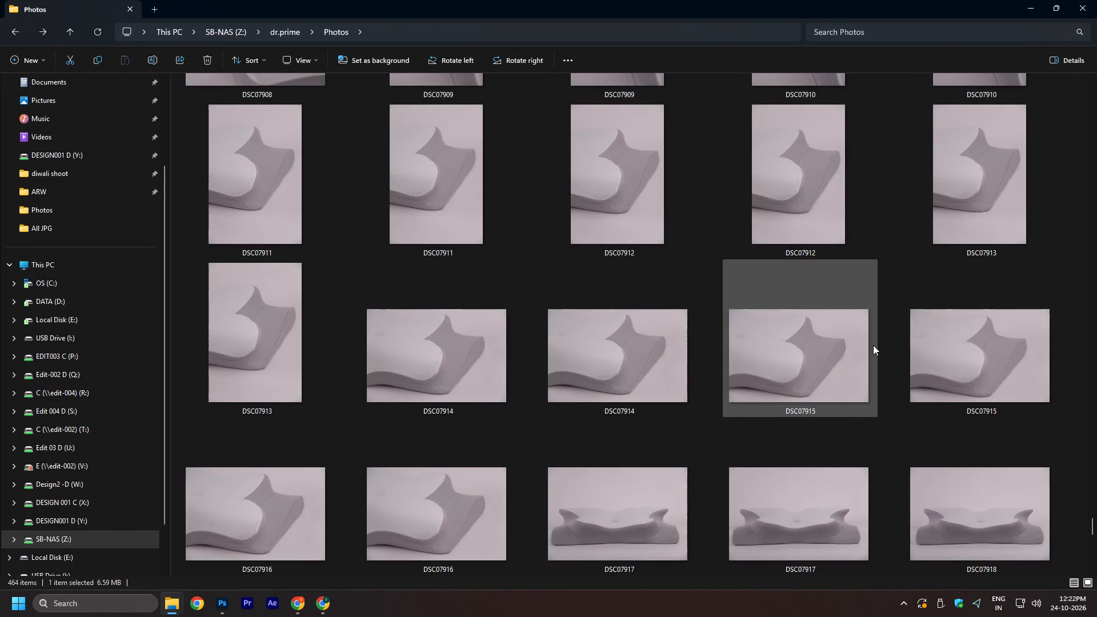
pyautogui.doubleClick(836, 169)
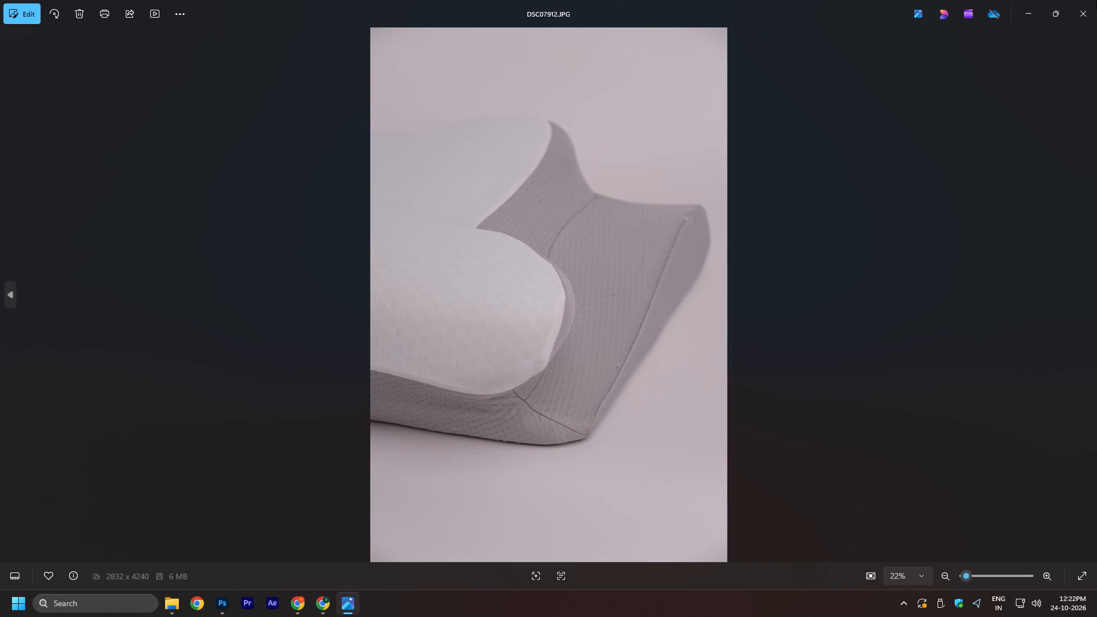
pyautogui.click(1096, 0)
# View the blue pillow close-ups DSC07930 ARW and DSC07929 ARW at the folder's end, closing each one.
pyautogui.scroll(-4, 740, 384)
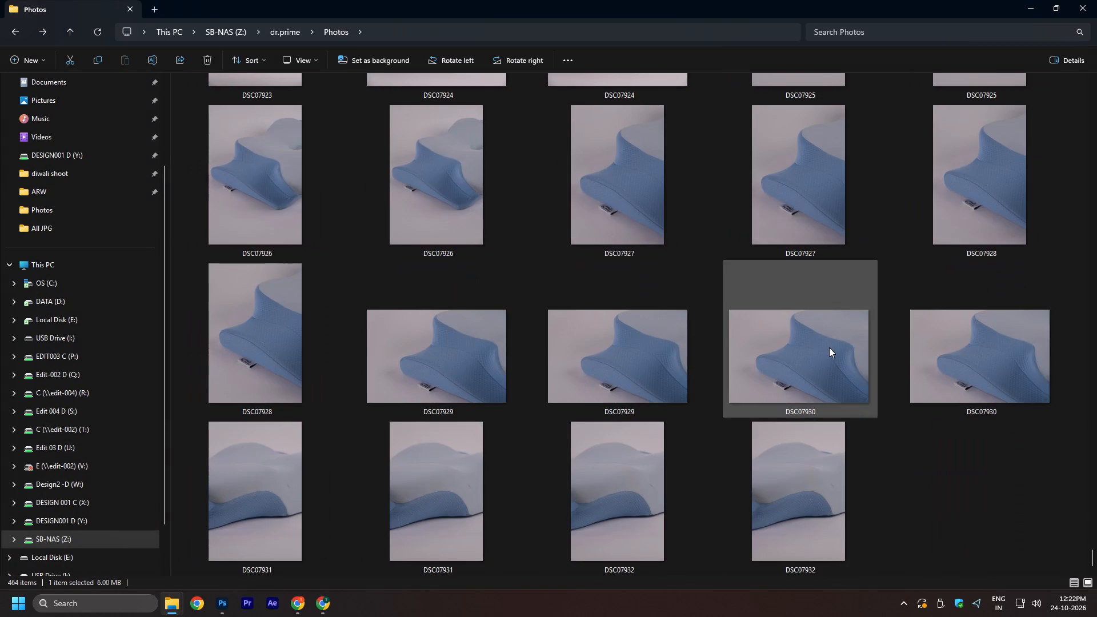
pyautogui.doubleClick(829, 347)
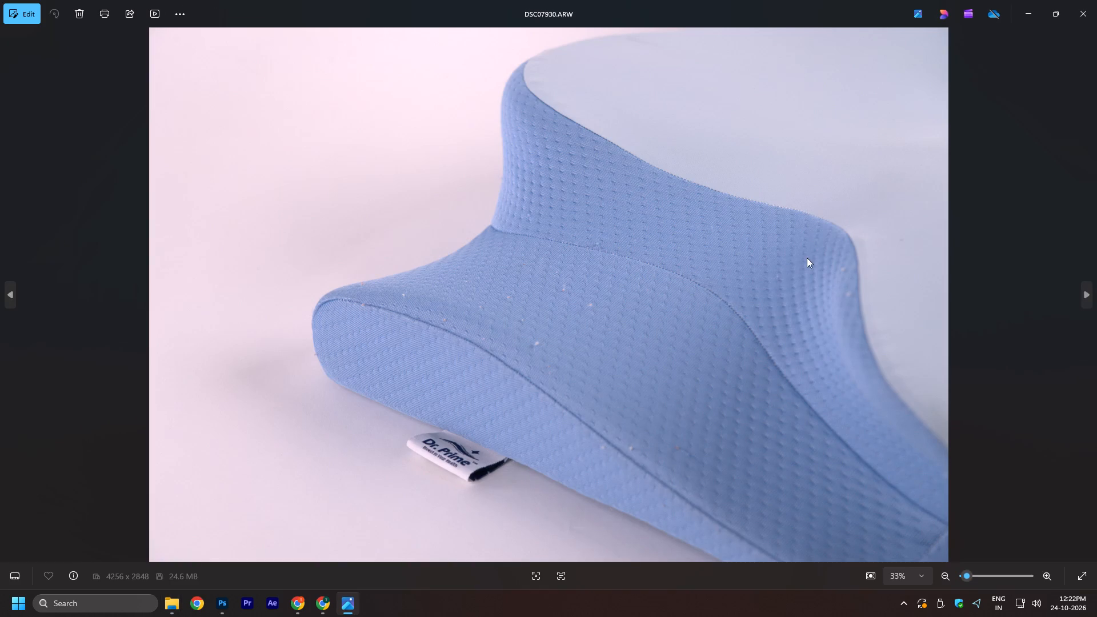
pyautogui.click(1096, 0)
pyautogui.doubleClick(501, 376)
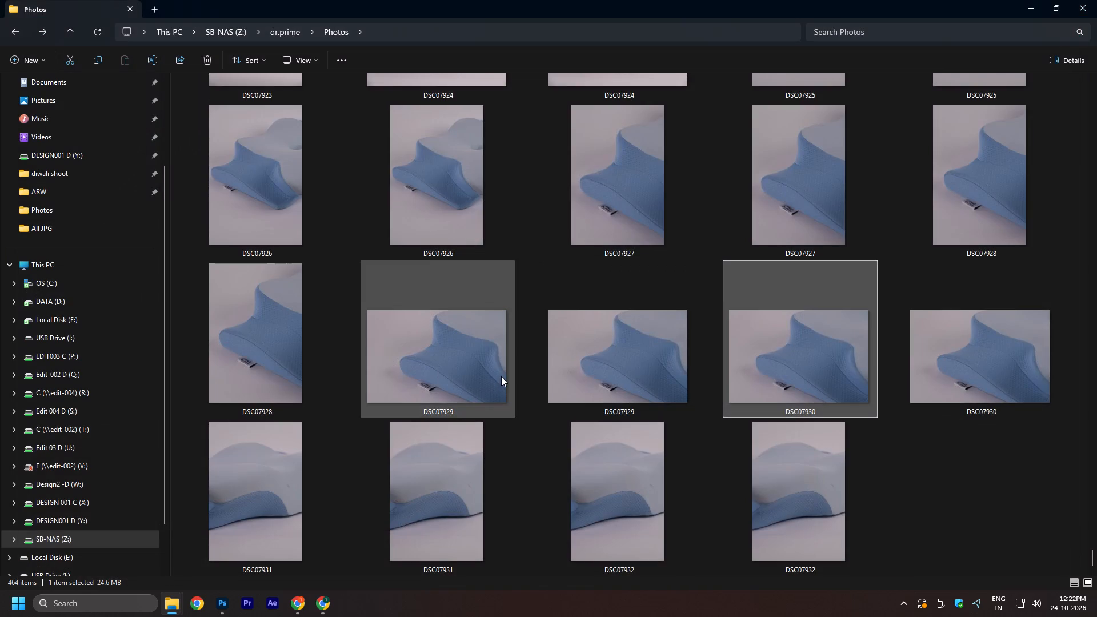
pyautogui.click(1096, 0)
# Go back through the grey pillow photos, view the DSC07914 JPG and close it.
pyautogui.scroll(1, 694, 279)
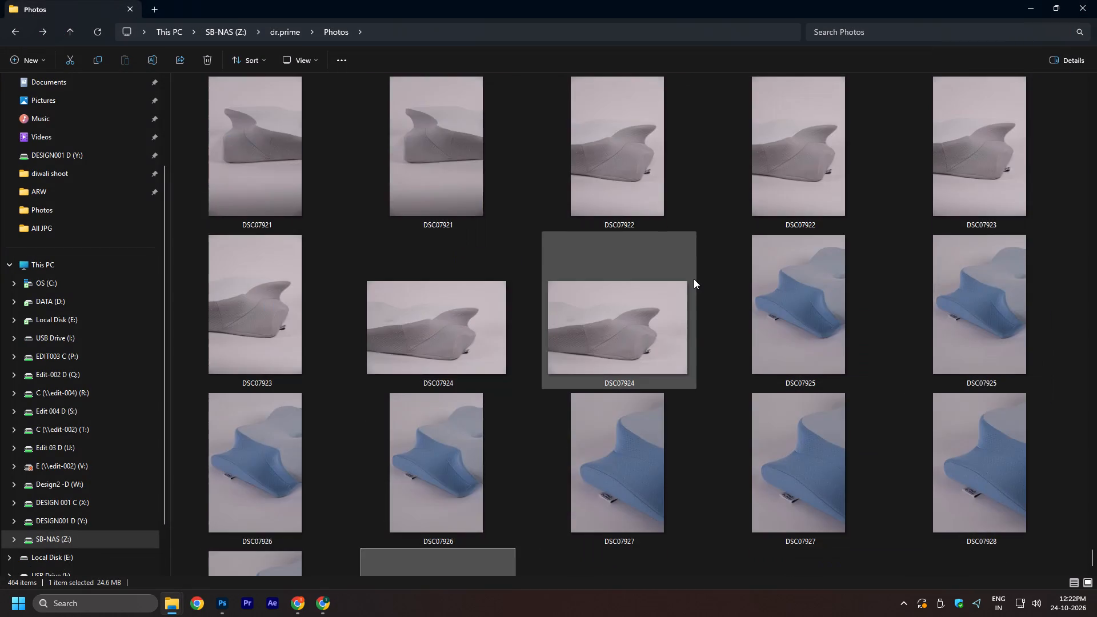
pyautogui.scroll(2, 694, 279)
pyautogui.scroll(-1, 694, 279)
pyautogui.scroll(1, 694, 279)
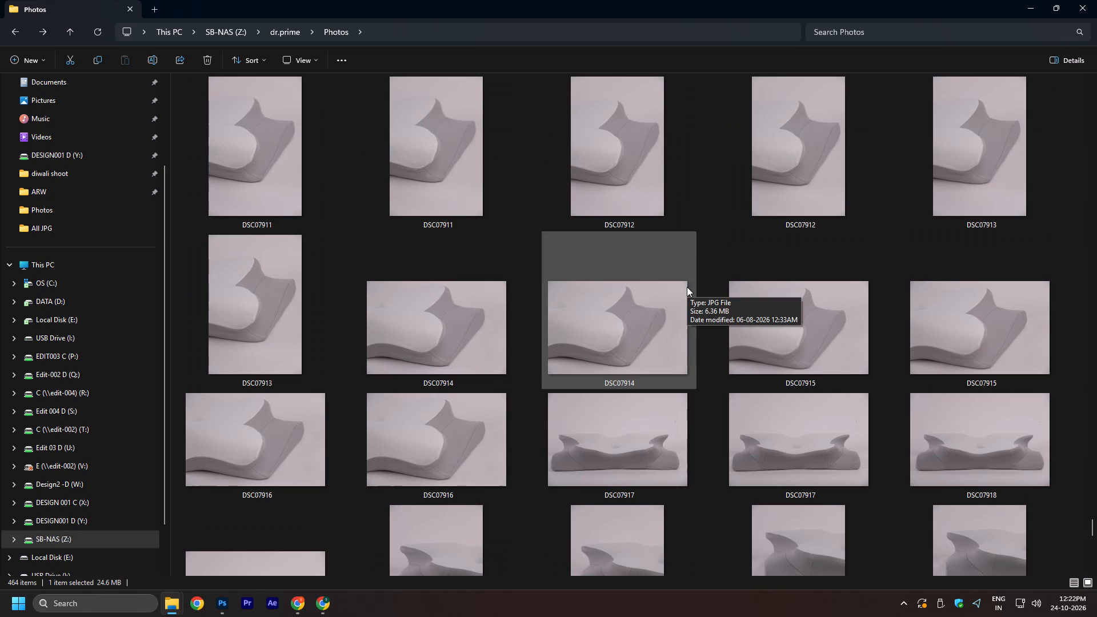
pyautogui.scroll(-1, 770, 0)
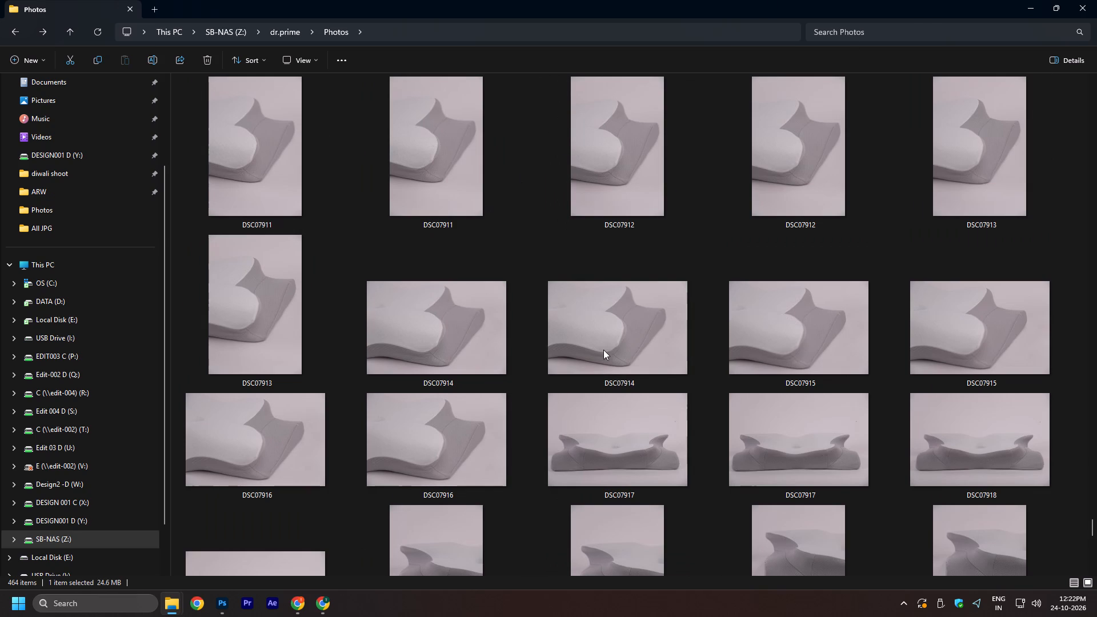
pyautogui.doubleClick(675, 316)
pyautogui.click(1096, 0)
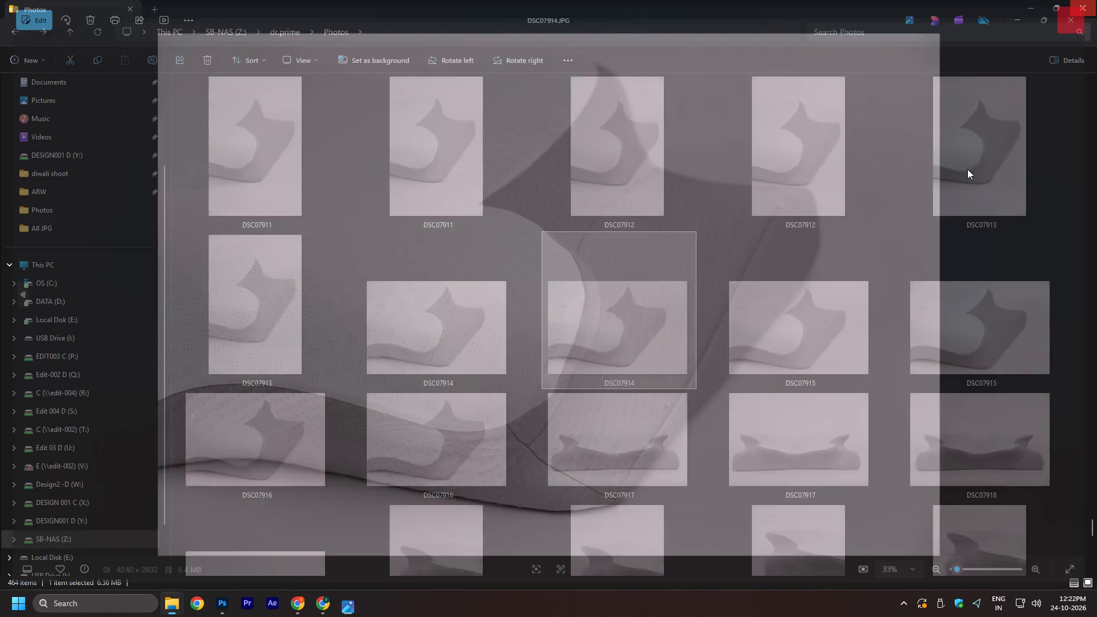
# Return to the blue pillow photos, view the DSC07929 JPG and close it.
pyautogui.scroll(-1, 688, 429)
pyautogui.scroll(1, 688, 427)
pyautogui.scroll(-3, 688, 427)
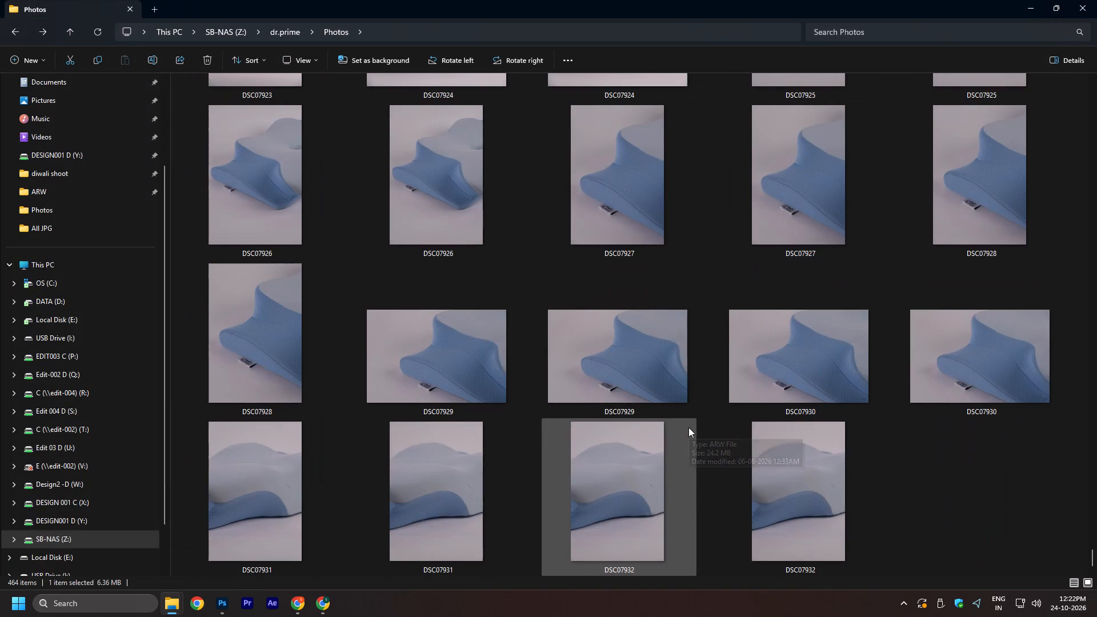
pyautogui.doubleClick(630, 354)
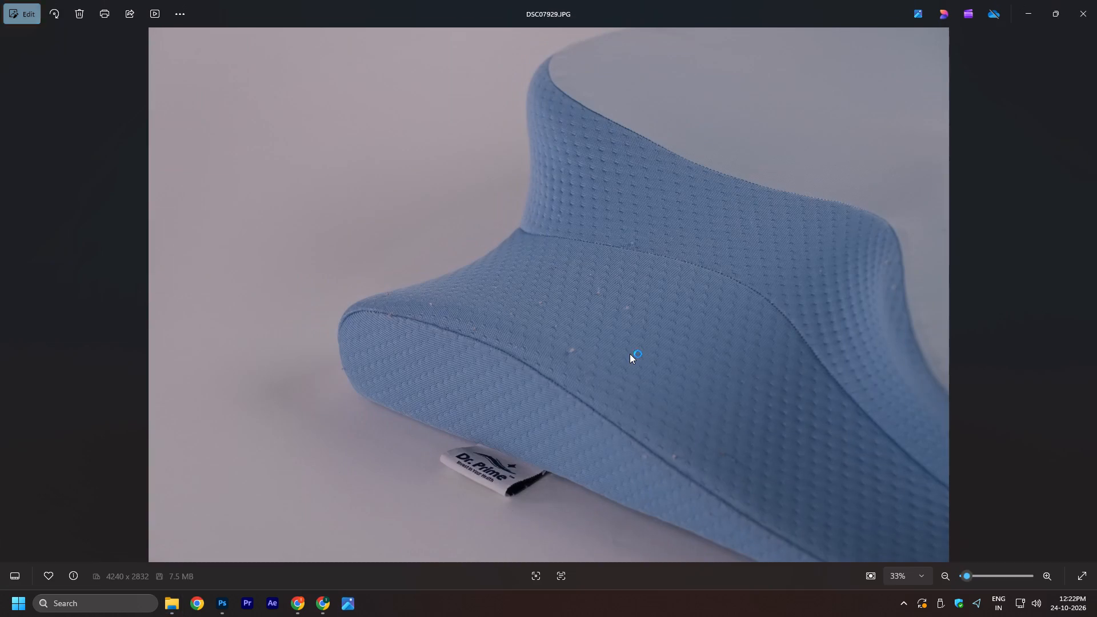
pyautogui.click(1096, 0)
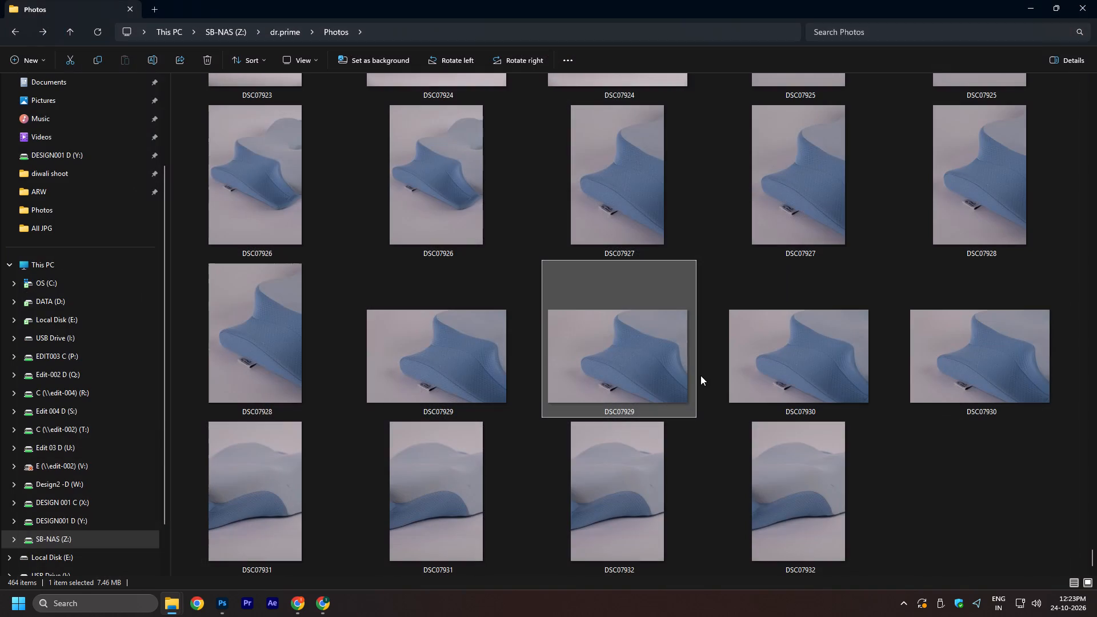
# Examine the blue fabric in the DSC07926 JPG up close, view the DSC07929 JPG again, and close both.
pyautogui.scroll(-1, 700, 375)
pyautogui.doubleClick(471, 170)
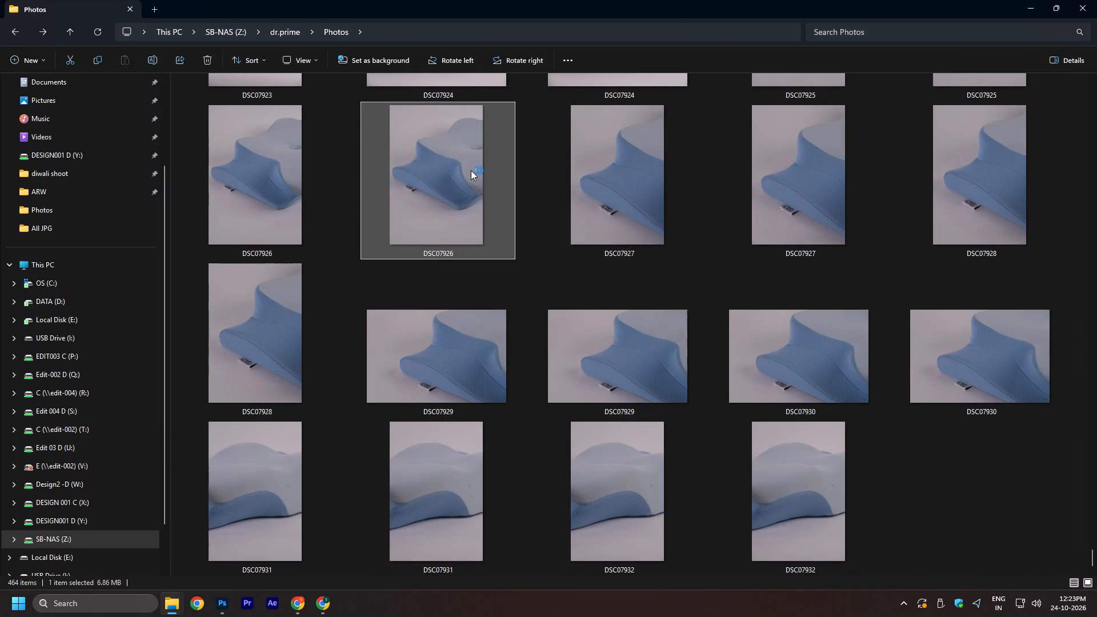
pyautogui.scroll(7, 568, 284)
pyautogui.click(1096, 0)
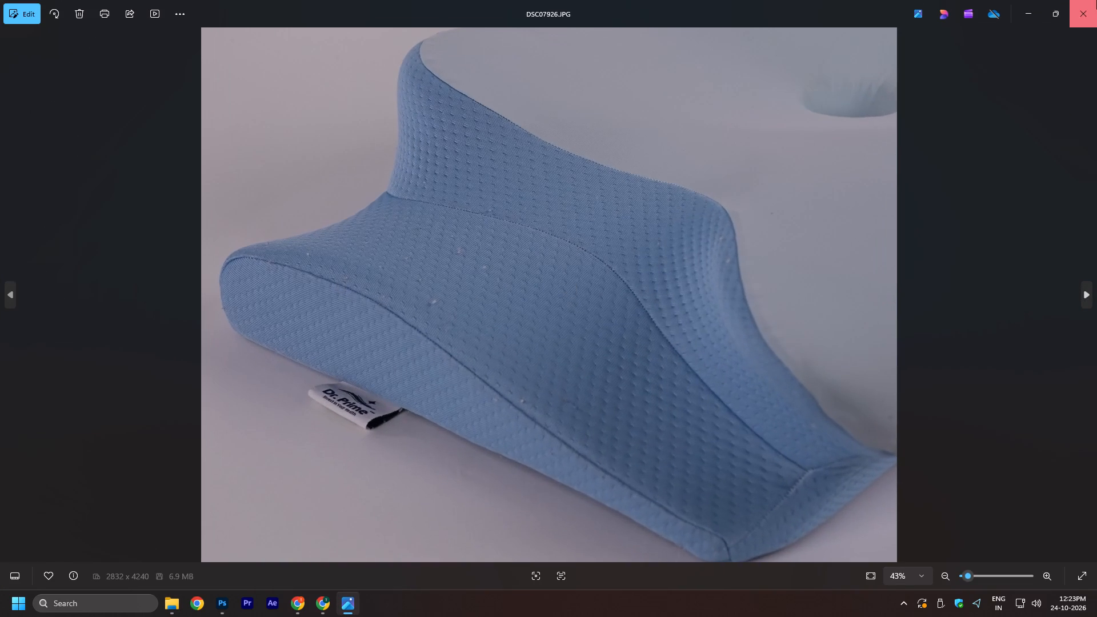
pyautogui.click(663, 355)
pyautogui.doubleClick(663, 355)
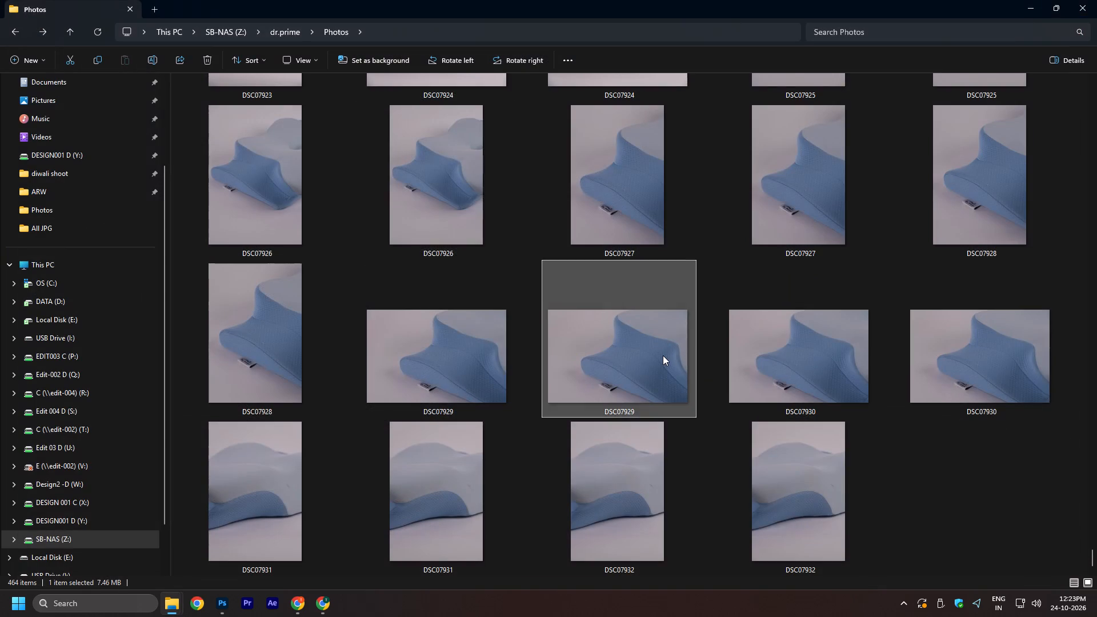
pyautogui.click(1096, 0)
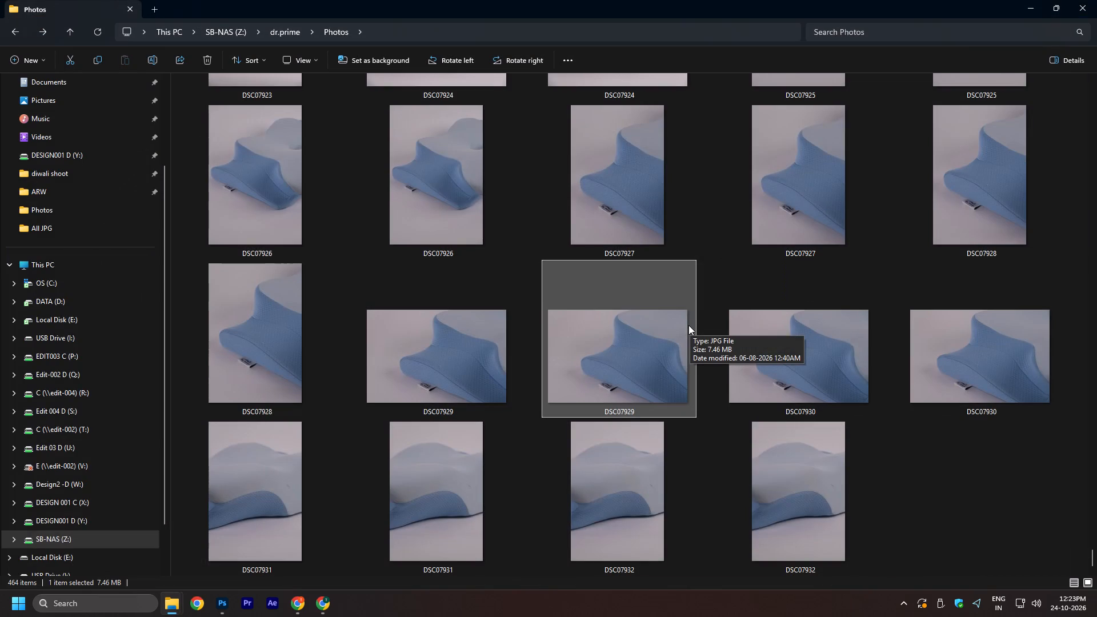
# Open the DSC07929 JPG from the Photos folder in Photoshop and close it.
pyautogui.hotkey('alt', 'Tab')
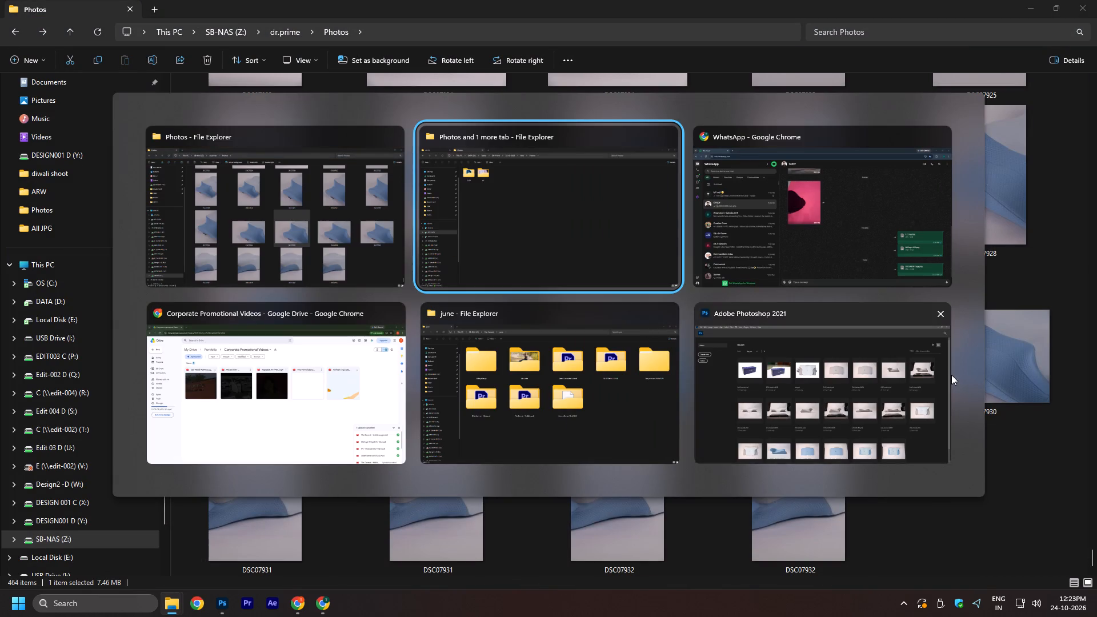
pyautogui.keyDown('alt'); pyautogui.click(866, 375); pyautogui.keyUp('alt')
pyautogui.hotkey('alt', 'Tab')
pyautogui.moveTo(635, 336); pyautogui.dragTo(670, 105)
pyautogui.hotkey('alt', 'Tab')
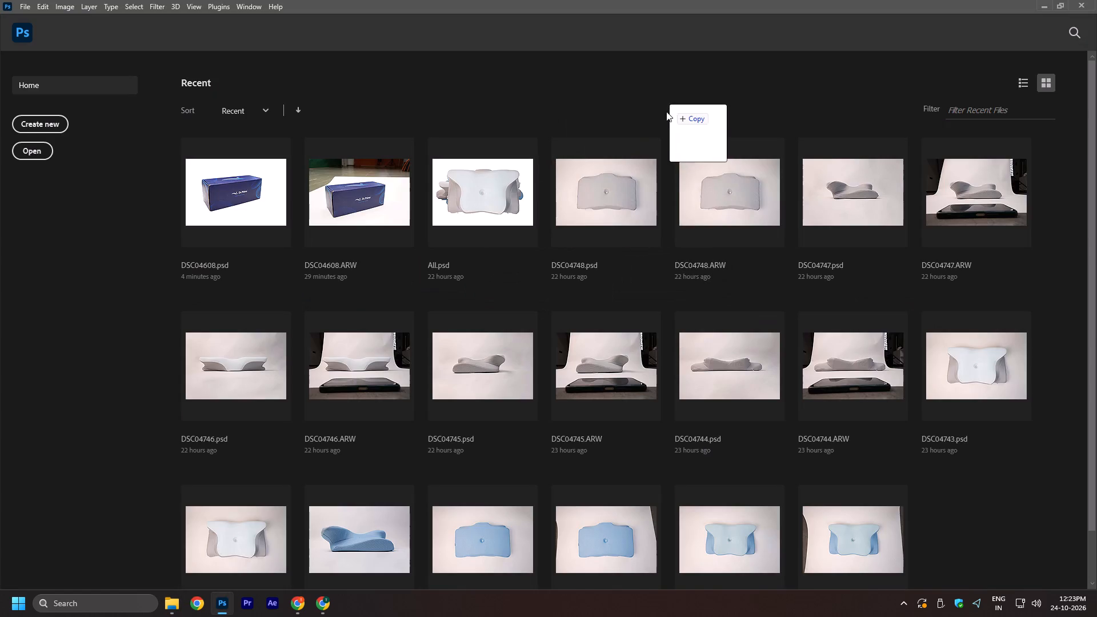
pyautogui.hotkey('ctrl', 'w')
# Open the DSC07929 ARW photo from the Photos folder in Photoshop's Camera Raw.
pyautogui.hotkey('alt', 'Tab')
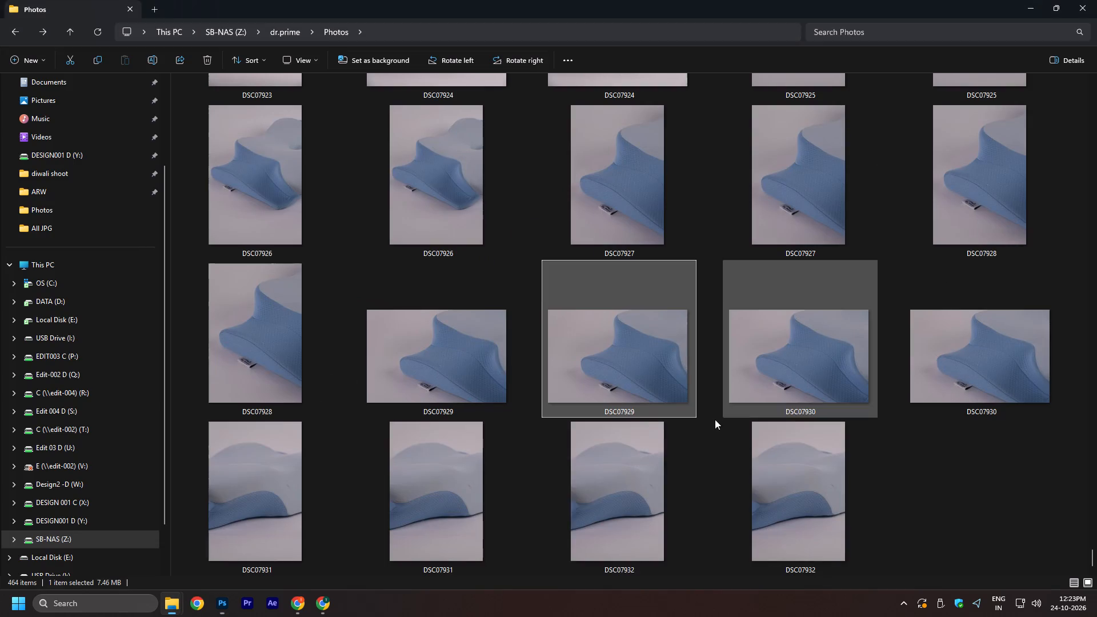
pyautogui.moveTo(481, 347); pyautogui.dragTo(667, 144)
pyautogui.hotkey('alt', 'Tab')
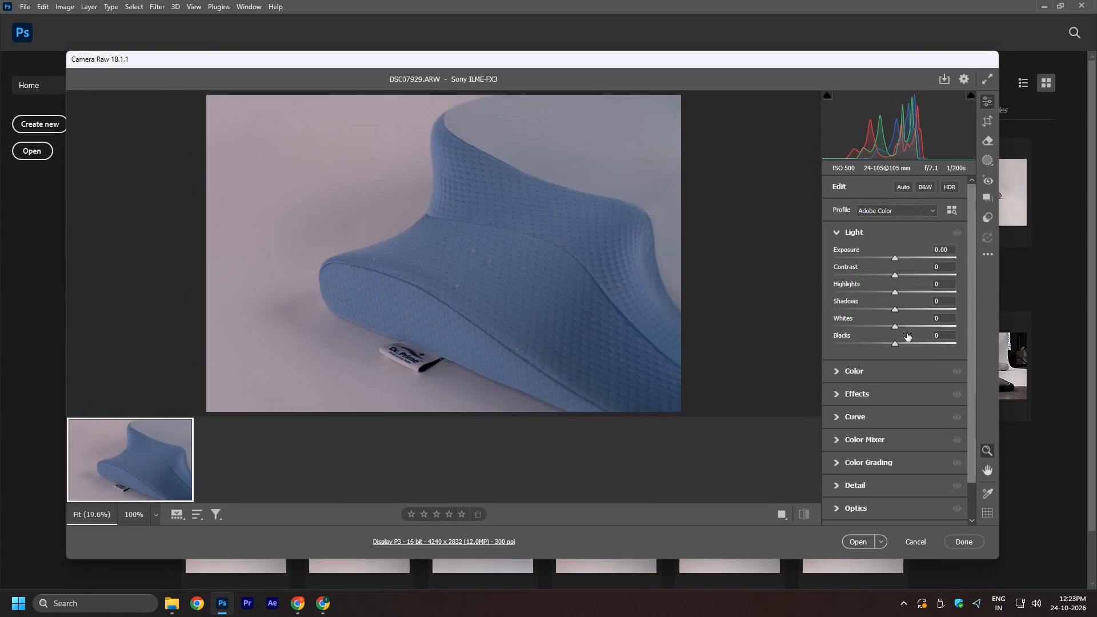
# Set the blue pillow photo's exposure to +1.05 and contrast to +27.
pyautogui.click(840, 372)
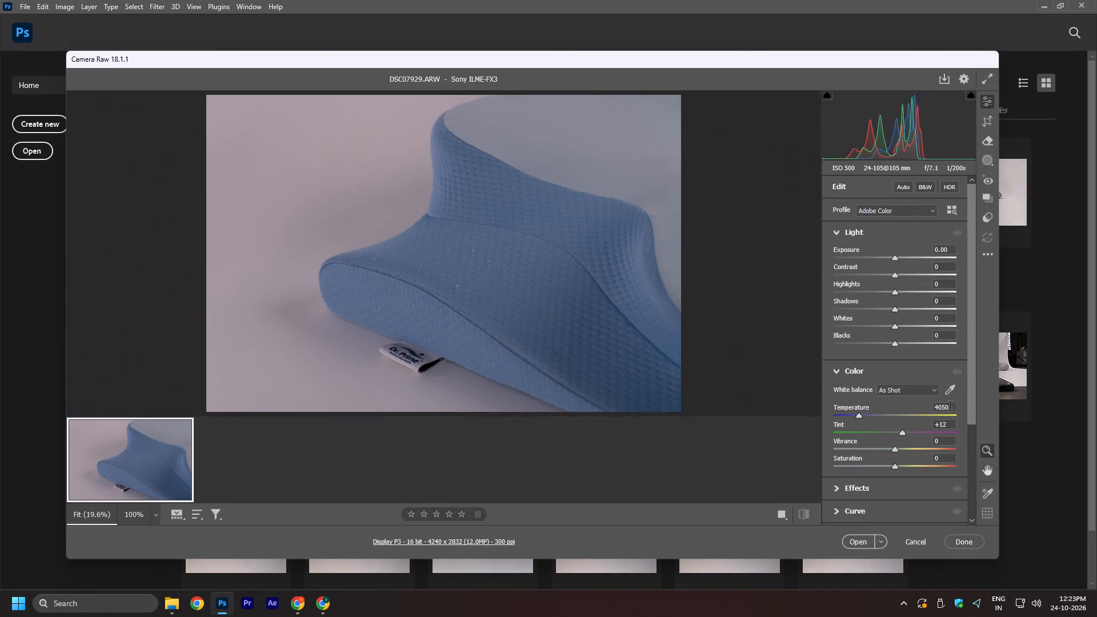
pyautogui.moveTo(950, 407); pyautogui.dragTo(897, 406)
pyautogui.click(903, 258)
pyautogui.click(903, 258)
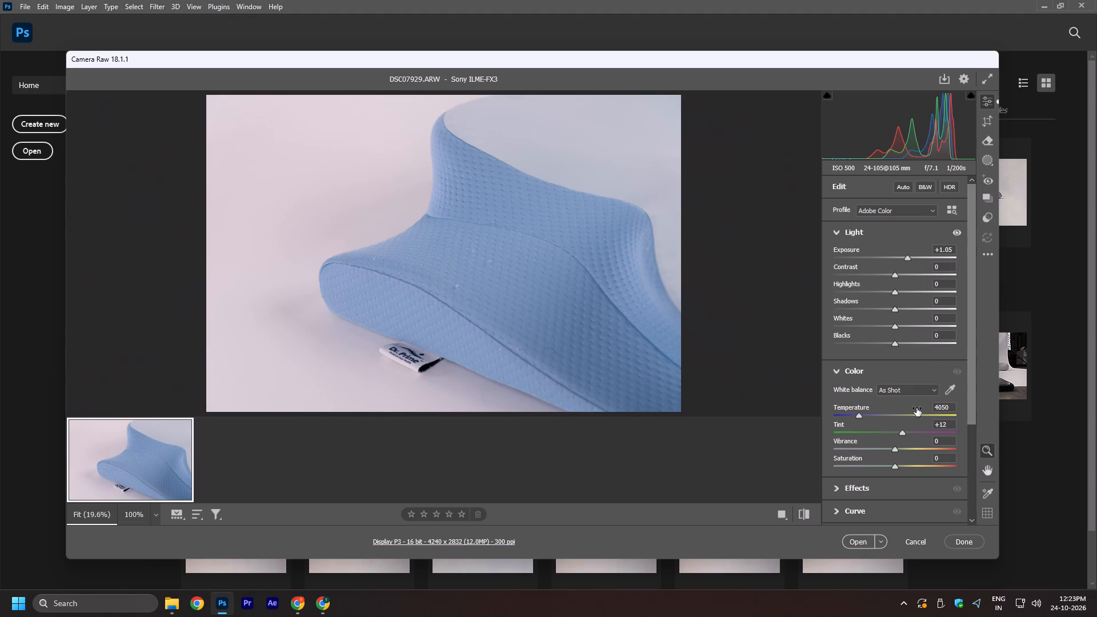
pyautogui.click(906, 275)
pyautogui.moveTo(906, 275); pyautogui.dragTo(915, 277)
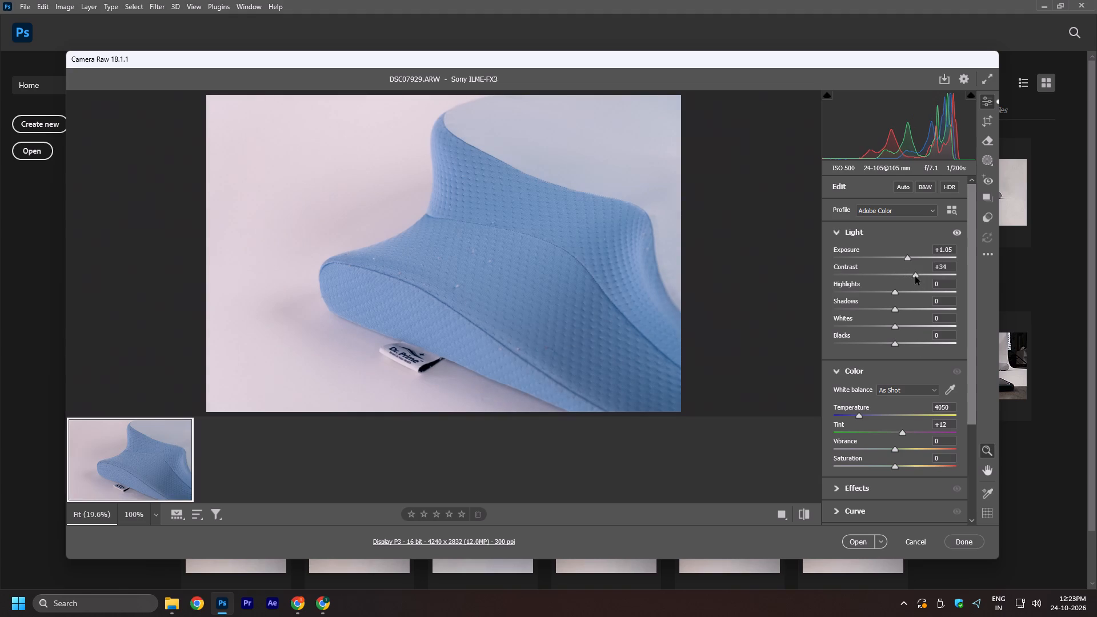
pyautogui.moveTo(915, 277); pyautogui.dragTo(911, 275)
# Set the photo's white balance temperature to 4000.
pyautogui.moveTo(950, 408); pyautogui.dragTo(943, 408)
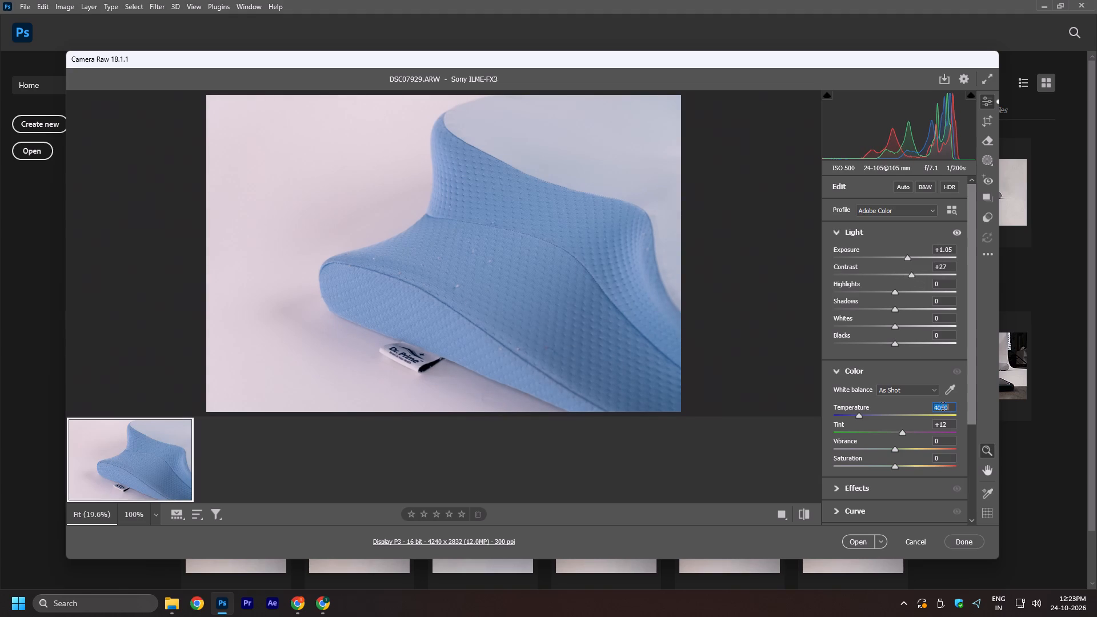
pyautogui.moveTo(943, 408); pyautogui.dragTo(930, 407)
pyautogui.write('4400')
pyautogui.click(610, 338)
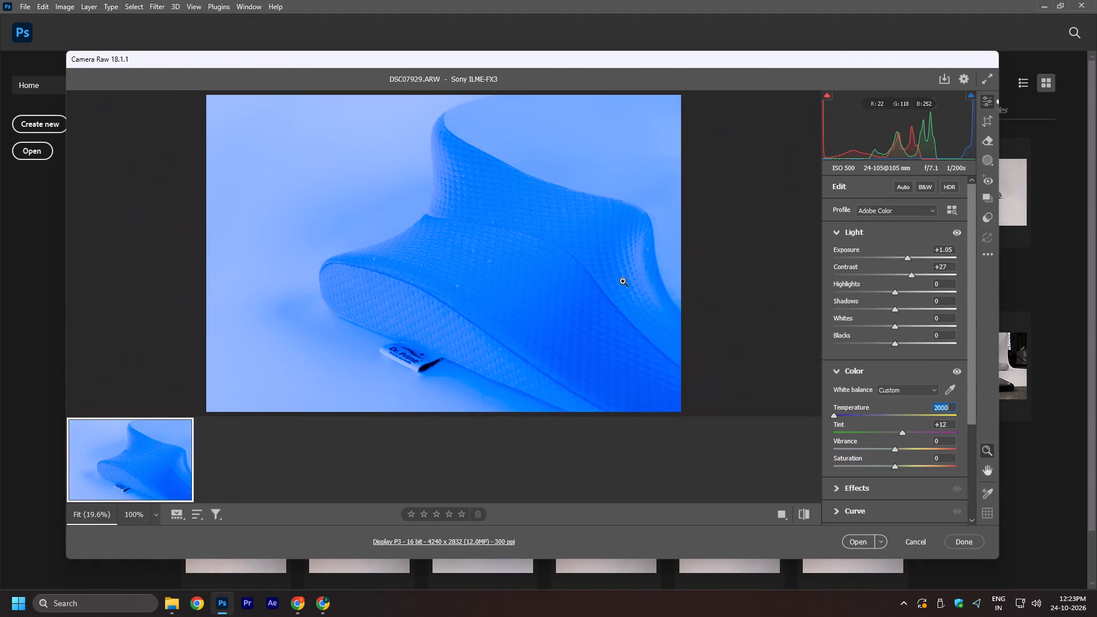
pyautogui.moveTo(952, 410); pyautogui.dragTo(917, 410)
pyautogui.write('4000')
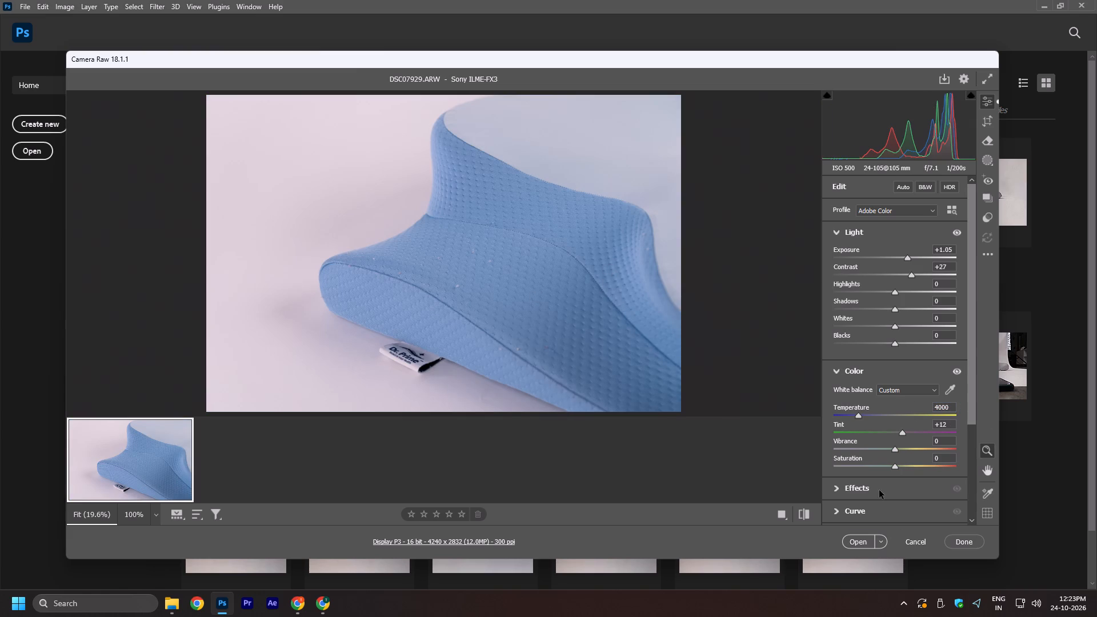
# Set highlights to -16 and whites to +29, and lower the shadows slightly below zero.
pyautogui.moveTo(895, 291); pyautogui.dragTo(917, 289)
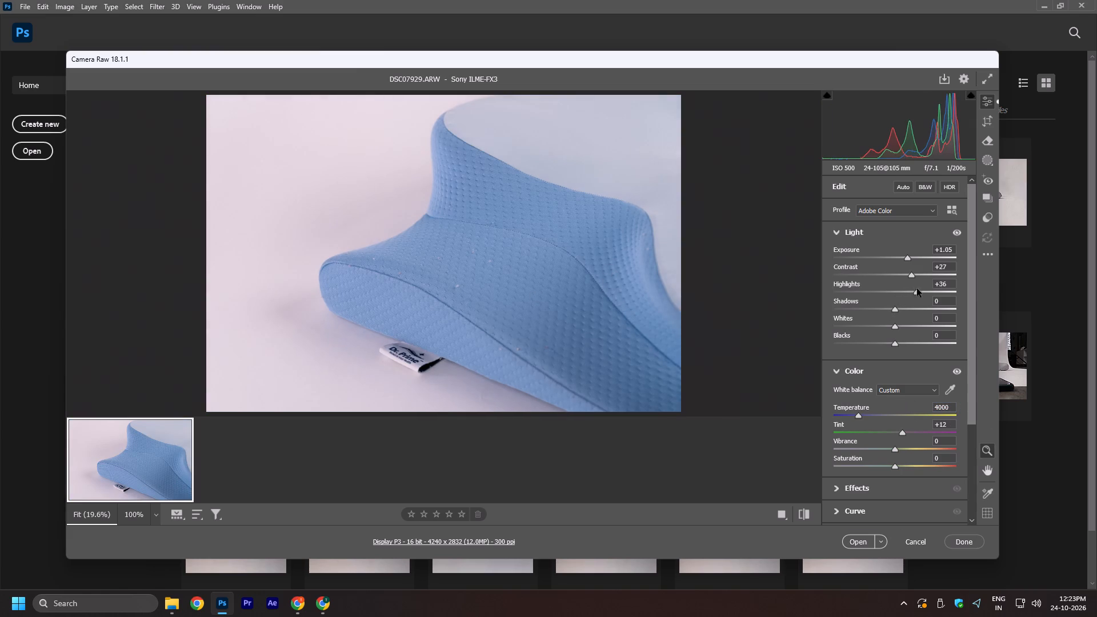
pyautogui.moveTo(917, 289); pyautogui.dragTo(886, 289)
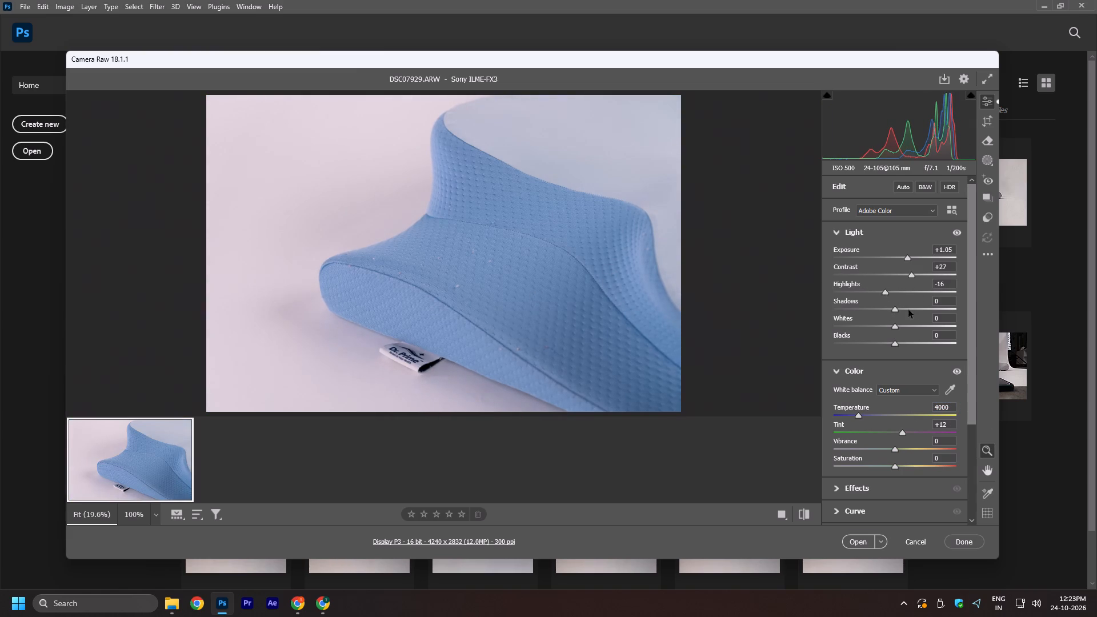
pyautogui.click(908, 310)
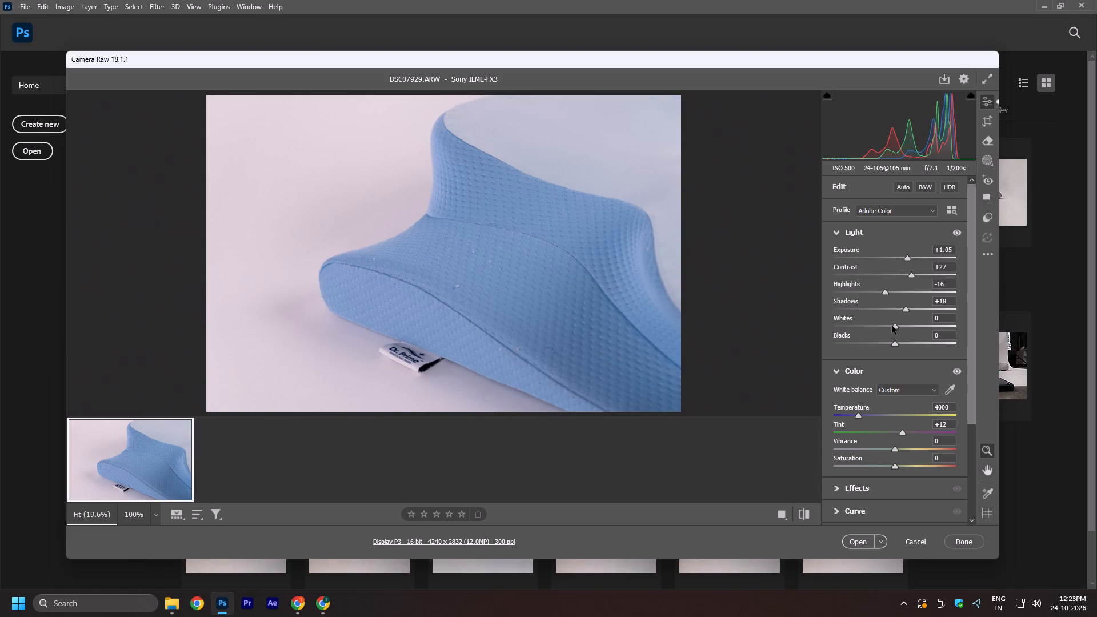
pyautogui.moveTo(896, 327); pyautogui.dragTo(914, 328)
pyautogui.moveTo(904, 312); pyautogui.dragTo(882, 312)
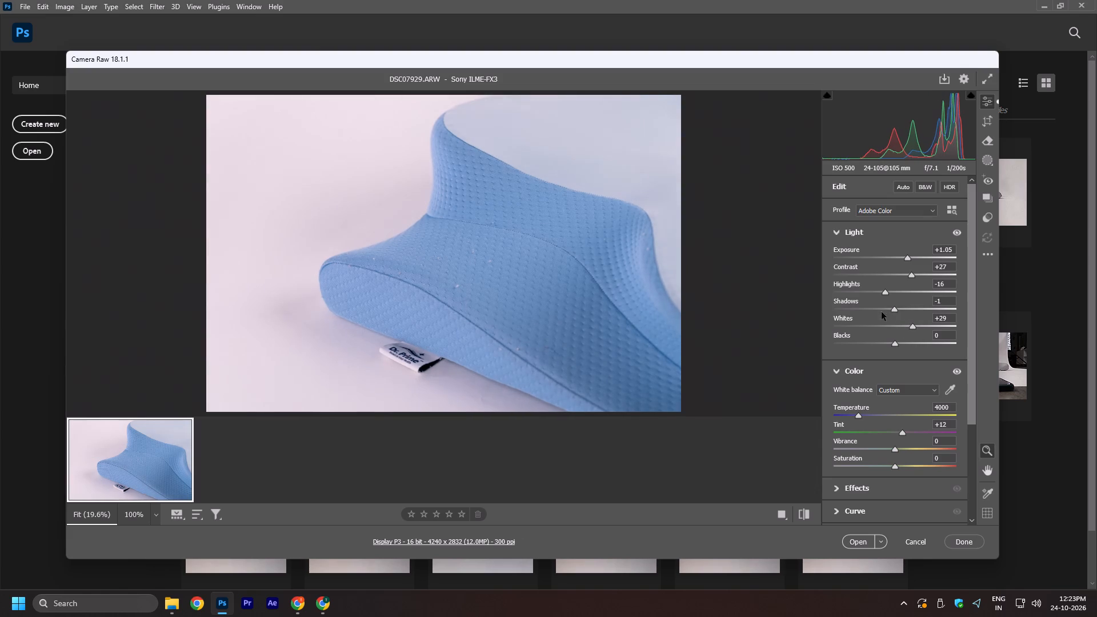
pyautogui.moveTo(882, 312); pyautogui.dragTo(880, 310)
# Open the adjusted raw photo in Photoshop and duplicate its Background layer.
pyautogui.click(858, 540)
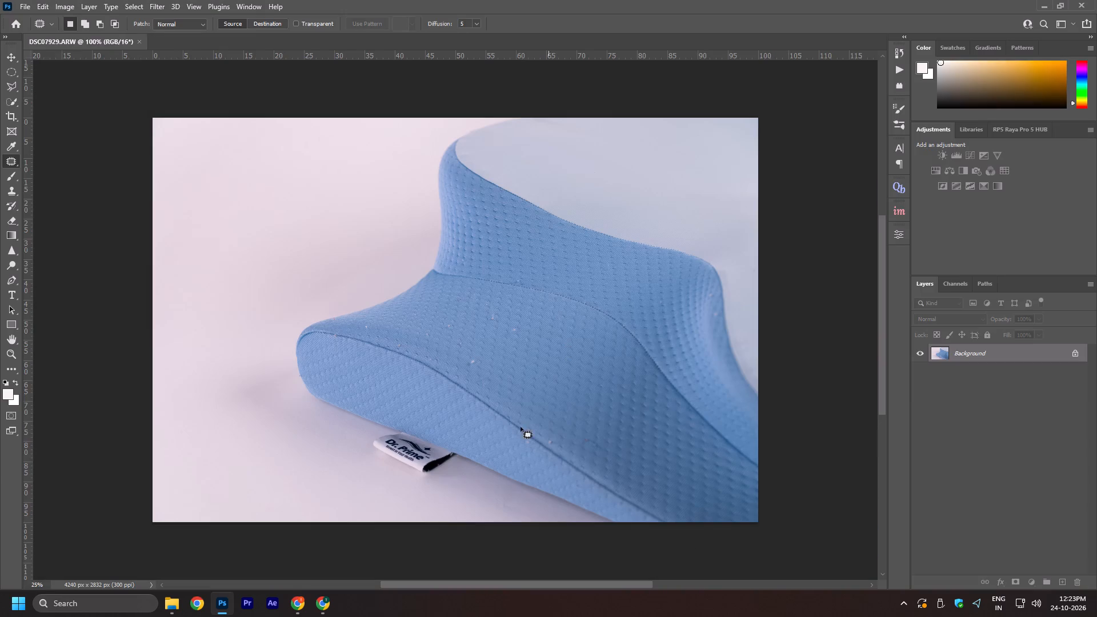
pyautogui.hotkey('ctrl', 'j')
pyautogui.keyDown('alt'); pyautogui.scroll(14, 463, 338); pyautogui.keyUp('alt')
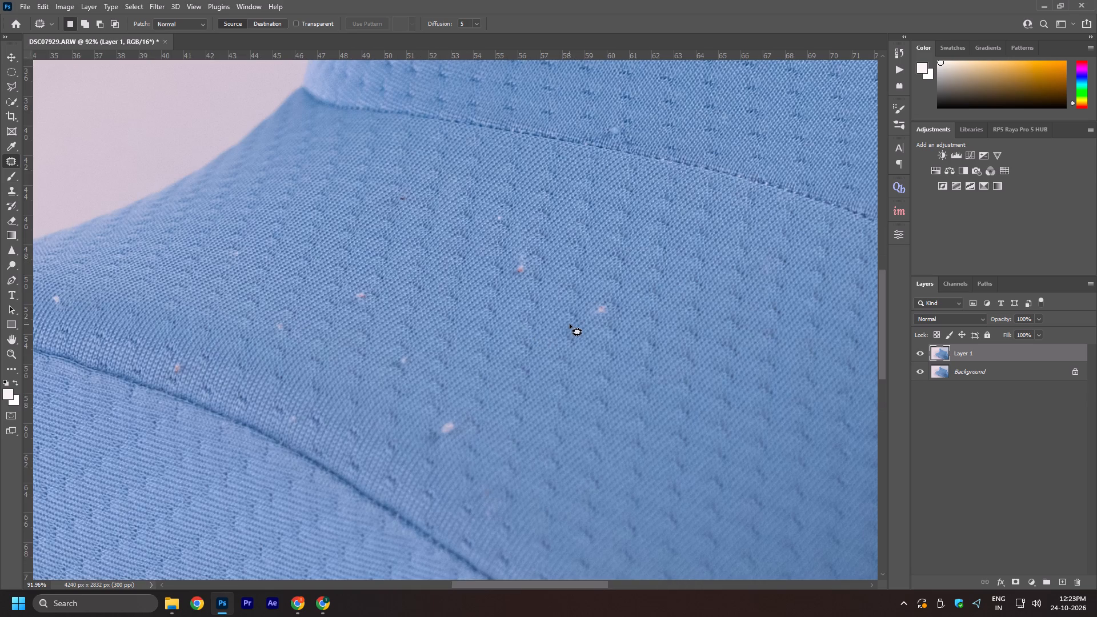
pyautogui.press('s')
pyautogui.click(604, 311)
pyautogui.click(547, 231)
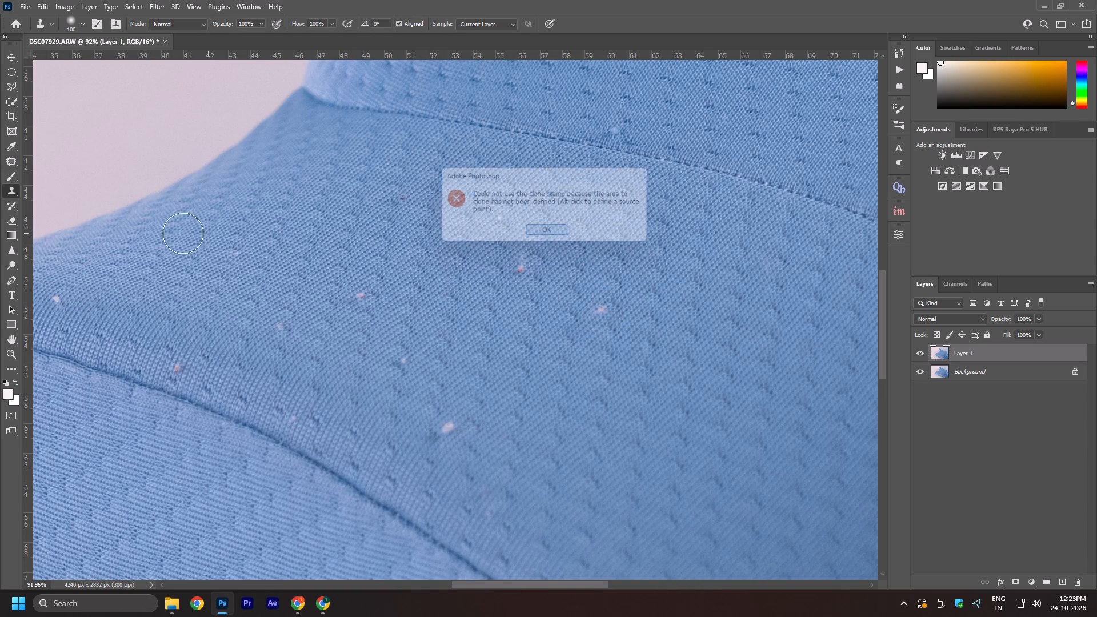
# Remove the lint specks from the pillow's central blue fabric with the Spot Healing Brush at size 80.
pyautogui.press('j')
pyautogui.moveTo(11, 159); pyautogui.dragTo(87, 165)
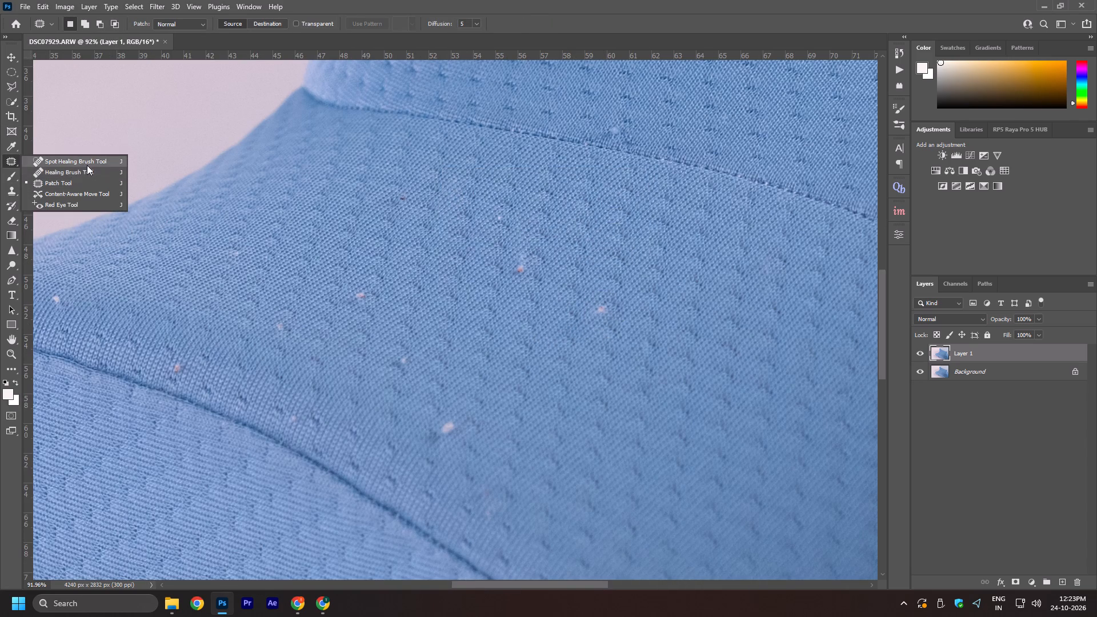
pyautogui.moveTo(87, 165); pyautogui.dragTo(89, 162)
pyautogui.click(601, 309)
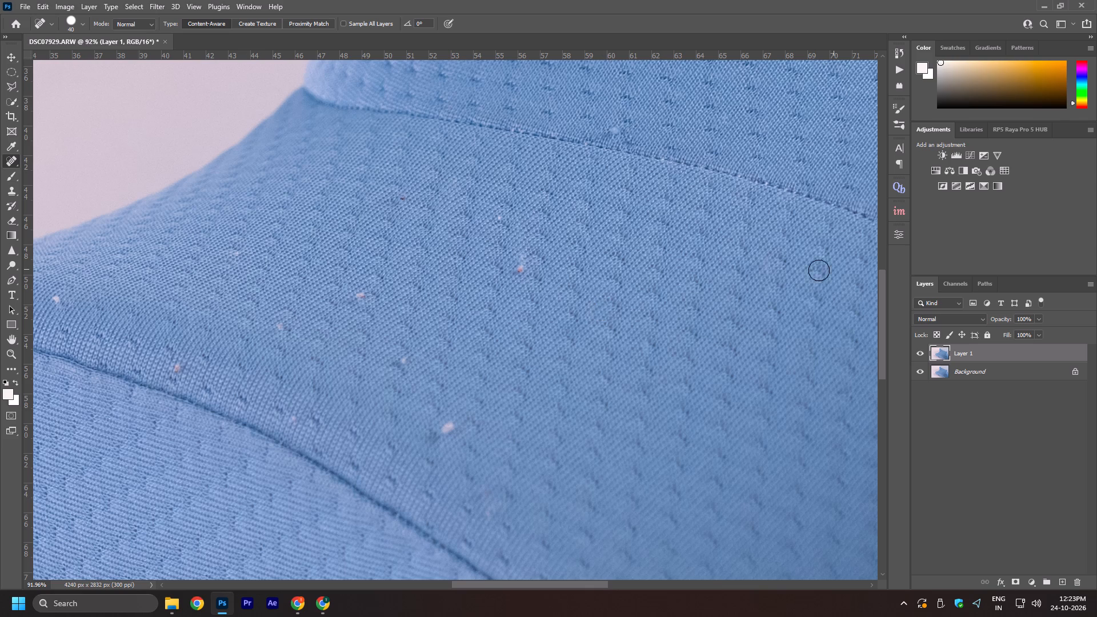
pyautogui.press(']')
pyautogui.press(']')
pyautogui.press(']')
pyautogui.write(']]')
pyautogui.click(520, 269)
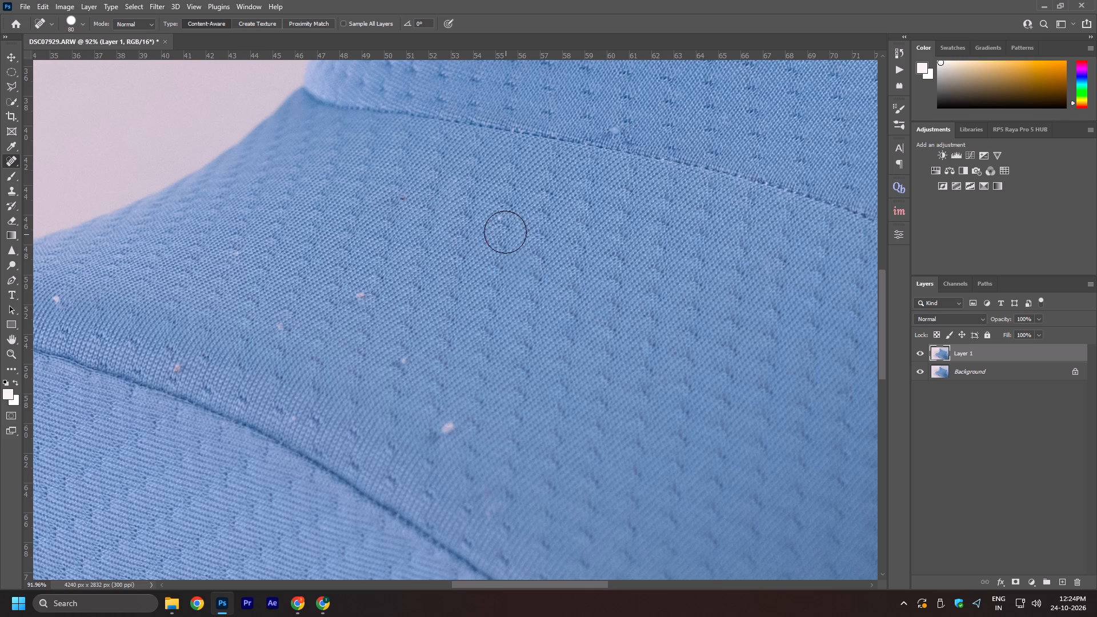
pyautogui.click(503, 219)
pyautogui.click(358, 293)
pyautogui.click(401, 363)
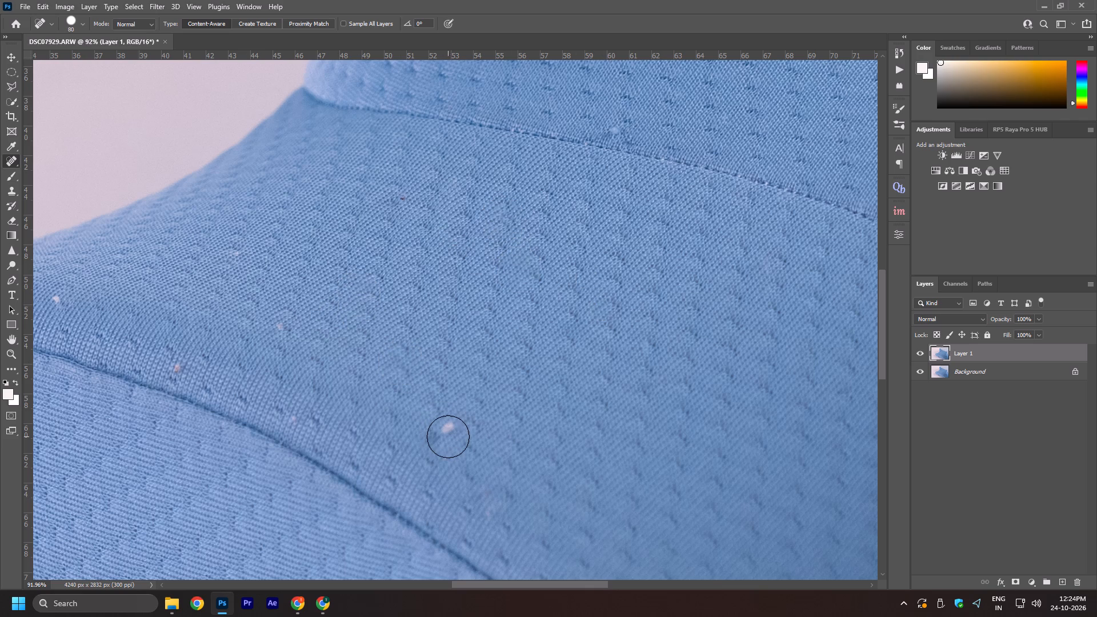
pyautogui.click(450, 436)
pyautogui.click(287, 332)
pyautogui.click(172, 361)
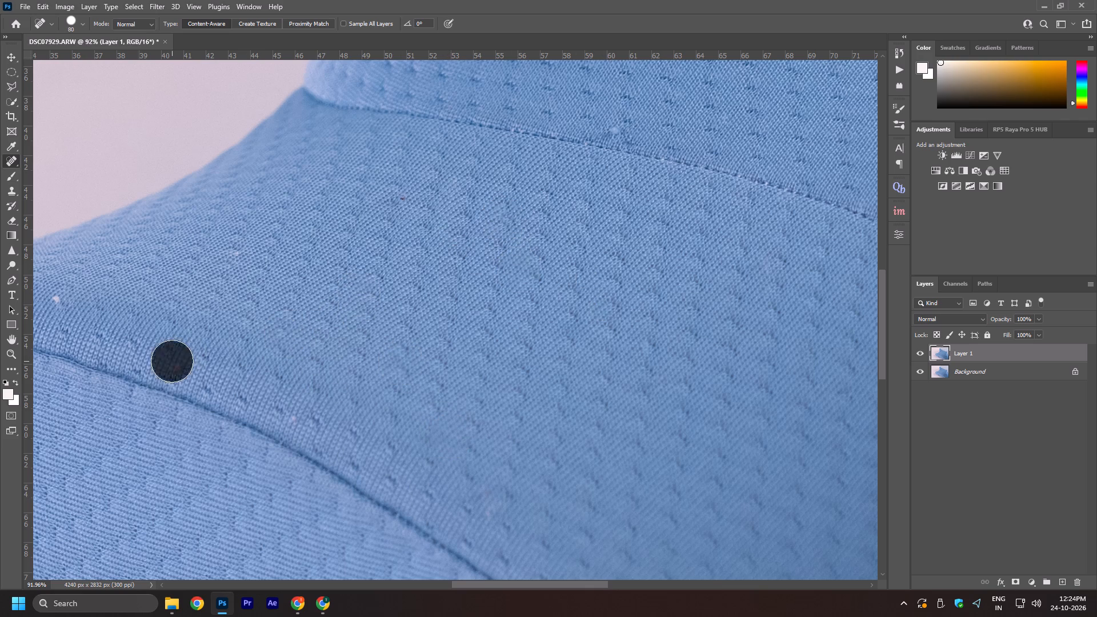
# Heal the specks along the front seam and upper edge near the pillow's rounded left end.
pyautogui.press('space')
pyautogui.press('space')
pyautogui.press('space')
pyautogui.moveTo(131, 343); pyautogui.dragTo(495, 368)
pyautogui.click(427, 327)
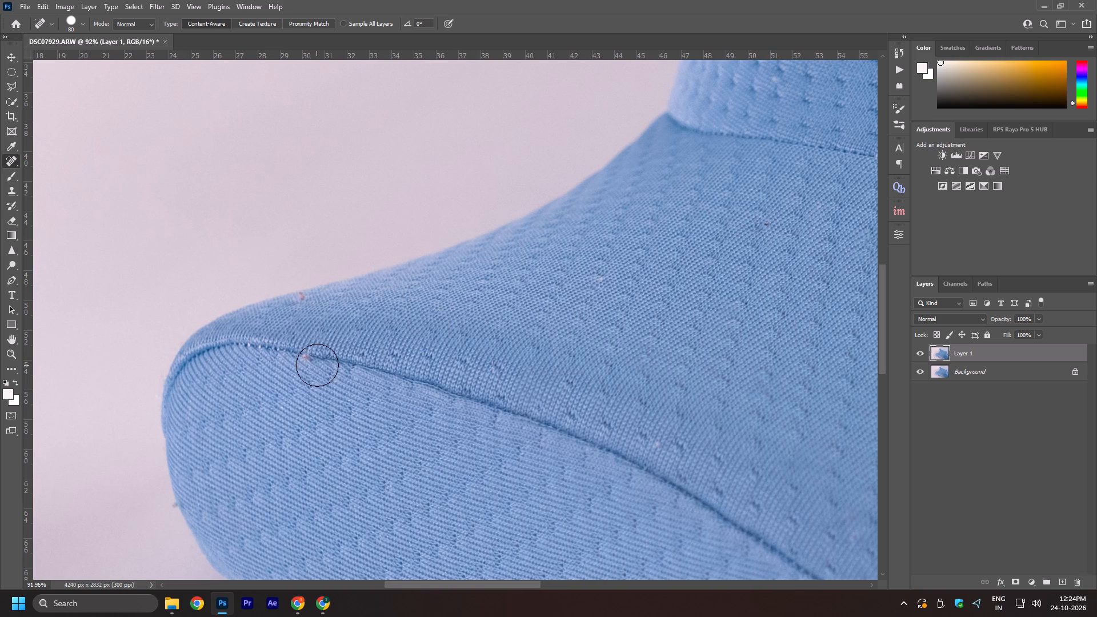
pyautogui.click(310, 360)
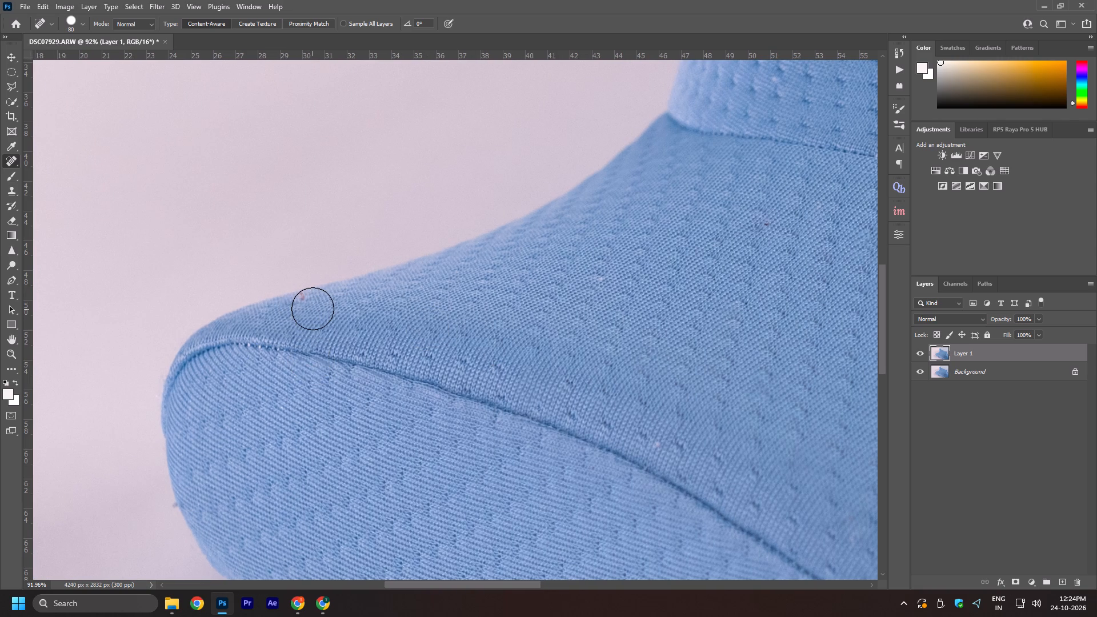
pyautogui.click(311, 308)
# Heal the specks on both sides of the front seam, in the lower fabric area beyond the Dr. Prime label.
pyautogui.keyDown('alt'); pyautogui.scroll(-11, 341, 285); pyautogui.keyUp('alt')
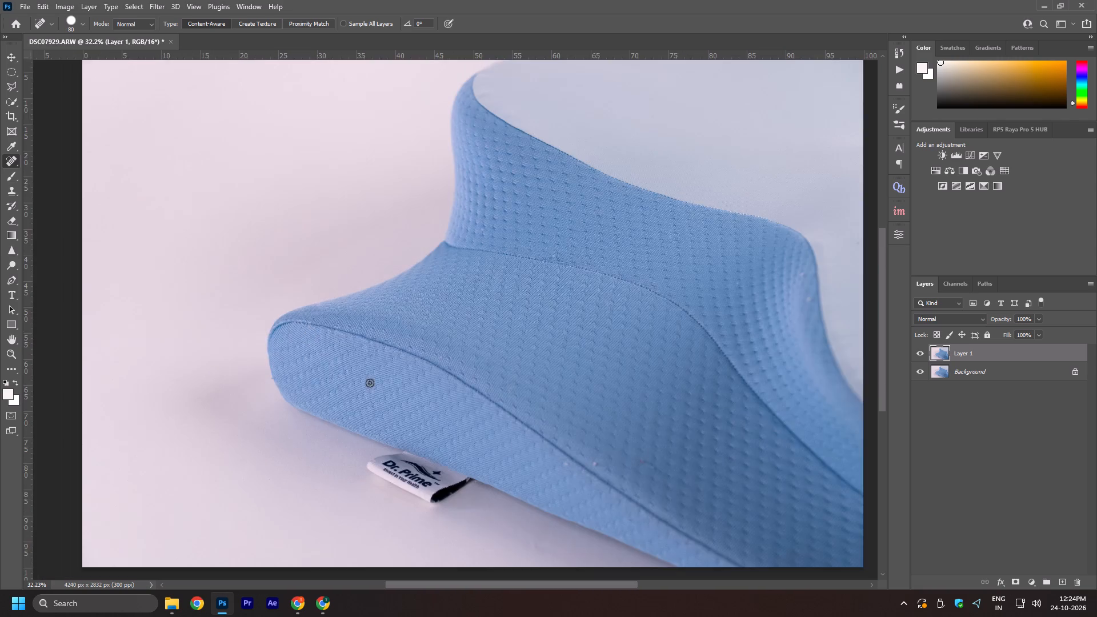
pyautogui.keyDown('alt'); pyautogui.scroll(12, 602, 481); pyautogui.keyUp('alt')
pyautogui.click(580, 443)
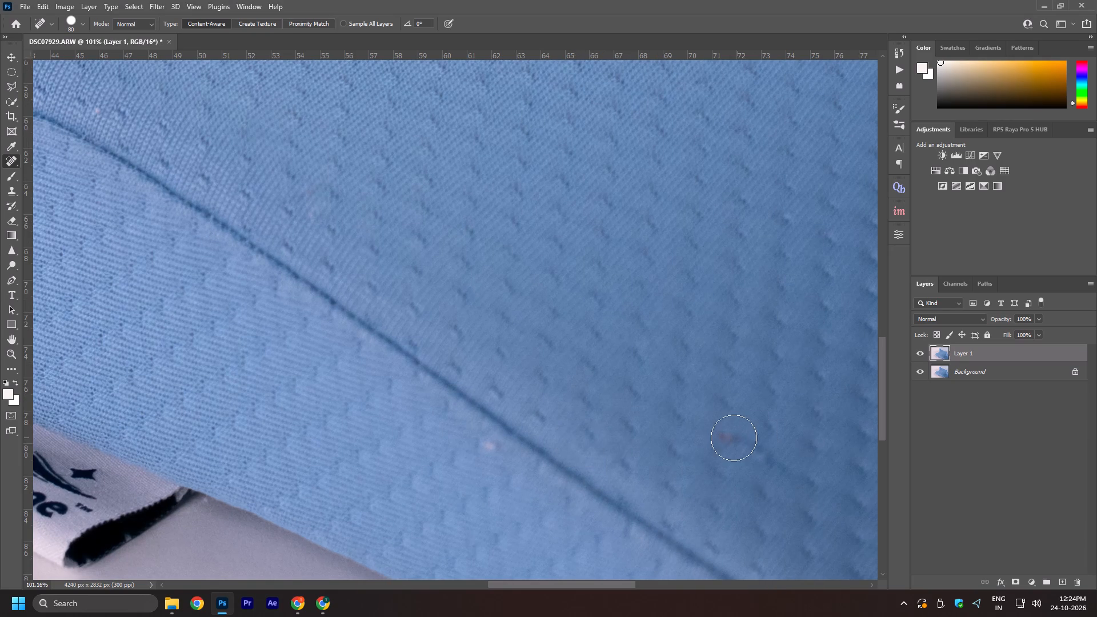
pyautogui.click(724, 438)
pyautogui.click(485, 446)
# Heal the specks on the pillow's curved right side and along the upper stitched seam.
pyautogui.keyDown('alt'); pyautogui.scroll(-7, 463, 243); pyautogui.keyUp('alt')
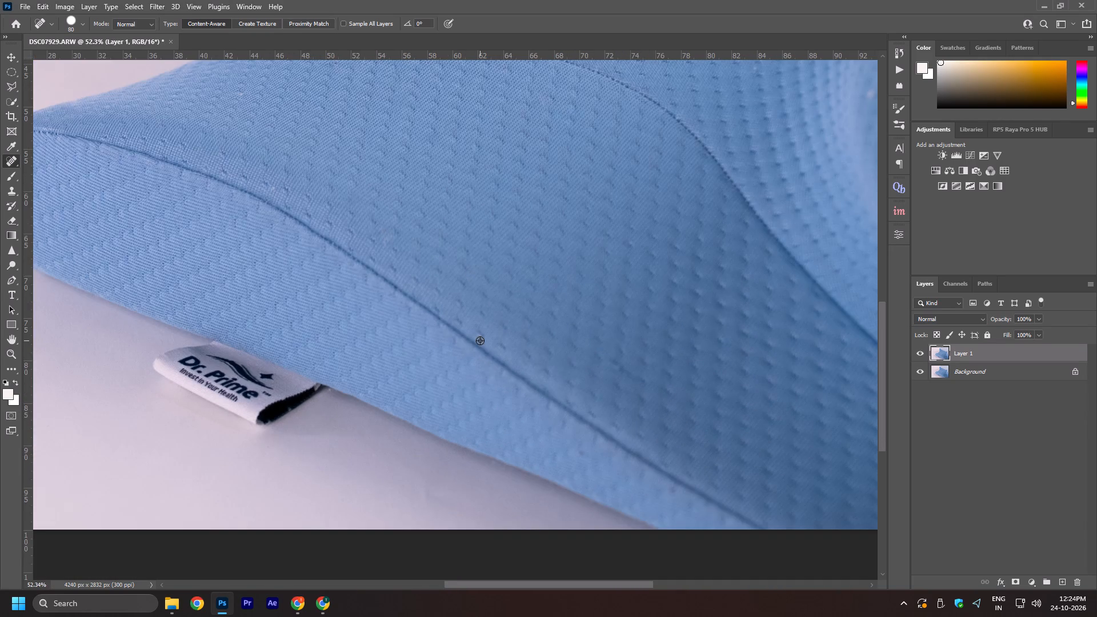
pyautogui.keyDown('alt'); pyautogui.scroll(-6, 365, 337); pyautogui.keyUp('alt')
pyautogui.keyDown('alt'); pyautogui.scroll(14, 662, 186); pyautogui.keyUp('alt')
pyautogui.click(620, 251)
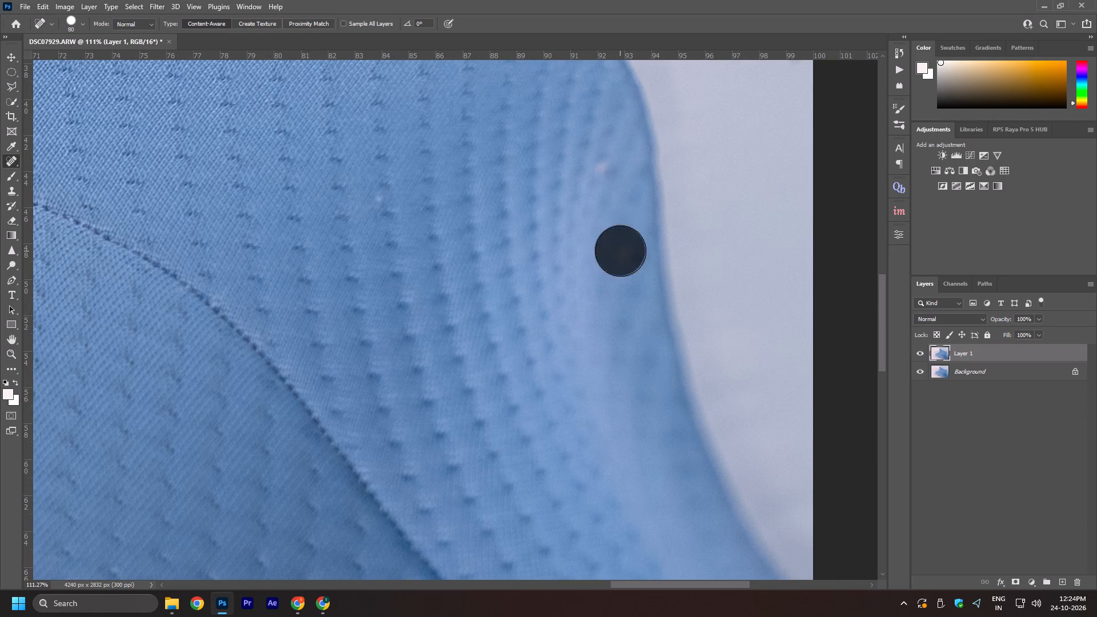
pyautogui.click(599, 171)
pyautogui.click(377, 201)
pyautogui.keyDown('alt'); pyautogui.scroll(-12, 547, 311); pyautogui.keyUp('alt')
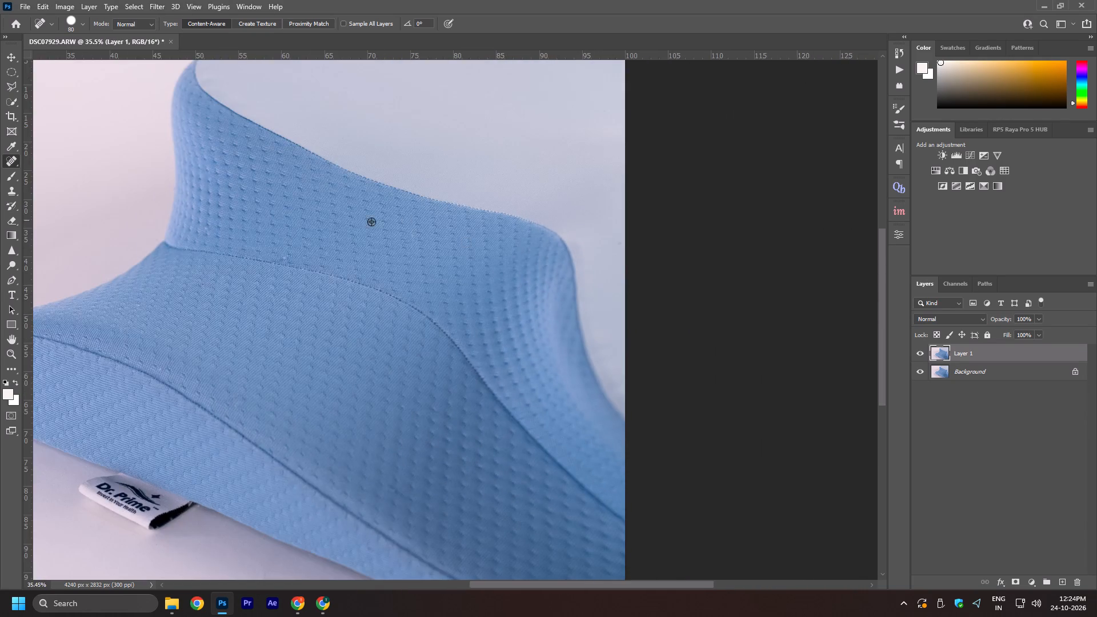
pyautogui.keyDown('alt'); pyautogui.scroll(7, 318, 245); pyautogui.keyUp('alt')
pyautogui.click(251, 267)
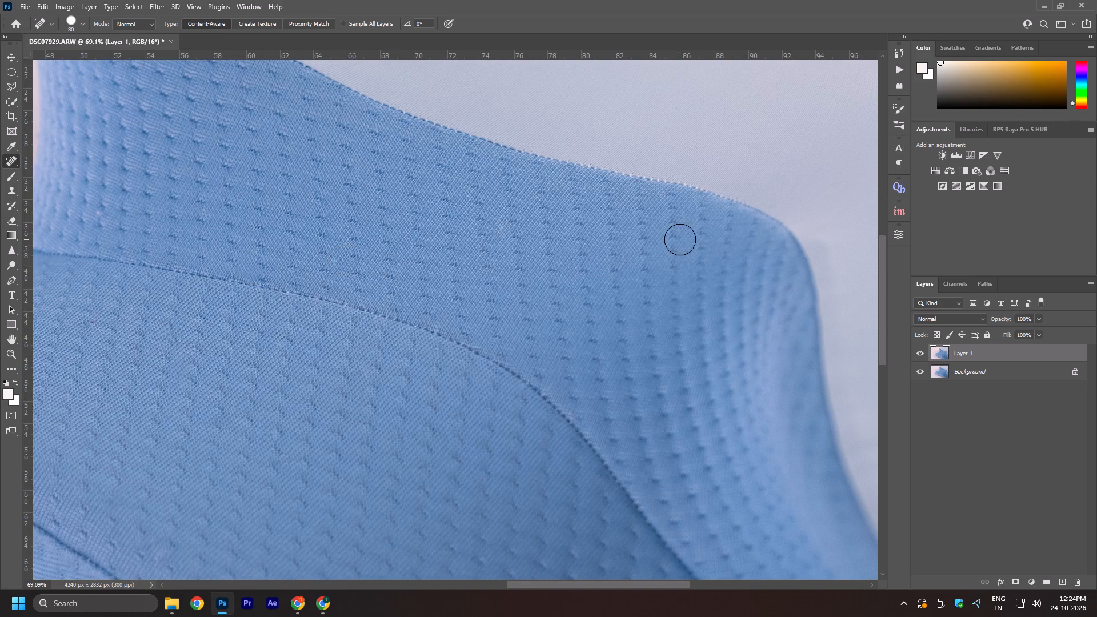
# Inspect the retouched fabric and seams up close and in full view for remaining specks.
pyautogui.keyDown('alt'); pyautogui.scroll(-6, 661, 296); pyautogui.keyUp('alt')
pyautogui.press('space')
pyautogui.press('space')
pyautogui.press('space')
pyautogui.press('space')
pyautogui.press('space')
pyautogui.press('space')
pyautogui.press('space')
pyautogui.press('space')
pyautogui.press('space')
pyautogui.press('space')
pyautogui.press('space')
pyautogui.press('space')
pyautogui.press('space')
pyautogui.press('space')
pyautogui.press('space')
pyautogui.press('space')
pyautogui.press('space')
pyautogui.press('space')
pyautogui.press('space')
pyautogui.press('space')
pyautogui.moveTo(579, 422); pyautogui.dragTo(615, 293)
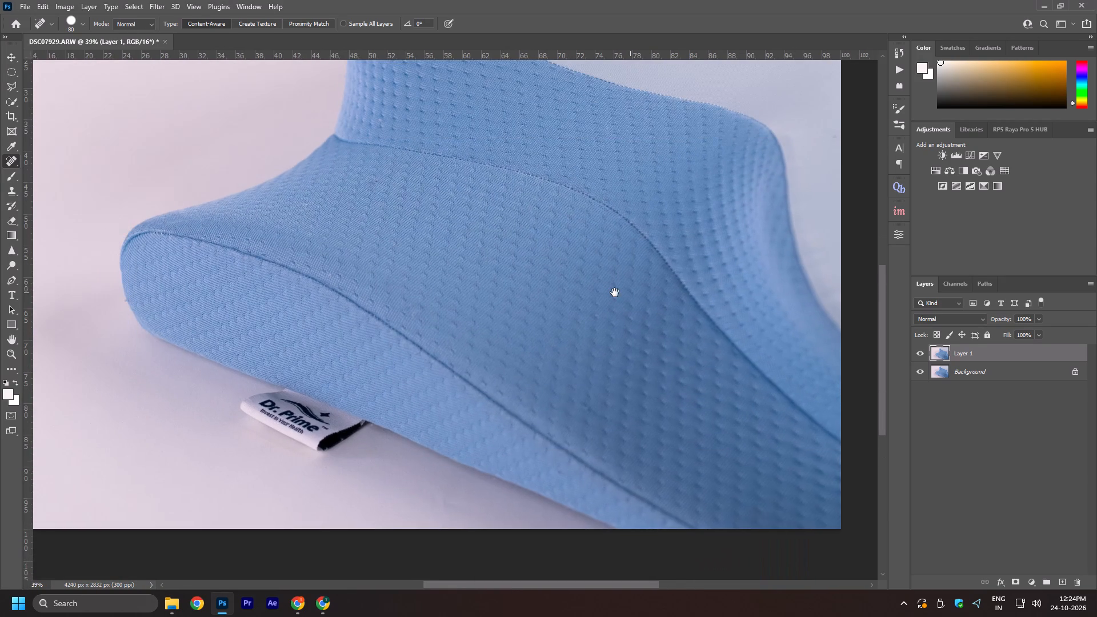
pyautogui.moveTo(615, 293); pyautogui.dragTo(551, 289)
pyautogui.scroll(-4, 515, 331)
pyautogui.press('space')
pyautogui.press('space')
pyautogui.press('space')
pyautogui.press('space')
pyautogui.press('space')
pyautogui.rightClick(475, 311)
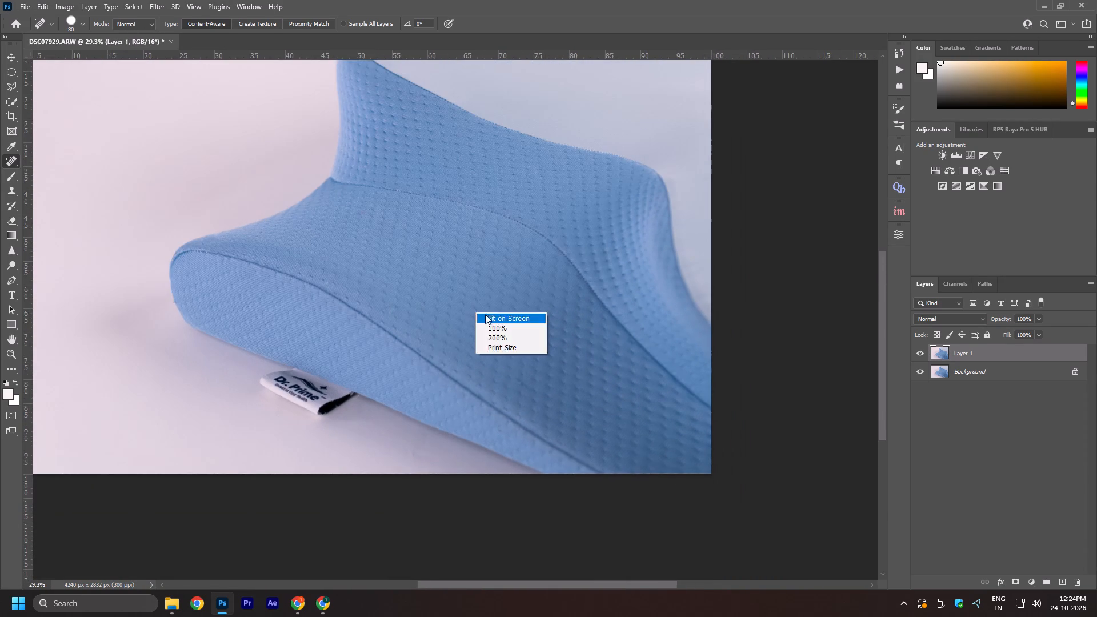
pyautogui.click(487, 315)
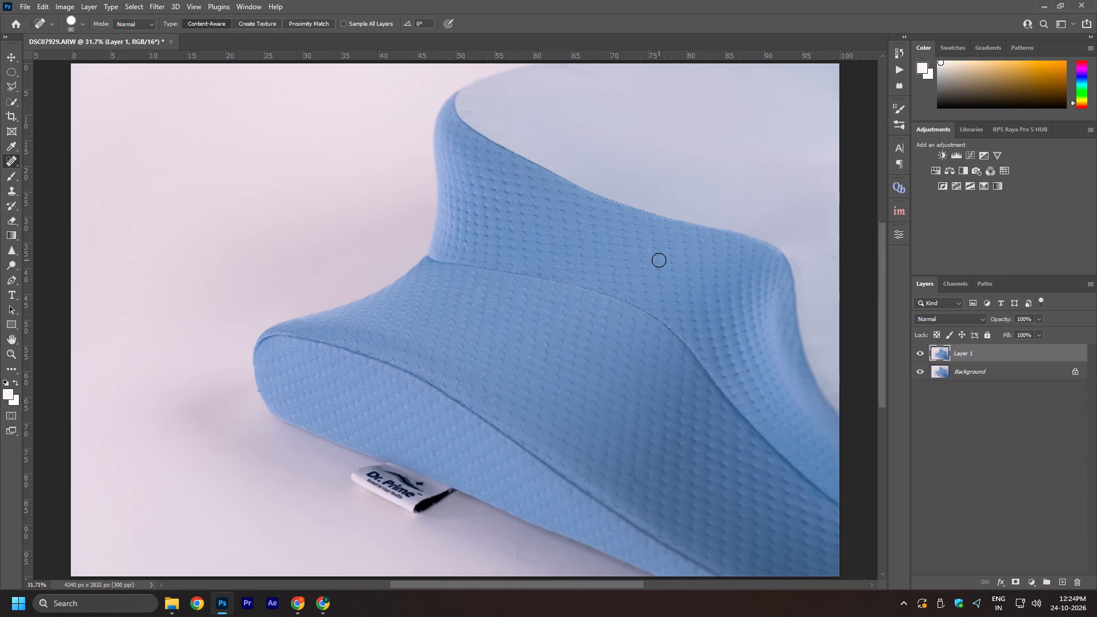
pyautogui.keyDown('alt'); pyautogui.scroll(13, 559, 371); pyautogui.keyUp('alt')
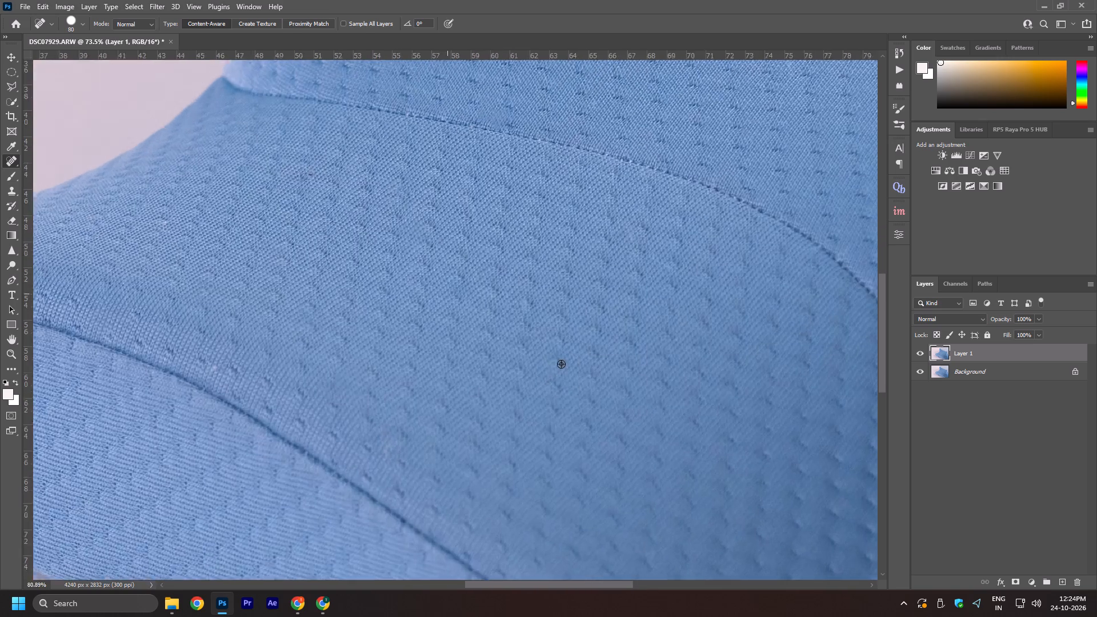
pyautogui.keyDown('alt'); pyautogui.scroll(3, 561, 364); pyautogui.keyUp('alt')
pyautogui.keyDown('alt'); pyautogui.scroll(-7, 459, 346); pyautogui.keyUp('alt')
pyautogui.keyDown('alt'); pyautogui.scroll(13, 550, 140); pyautogui.keyUp('alt')
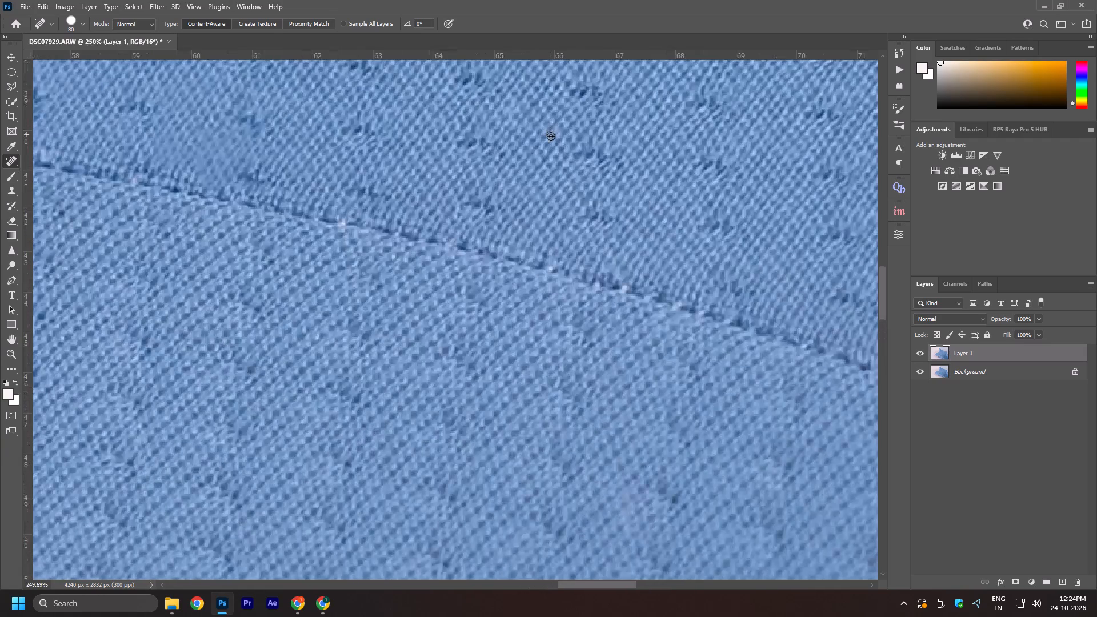
pyautogui.keyDown('alt'); pyautogui.scroll(-19, 543, 169); pyautogui.keyUp('alt')
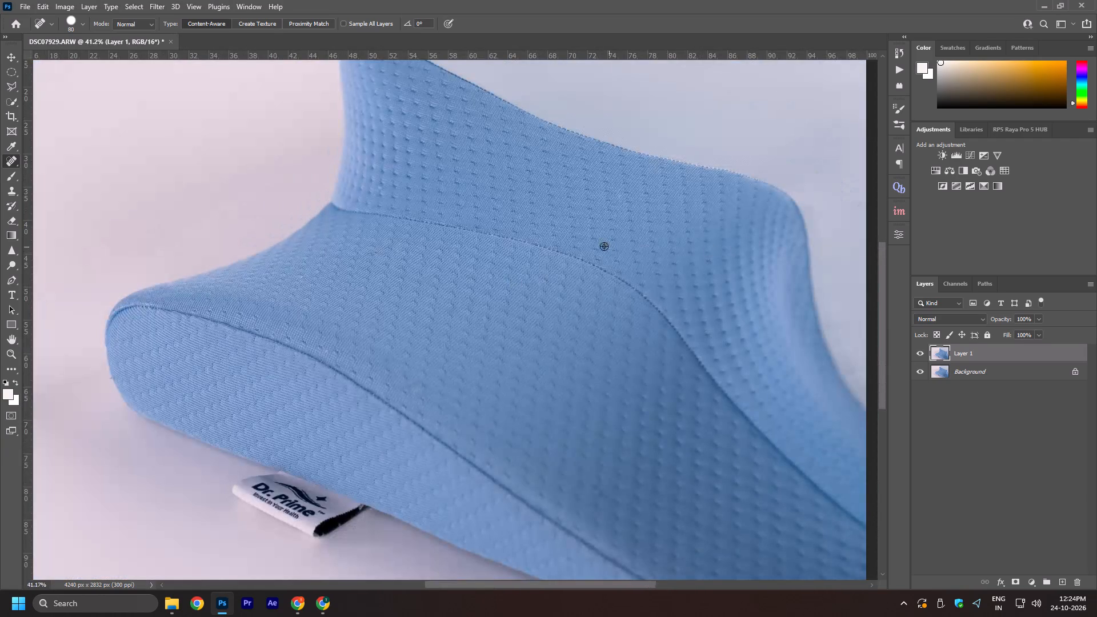
pyautogui.keyDown('alt'); pyautogui.scroll(-1, 604, 246); pyautogui.keyUp('alt')
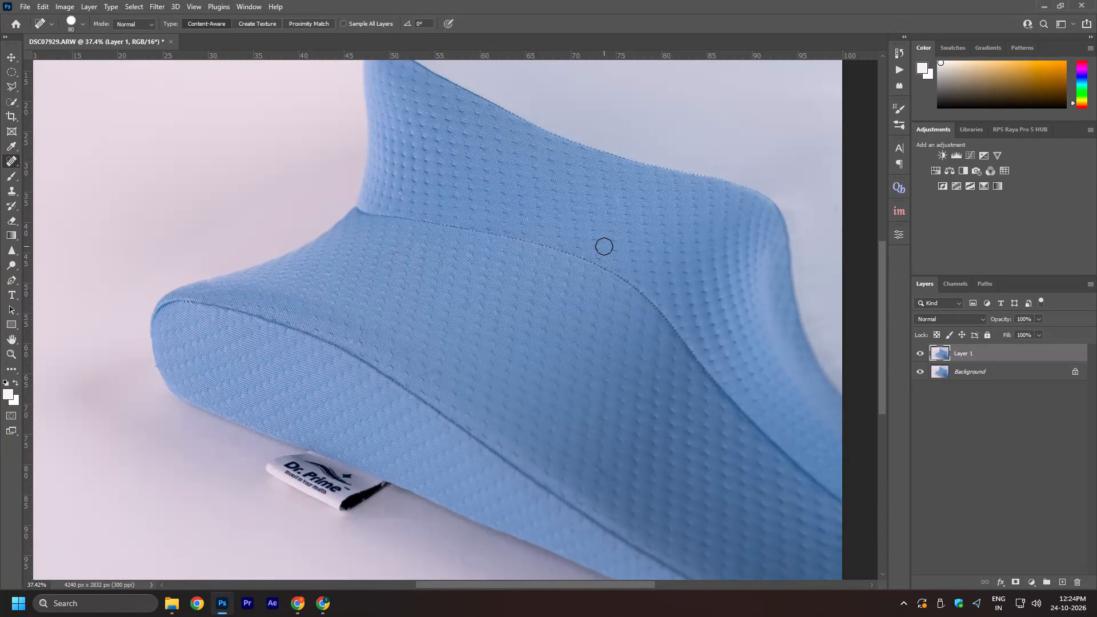
# Switch to the Photos folder of the dr.prime shoot in File Explorer.
pyautogui.hotkey('alt', 'Tab')
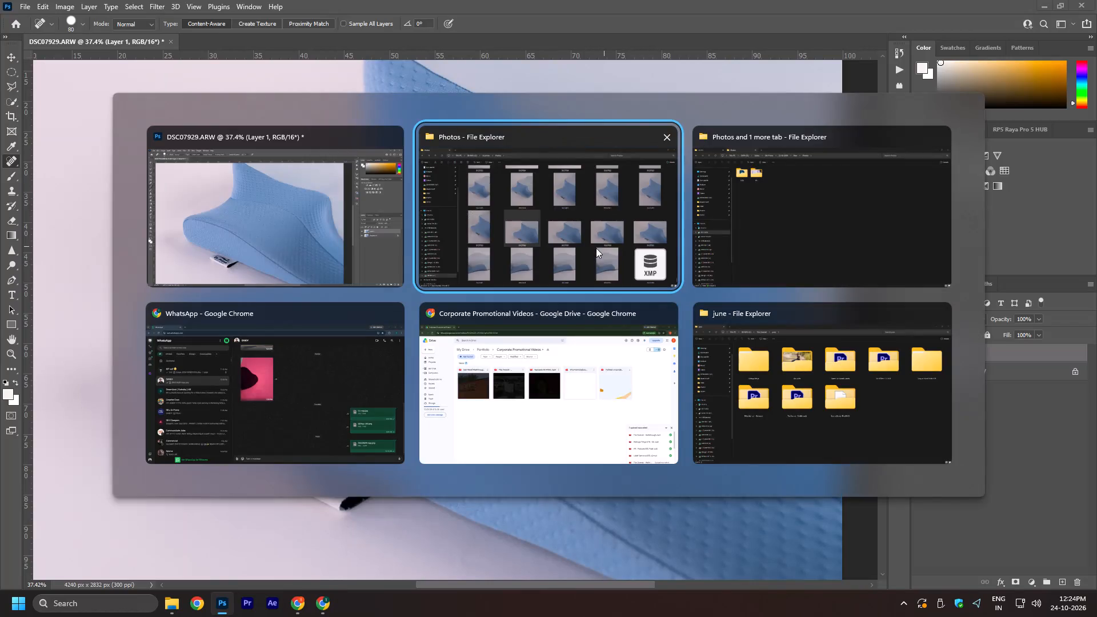
pyautogui.keyDown('alt'); pyautogui.click(595, 245); pyautogui.keyUp('alt')
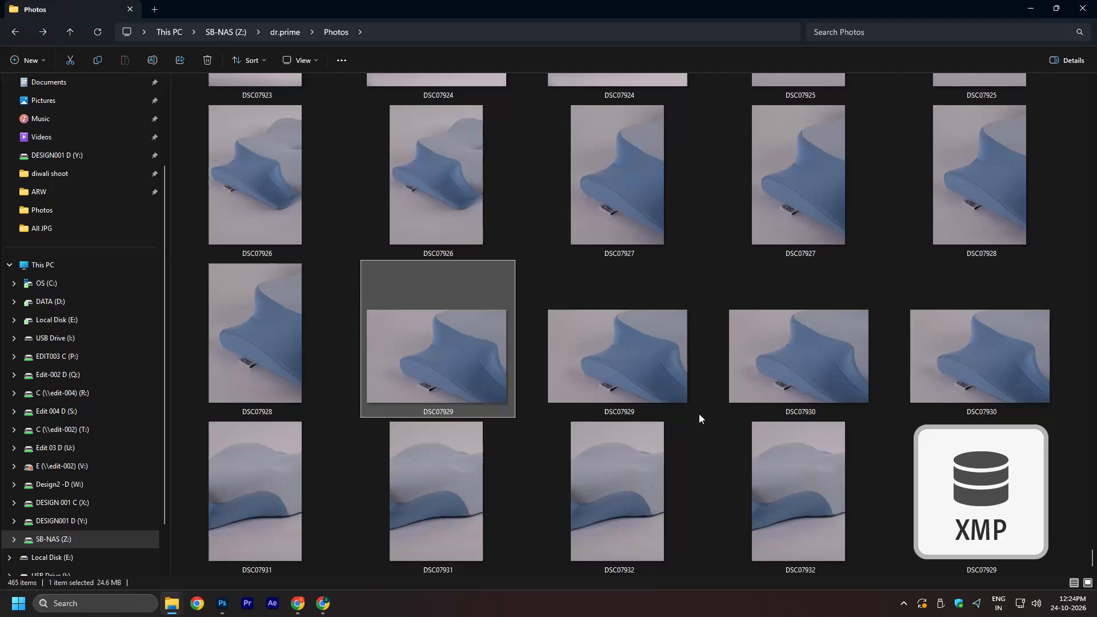
# Browse the pillow photos and examine DSC07880 and the fabric close-up DSC07857 at full view and enlarged.
pyautogui.scroll(-1, 540, 439)
pyautogui.scroll(3, 534, 357)
pyautogui.scroll(7, 680, 376)
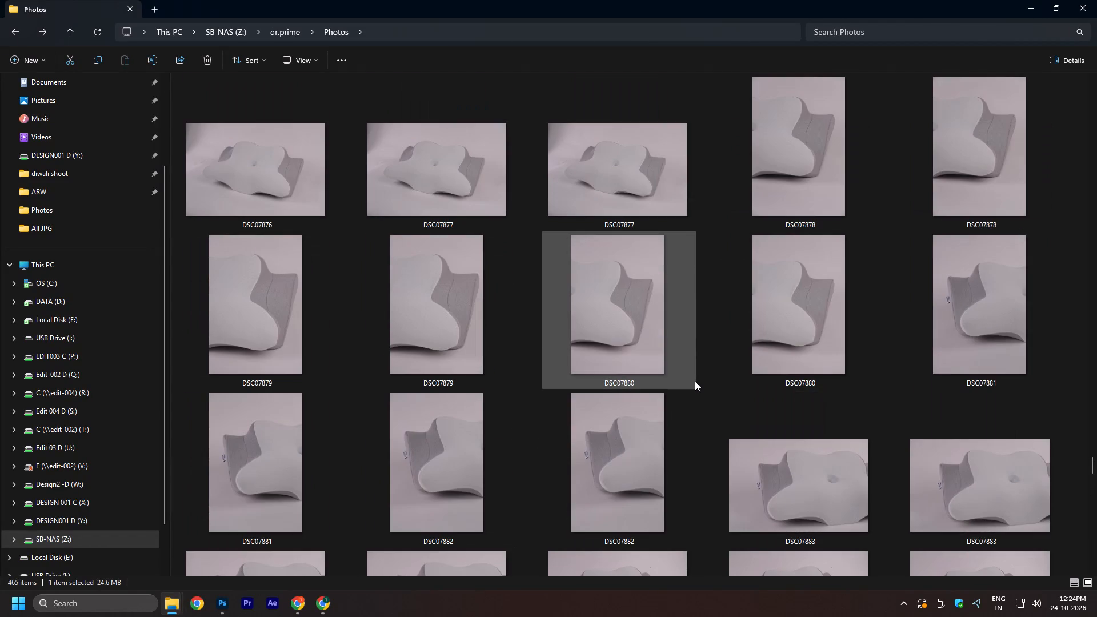
pyautogui.doubleClick(654, 326)
pyautogui.click(1096, 0)
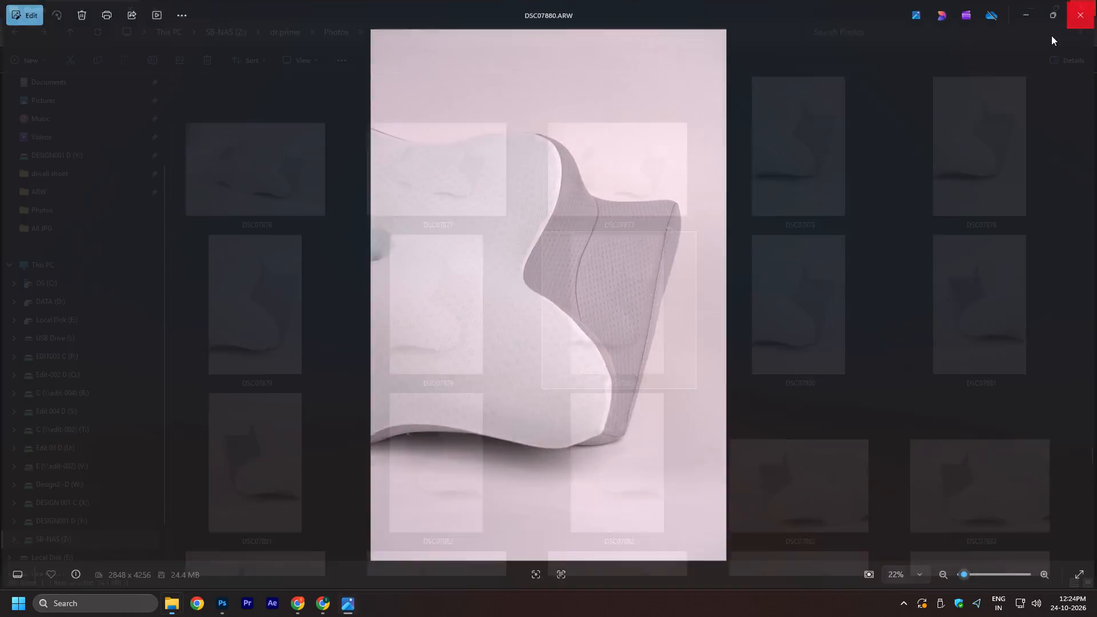
pyautogui.scroll(5, 691, 286)
pyautogui.click(594, 456)
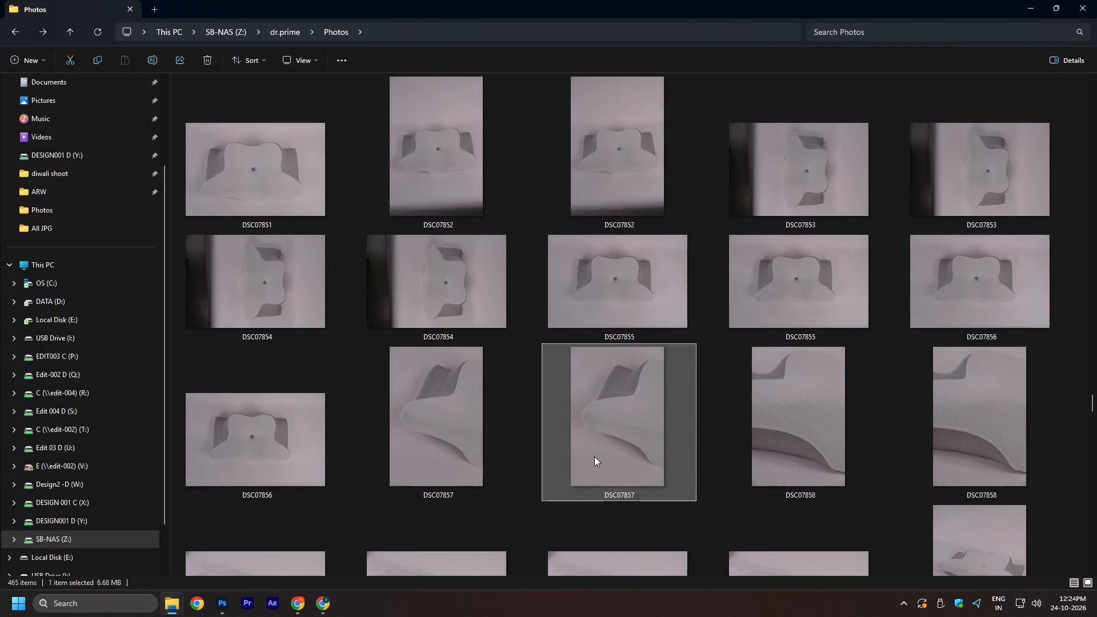
pyautogui.doubleClick(450, 434)
pyautogui.scroll(5, 549, 278)
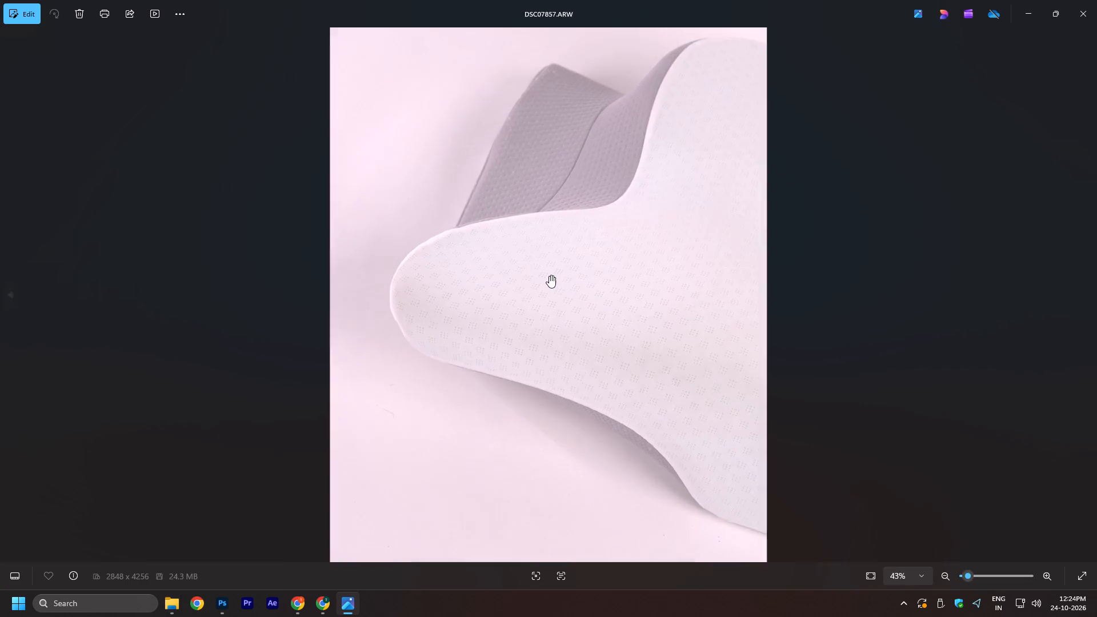
pyautogui.scroll(8, 549, 275)
pyautogui.scroll(-11, 549, 275)
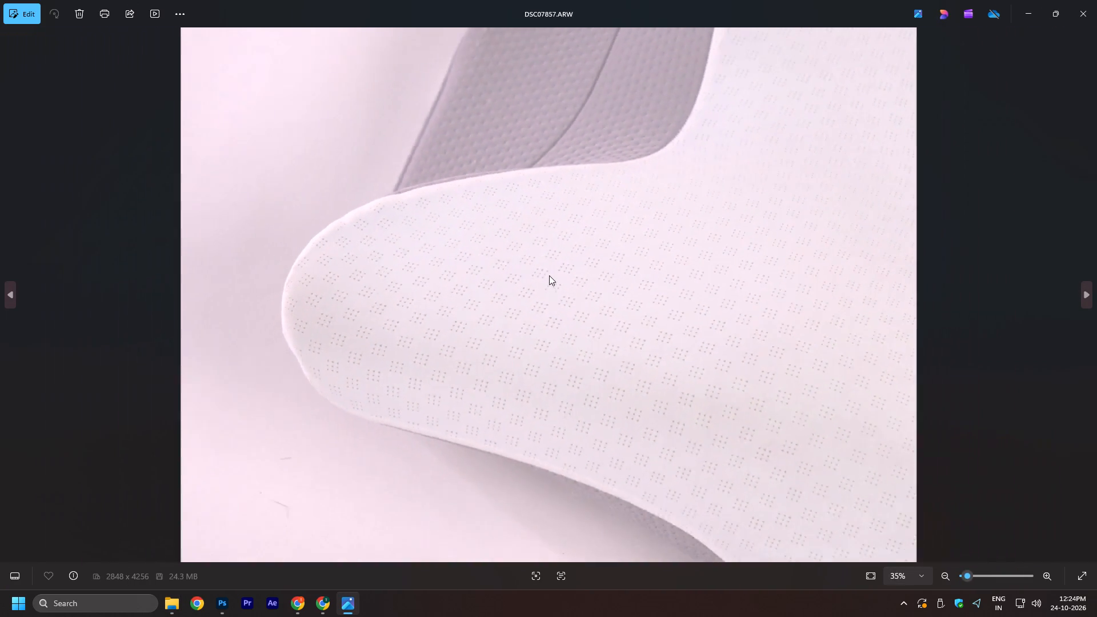
pyautogui.scroll(-20, 549, 275)
pyautogui.scroll(-1, 549, 275)
pyautogui.click(1086, 9)
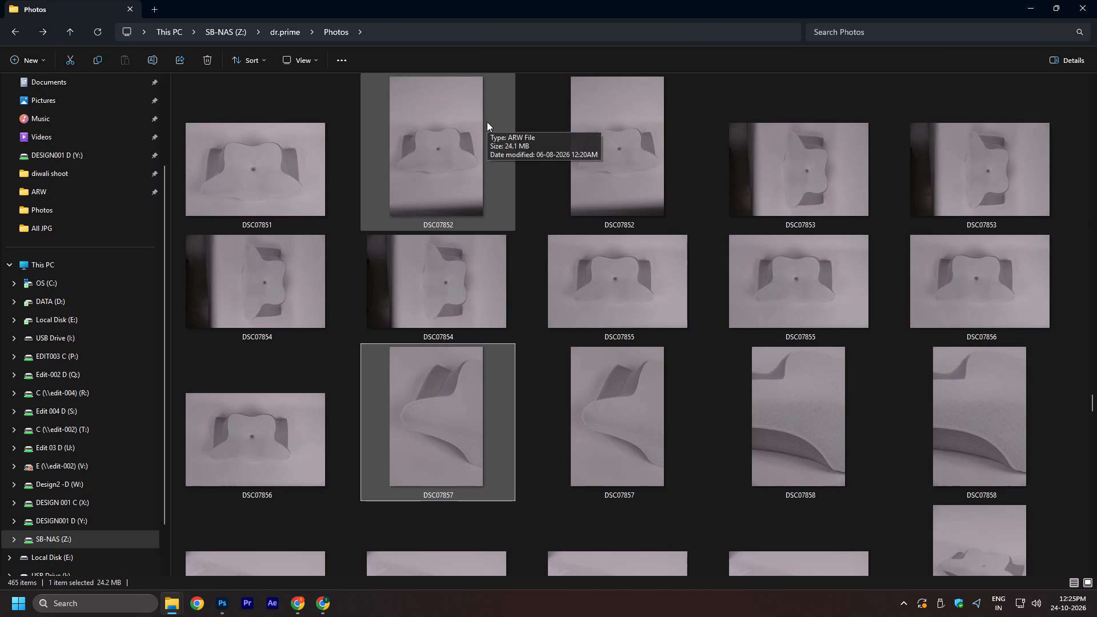
# Return to Photoshop and compare the pillow with and without the retouched Layer 1, finishing with the whole image in view.
pyautogui.hotkey('alt', 'Tab')
pyautogui.keyDown('alt'); pyautogui.click(593, 193); pyautogui.keyUp('alt')
pyautogui.click(920, 352)
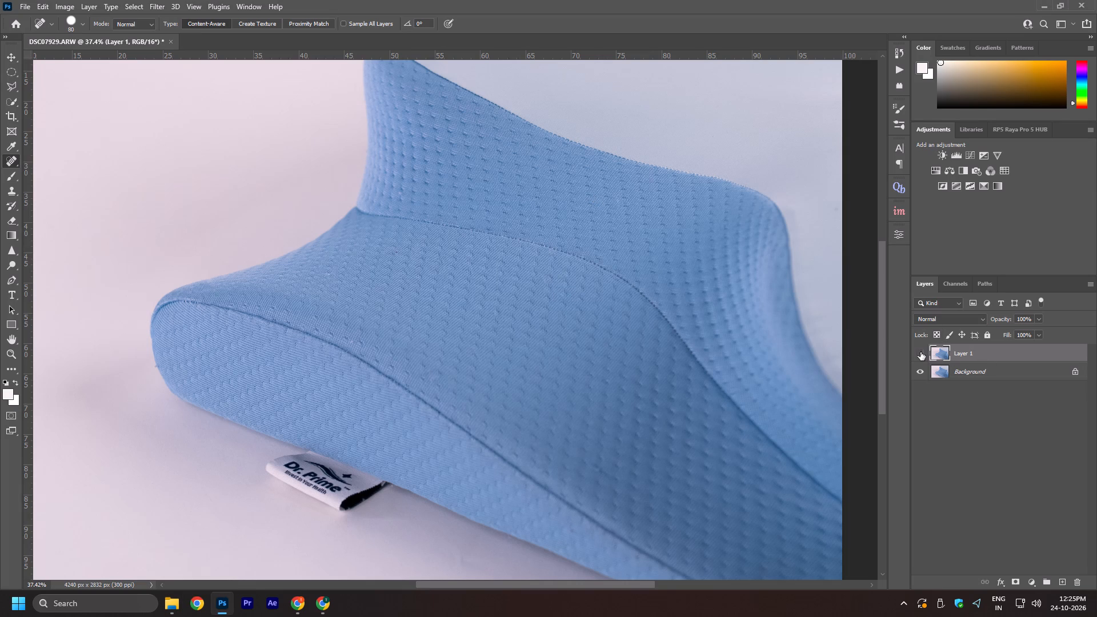
pyautogui.click(920, 352)
pyautogui.click(920, 352)
pyautogui.click(920, 352)
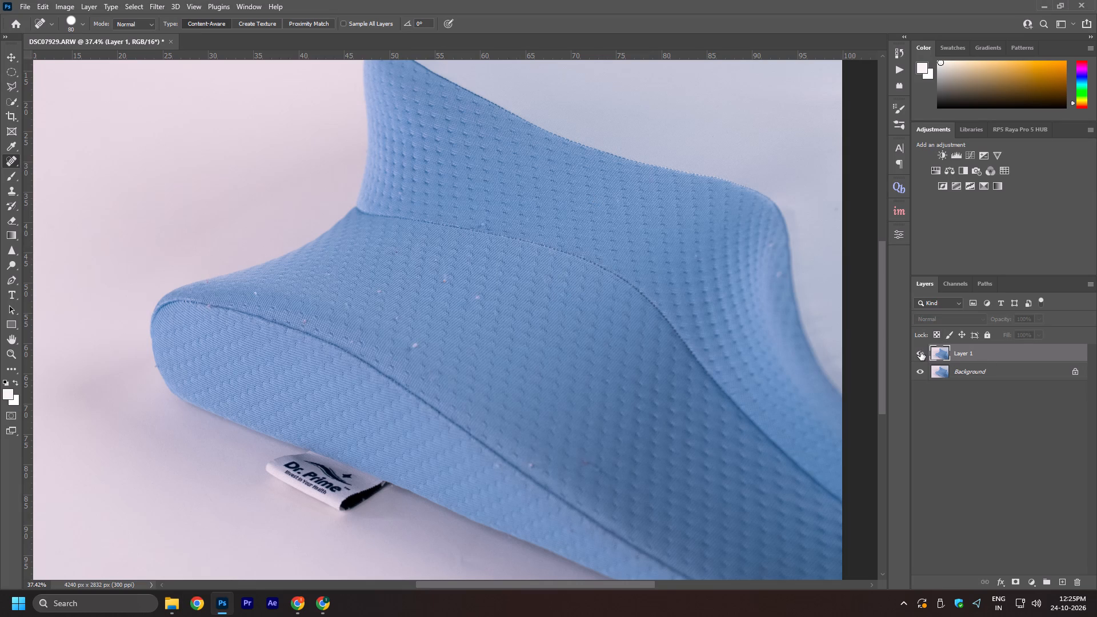
pyautogui.click(920, 352)
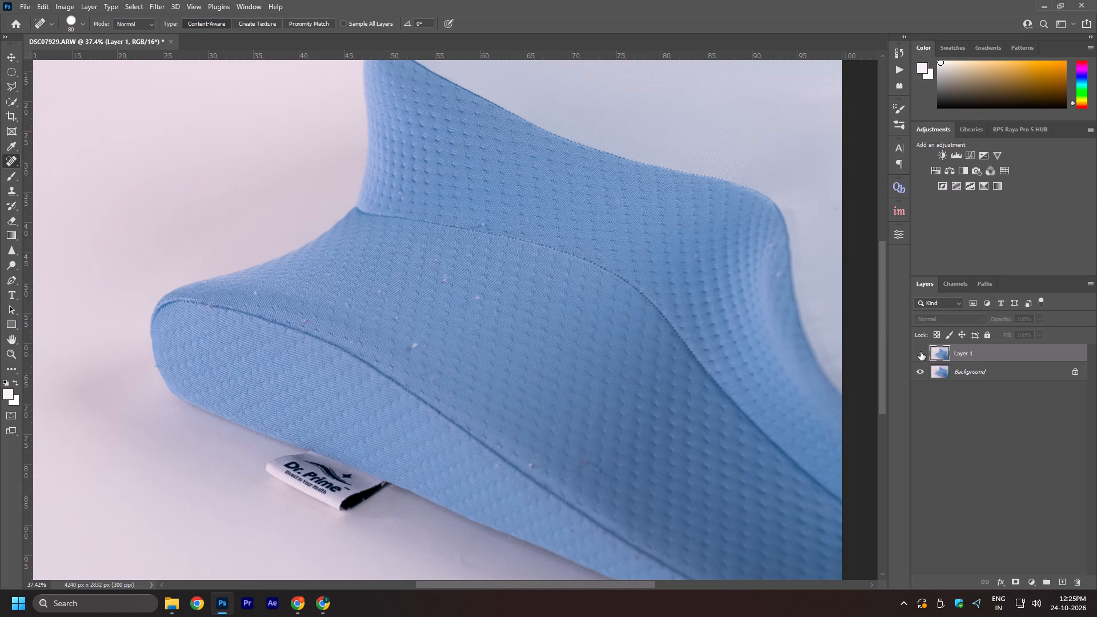
pyautogui.click(920, 352)
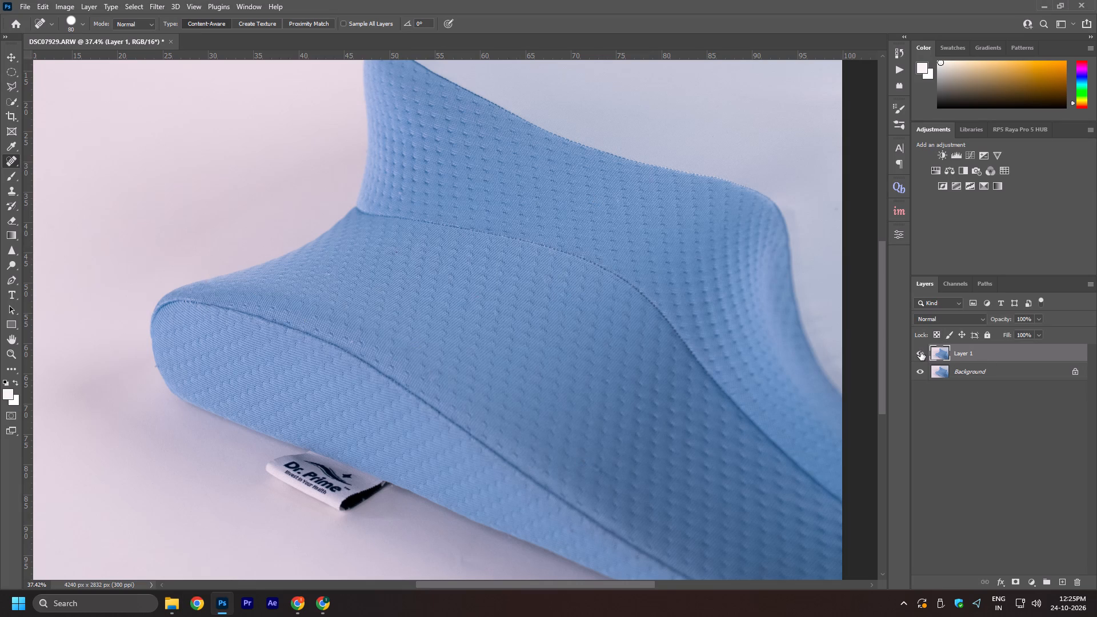
pyautogui.press('v')
pyautogui.press('space')
pyautogui.press('space')
pyautogui.press('space')
pyautogui.press('space')
pyautogui.press('space')
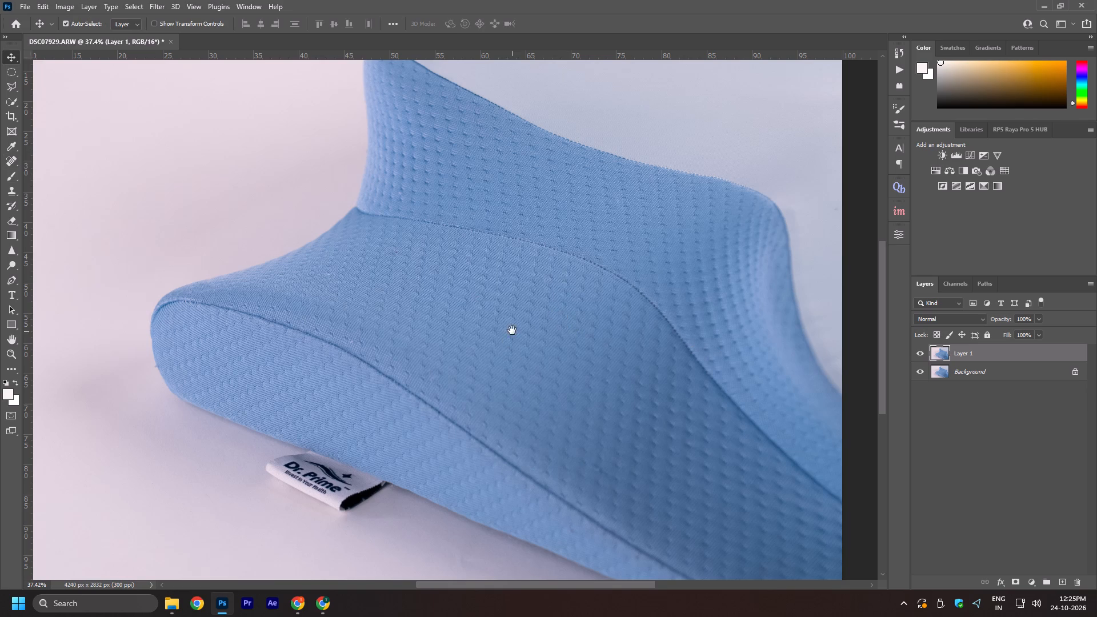
pyautogui.rightClick(512, 330)
pyautogui.click(533, 334)
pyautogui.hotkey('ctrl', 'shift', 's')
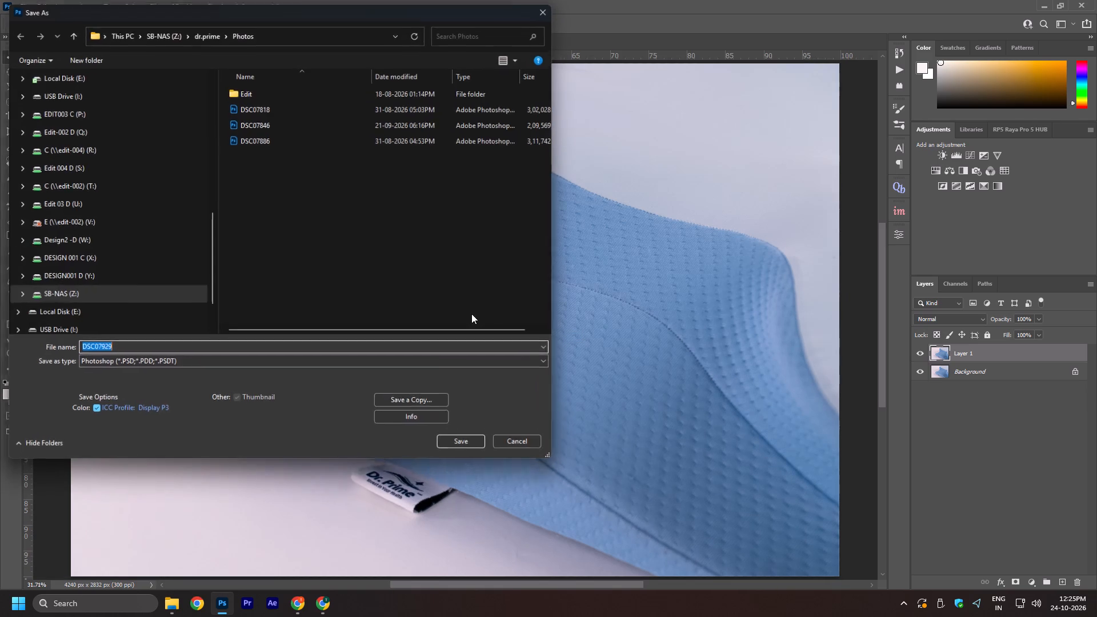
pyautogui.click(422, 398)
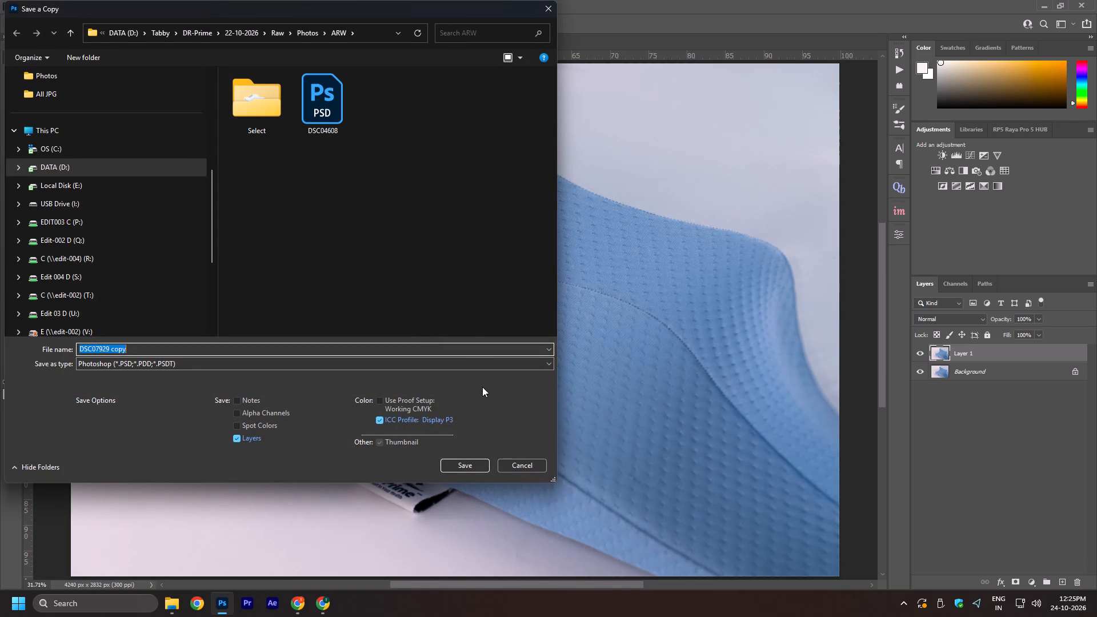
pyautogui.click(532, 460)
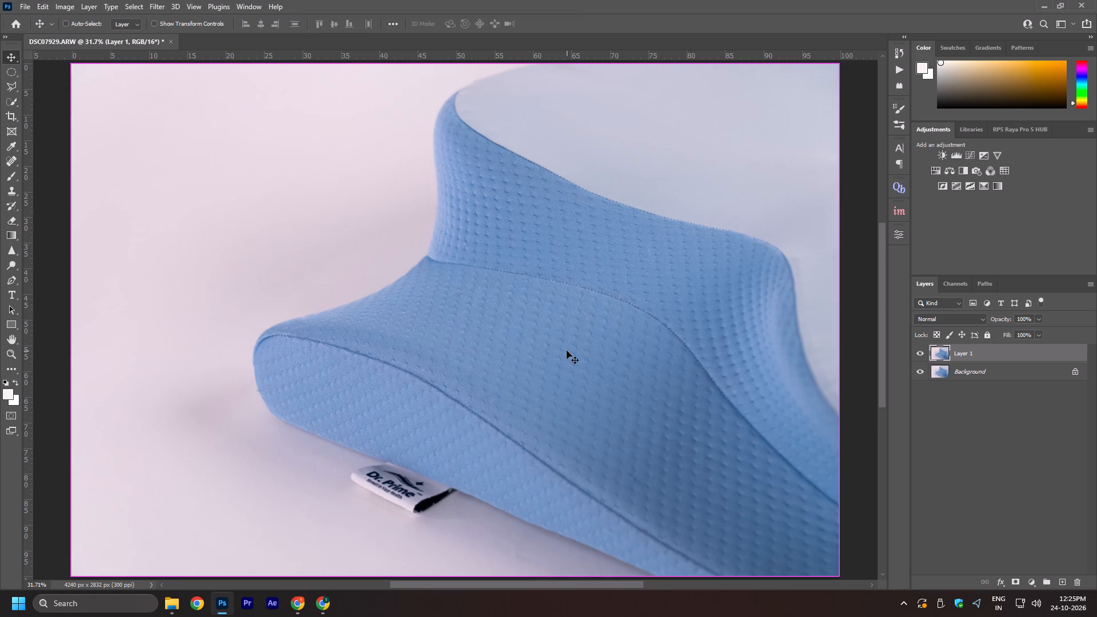
# Copy the path of the dr.prime Photos folder from File Explorer and use it as the Save As location.
pyautogui.hotkey('ctrl', 'shift', 's')
pyautogui.hotkey('alt', 'Tab')
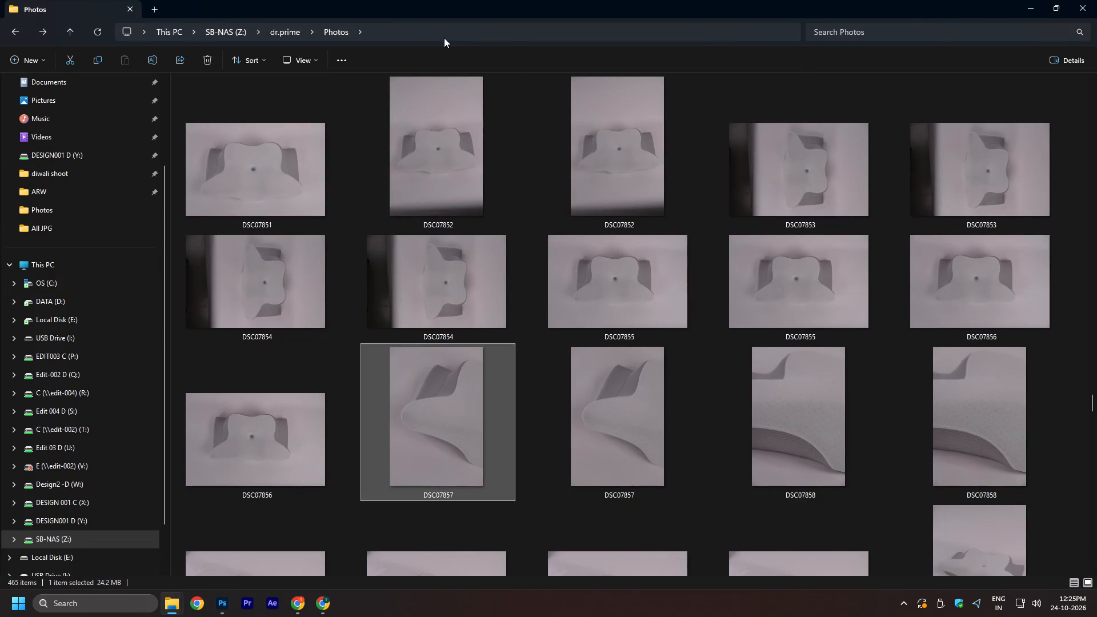
pyautogui.click(444, 38)
pyautogui.hotkey('ctrl', 'c')
pyautogui.hotkey('alt', 'Tab')
pyautogui.click(339, 39)
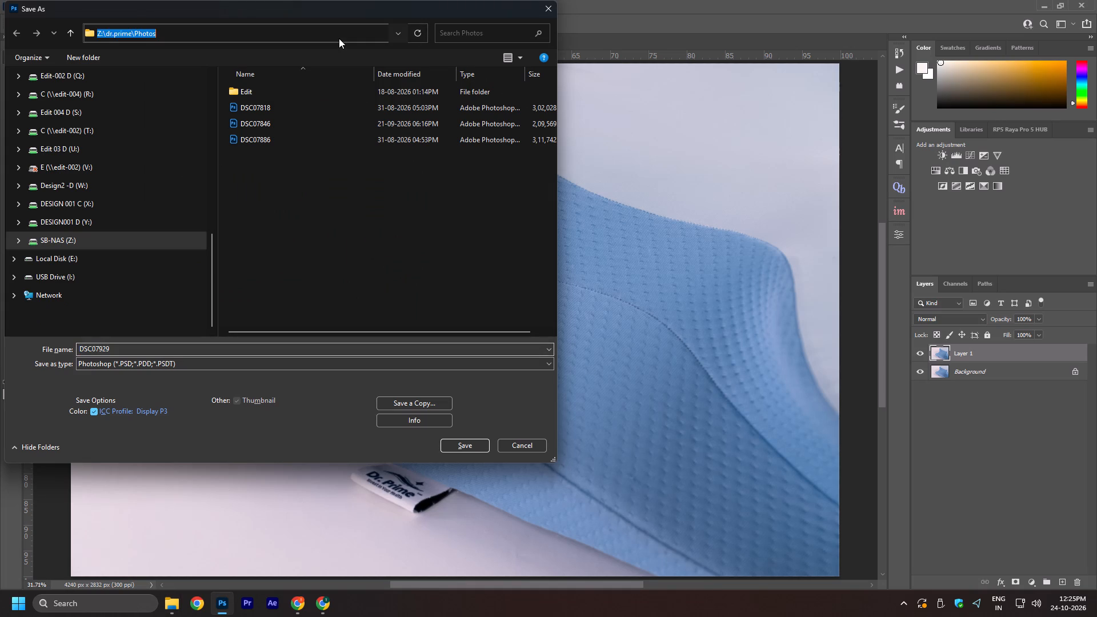
pyautogui.hotkey('ctrl', 'v')
pyautogui.press('Return')
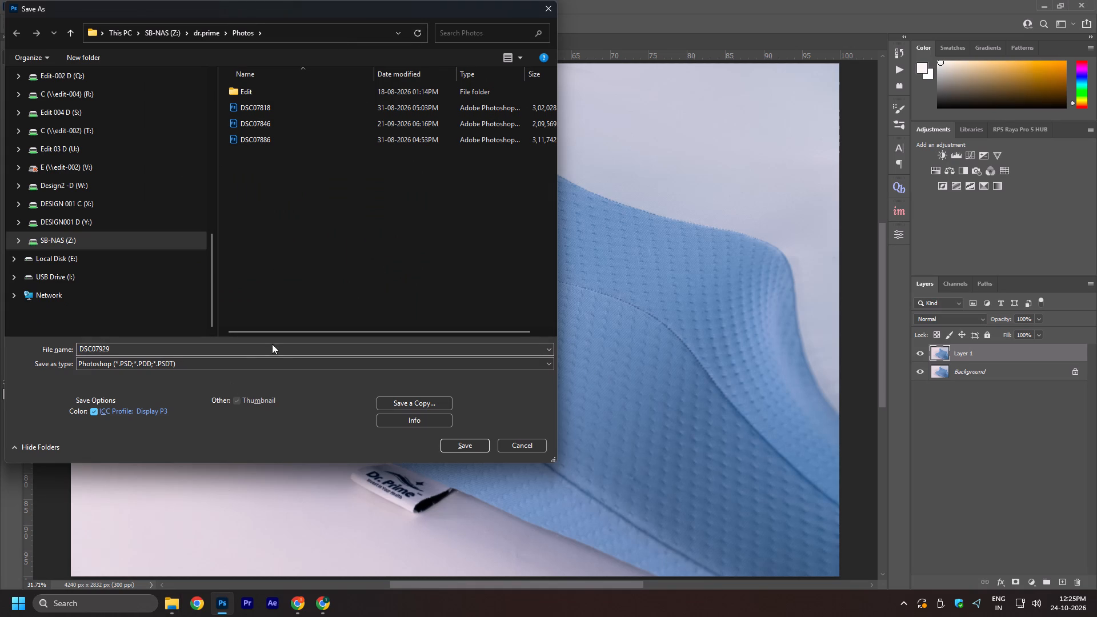
pyautogui.click(279, 362)
pyautogui.click(350, 274)
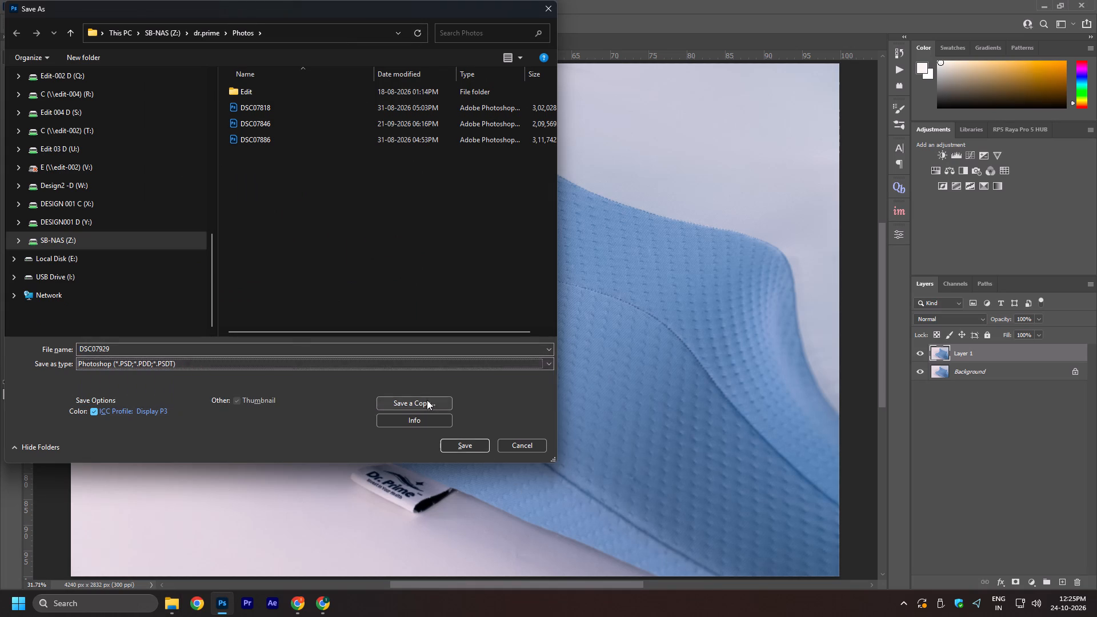
# Save a JPEG copy of the image as DSC07929 copy in Z:\dr.prime\Photos.
pyautogui.click(427, 400)
pyautogui.click(418, 364)
pyautogui.press('j')
pyautogui.press('Return')
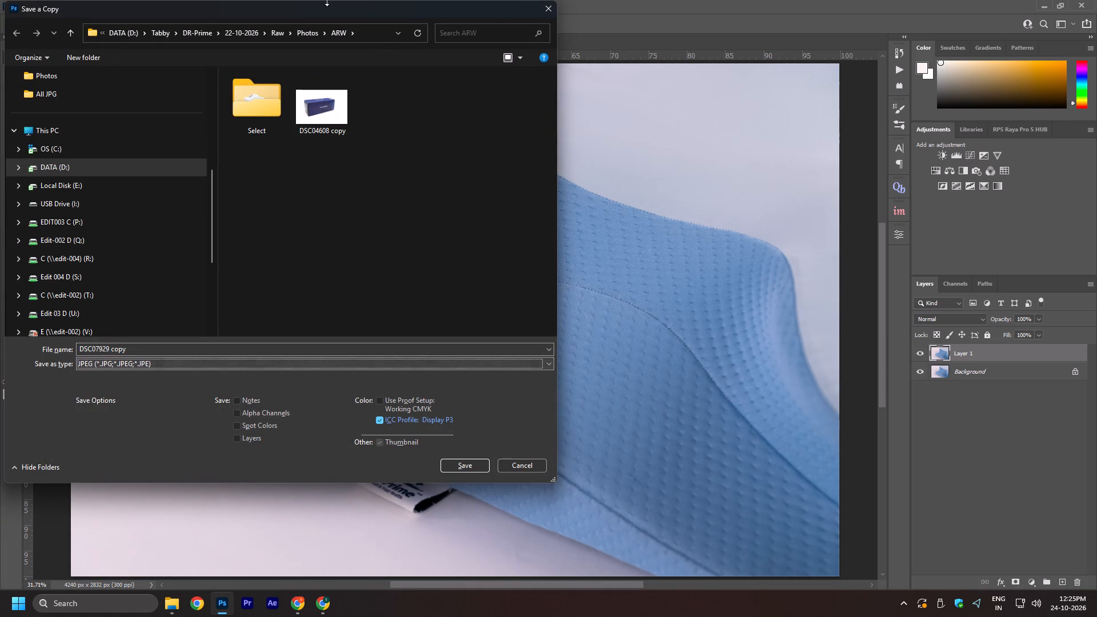
pyautogui.click(370, 33)
pyautogui.hotkey('ctrl', 'v')
pyautogui.press('Return')
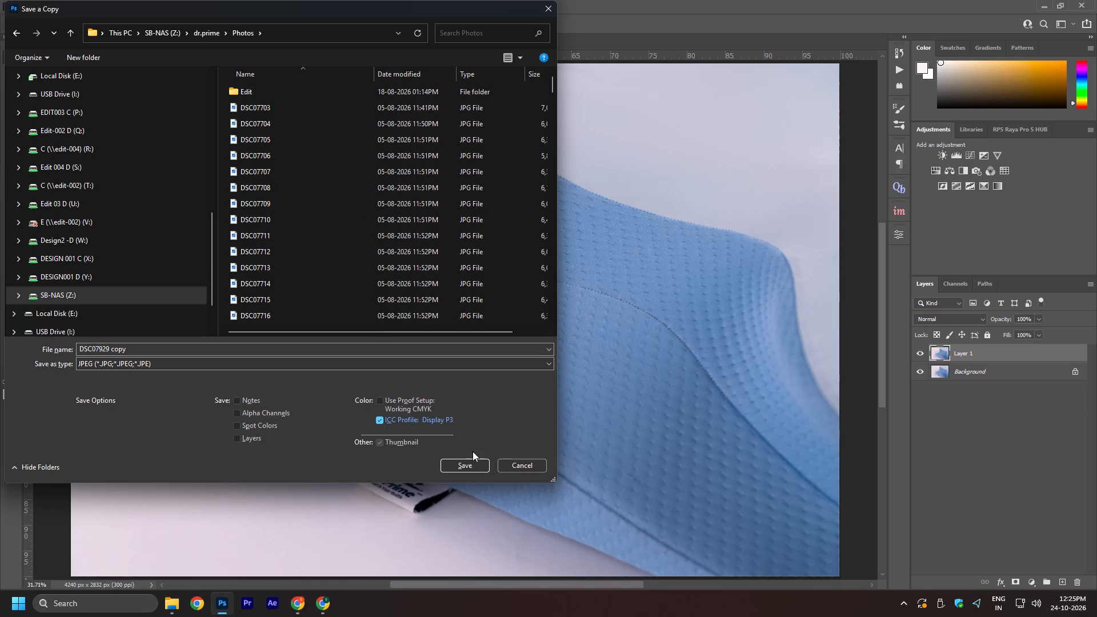
pyautogui.click(475, 461)
pyautogui.click(599, 148)
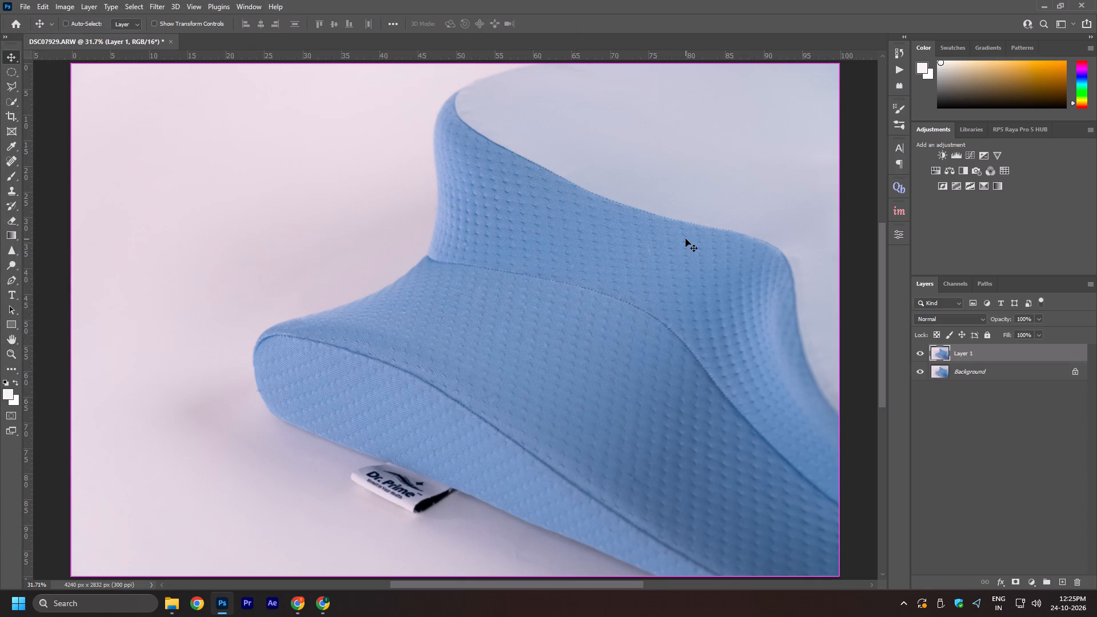
# Save the layered document as DSC07929 in Photoshop format in the dr.prime Photos folder.
pyautogui.hotkey('ctrl', 's')
pyautogui.press('Return')
pyautogui.press('Return')
pyautogui.press('Return')
pyautogui.press('Return')
pyautogui.press('Return')
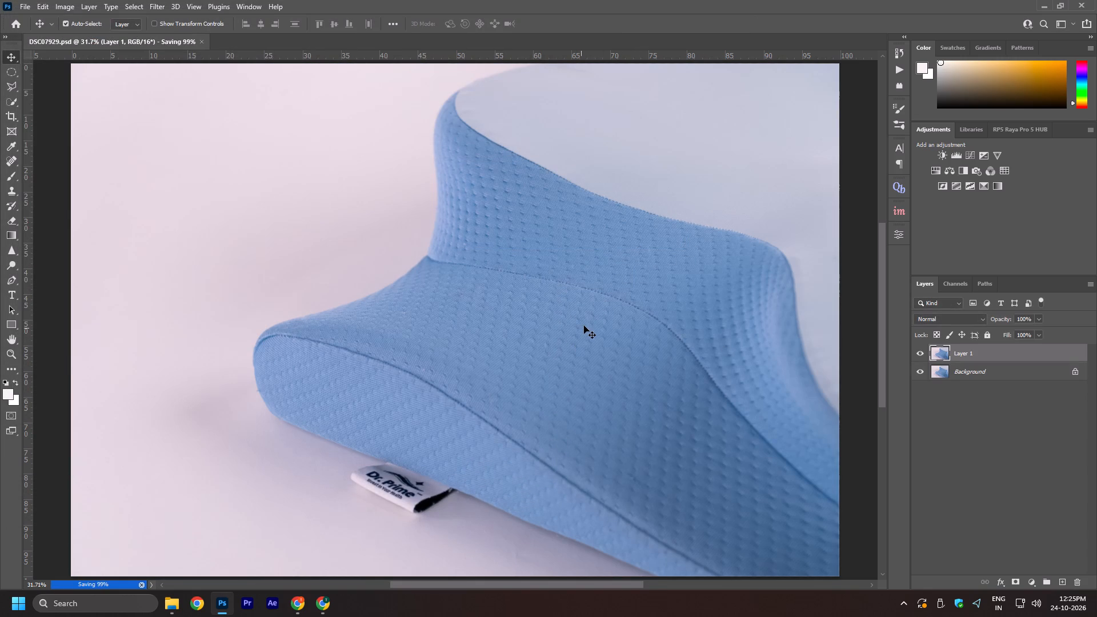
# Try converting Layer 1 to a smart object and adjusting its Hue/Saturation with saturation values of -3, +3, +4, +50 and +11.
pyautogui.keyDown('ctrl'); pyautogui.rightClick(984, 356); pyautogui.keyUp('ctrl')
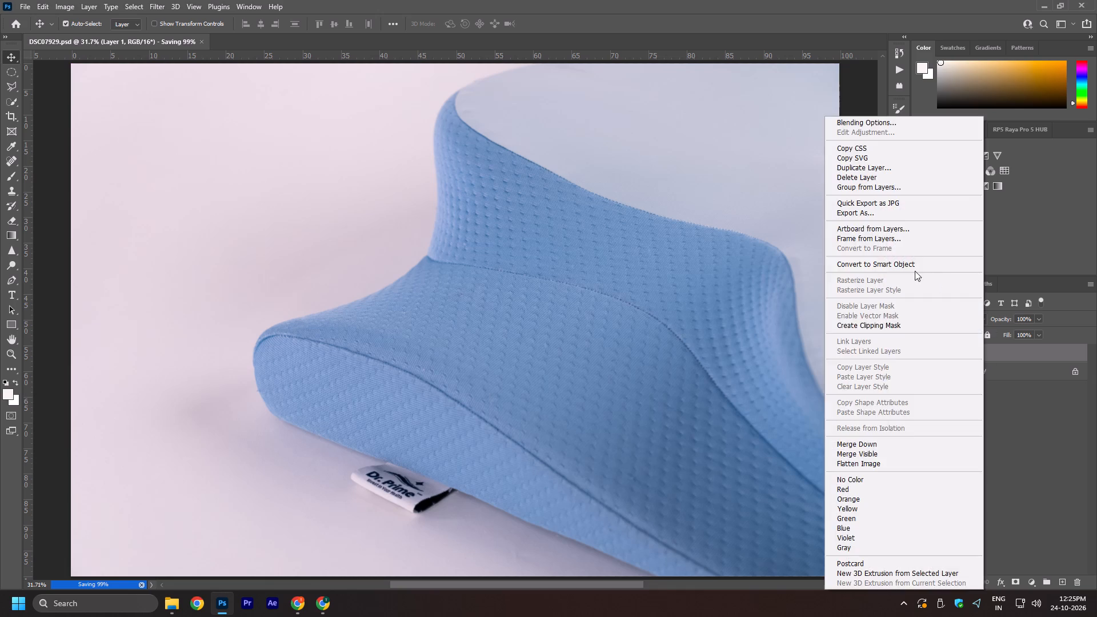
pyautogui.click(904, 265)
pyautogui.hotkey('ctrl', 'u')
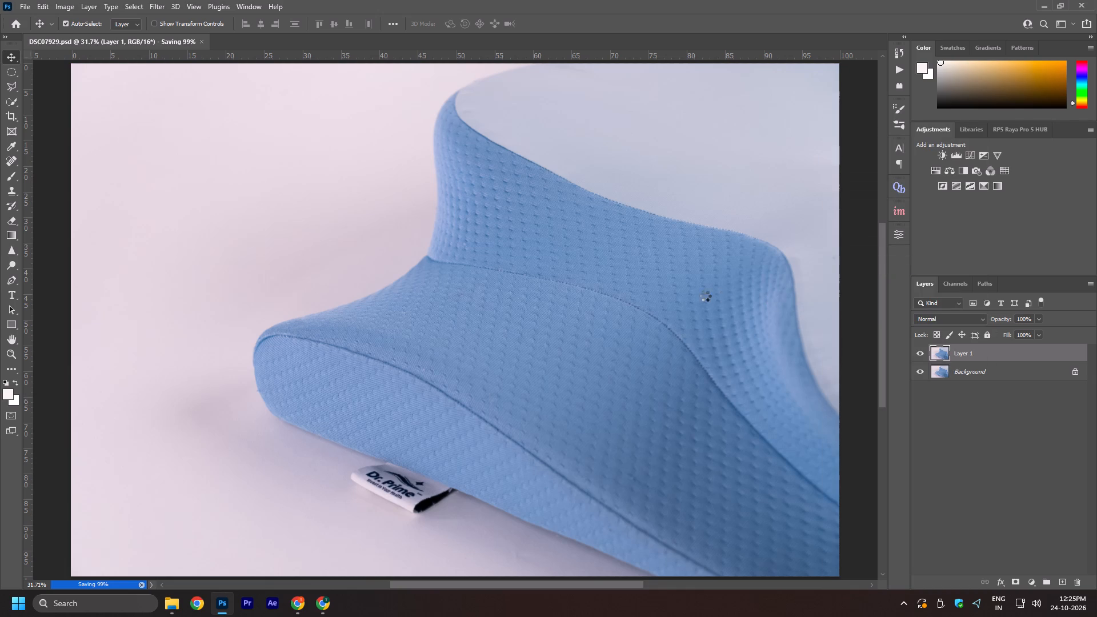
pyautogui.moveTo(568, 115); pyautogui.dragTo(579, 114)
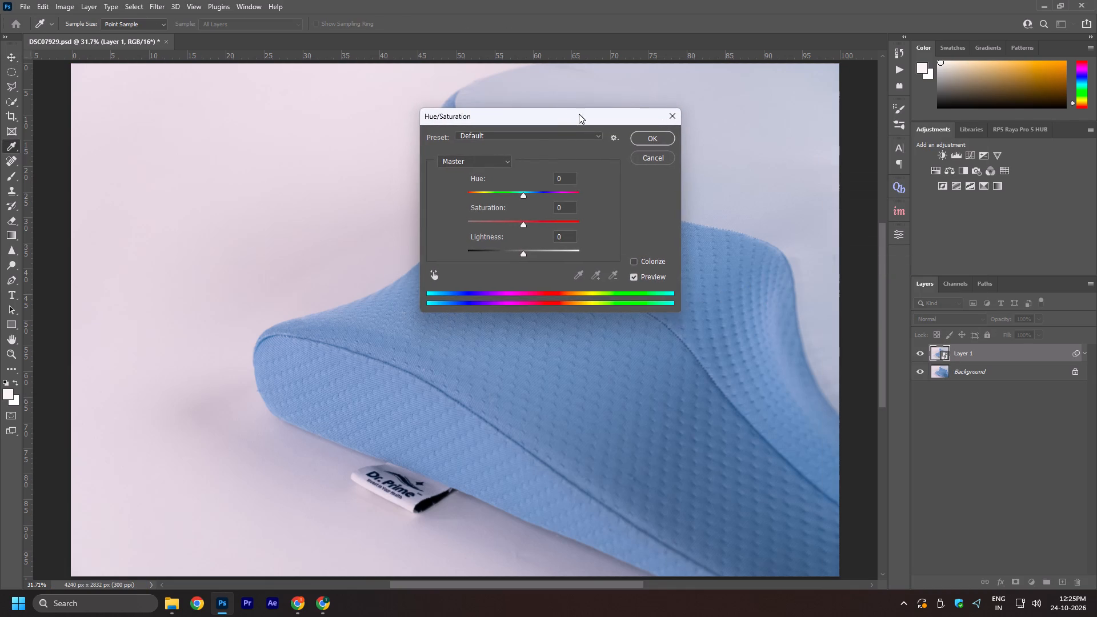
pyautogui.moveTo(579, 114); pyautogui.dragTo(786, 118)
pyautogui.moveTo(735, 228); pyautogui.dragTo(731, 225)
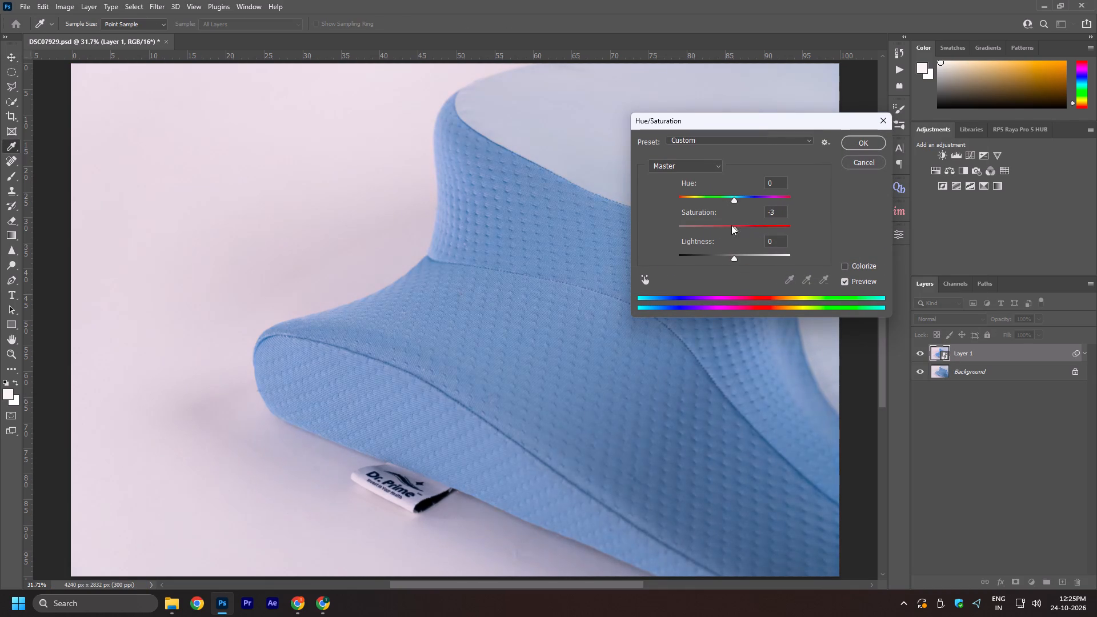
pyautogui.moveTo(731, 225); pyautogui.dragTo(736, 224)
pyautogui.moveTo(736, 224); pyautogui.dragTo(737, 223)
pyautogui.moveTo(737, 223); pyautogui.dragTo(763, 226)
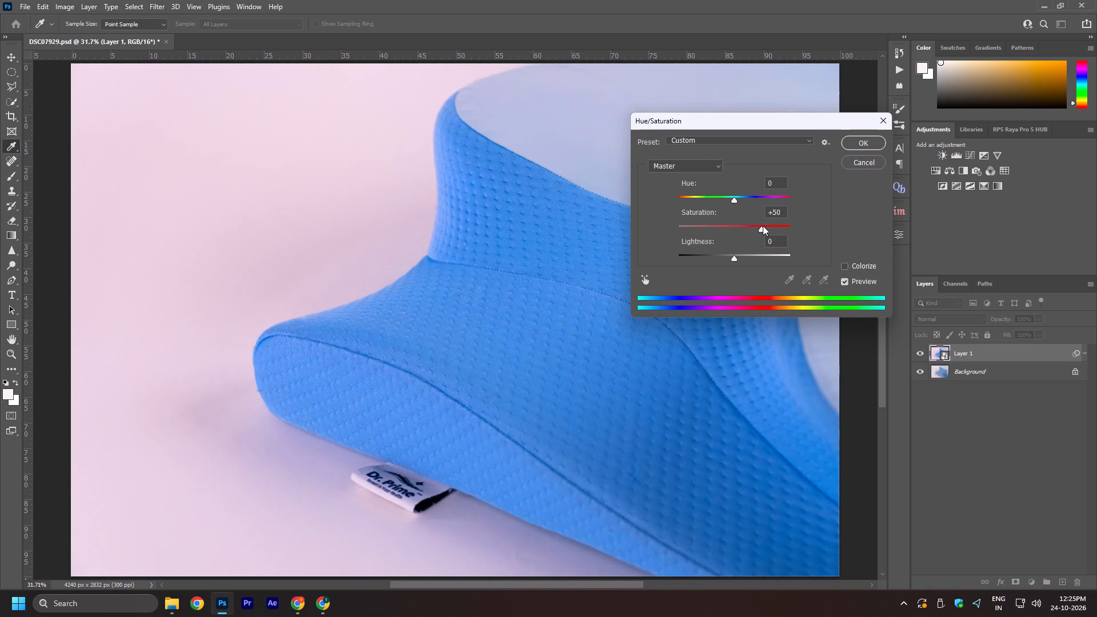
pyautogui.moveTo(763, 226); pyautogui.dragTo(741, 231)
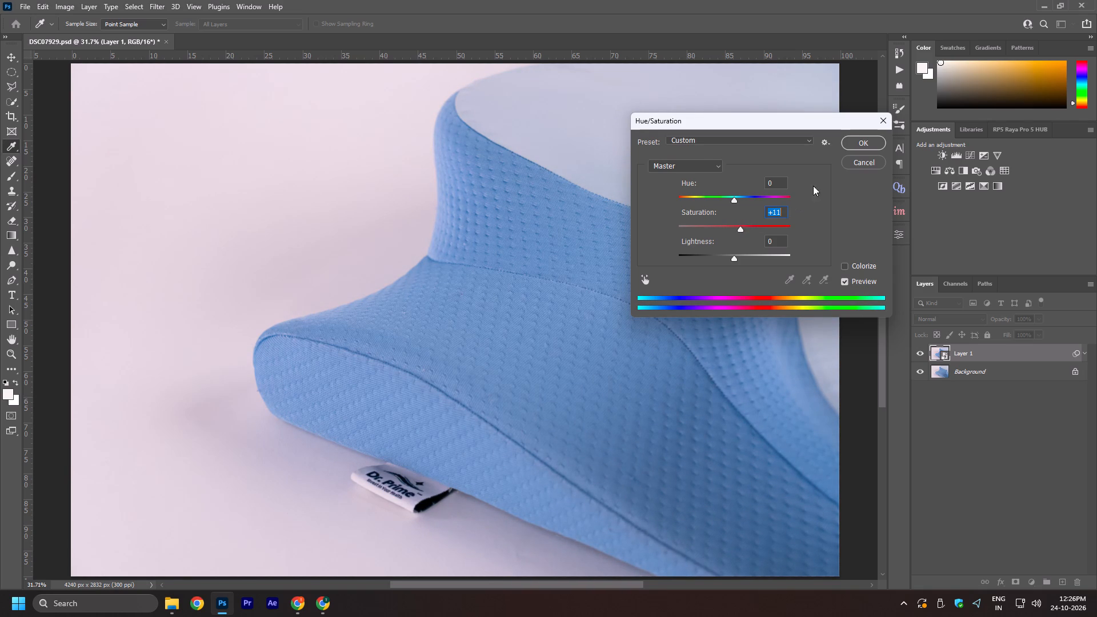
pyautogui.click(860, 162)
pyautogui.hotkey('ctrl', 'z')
# Save DSC07929.psd again and close the document.
pyautogui.hotkey('ctrl', 's')
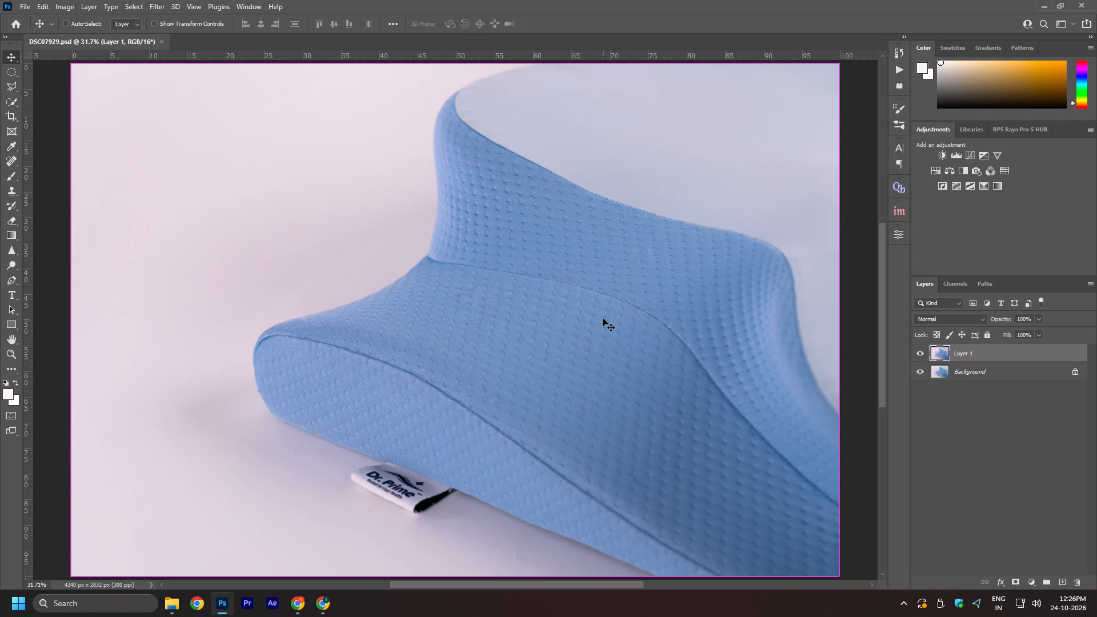
pyautogui.hotkey('ctrl', 's')
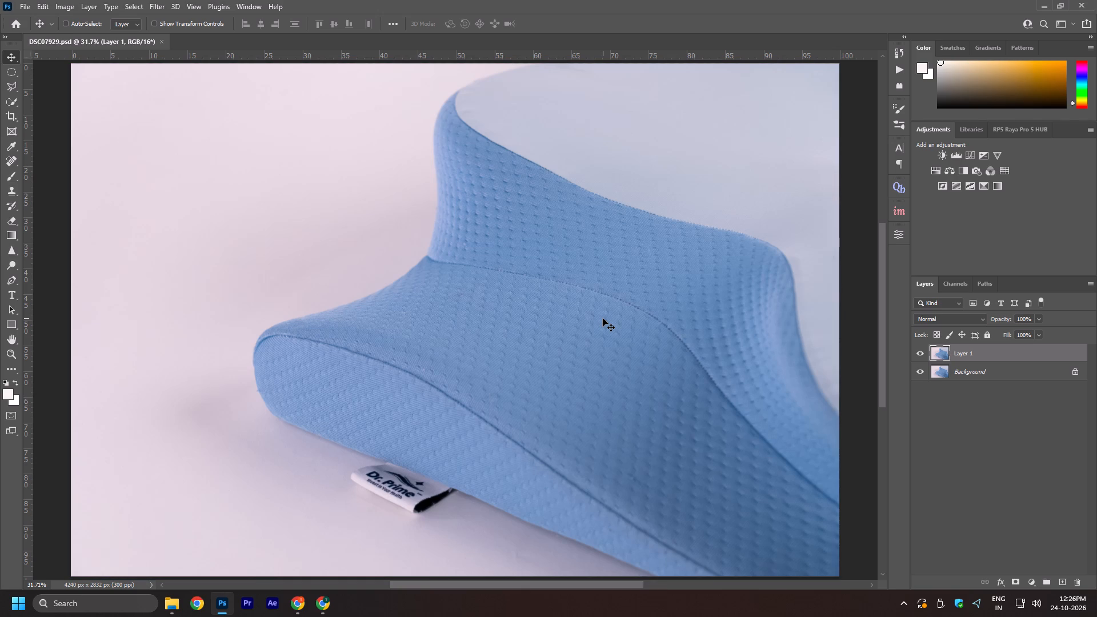
pyautogui.hotkey('ctrl', 'w')
# Switch to File Explorer, refresh the dr.prime Photos folder and permanently delete the DSC07929 XMP file.
pyautogui.hotkey('alt', 'Tab')
pyautogui.keyDown('alt'); pyautogui.click(574, 215); pyautogui.keyUp('alt')
pyautogui.click(636, 362)
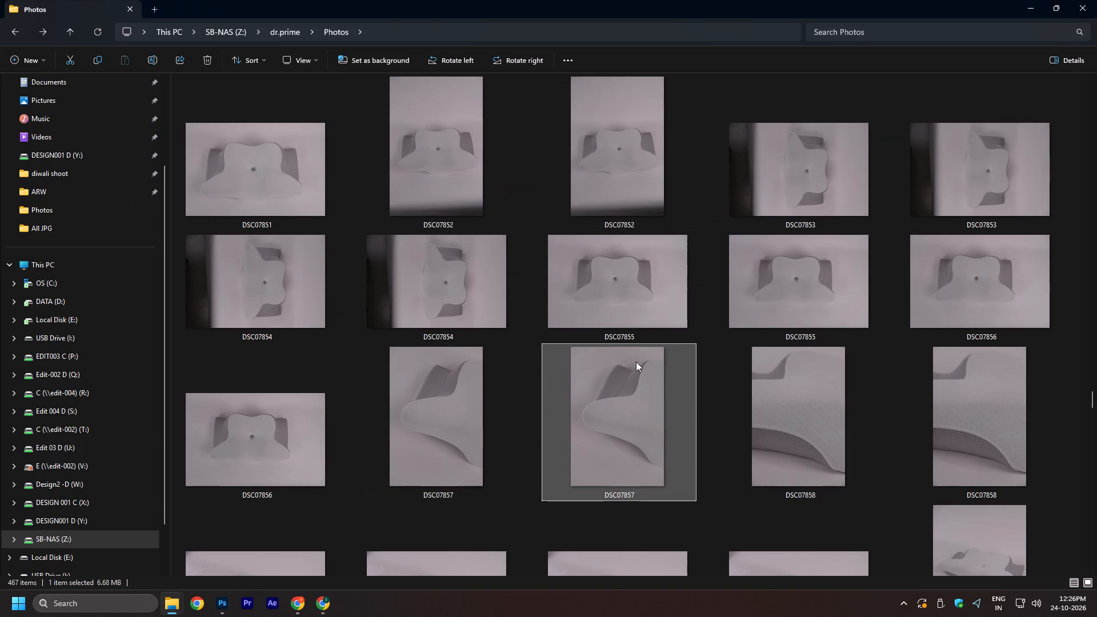
pyautogui.press('F5')
pyautogui.scroll(-16, 648, 395)
pyautogui.scroll(3, 661, 427)
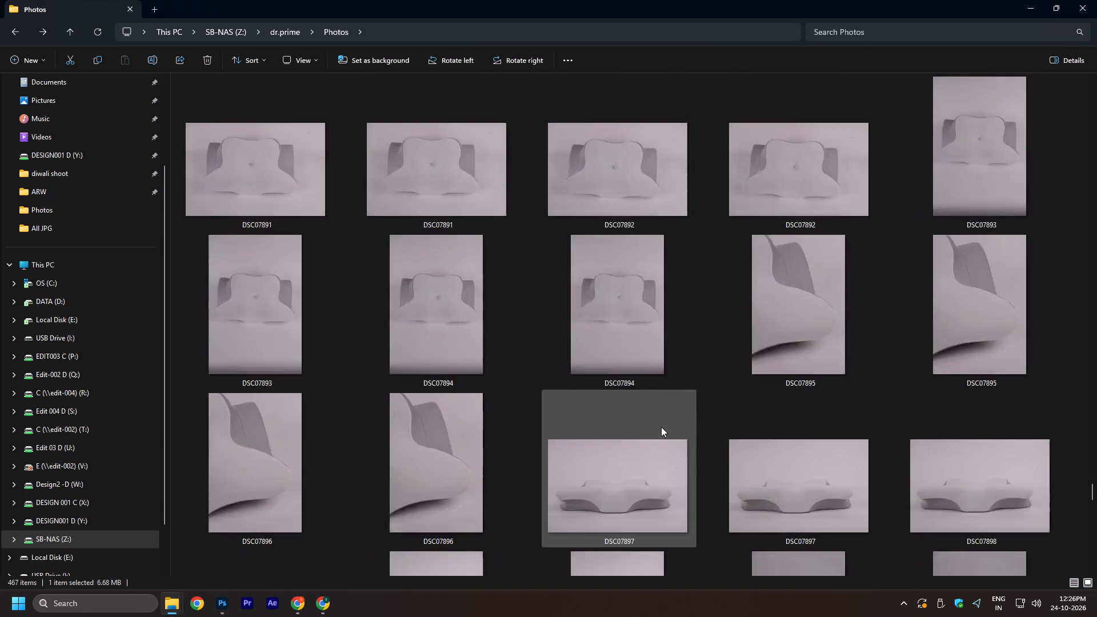
pyautogui.scroll(3, 661, 427)
pyautogui.scroll(-1, 661, 427)
pyautogui.scroll(1, 638, 347)
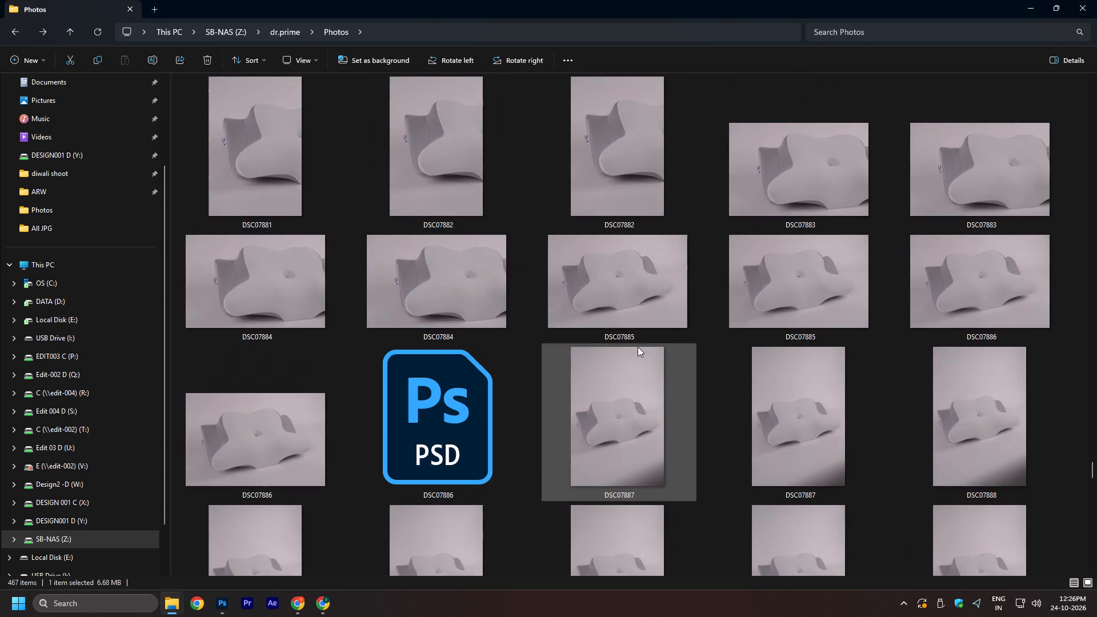
pyautogui.scroll(-20, 638, 347)
pyautogui.scroll(-3, 638, 347)
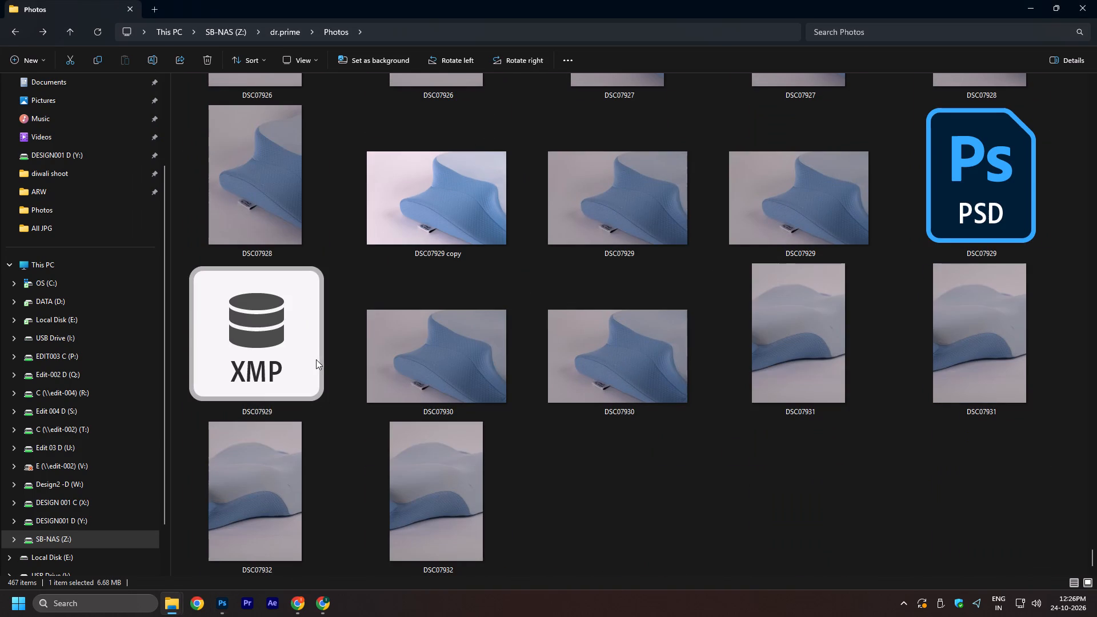
pyautogui.click(314, 359)
pyautogui.press('Delete')
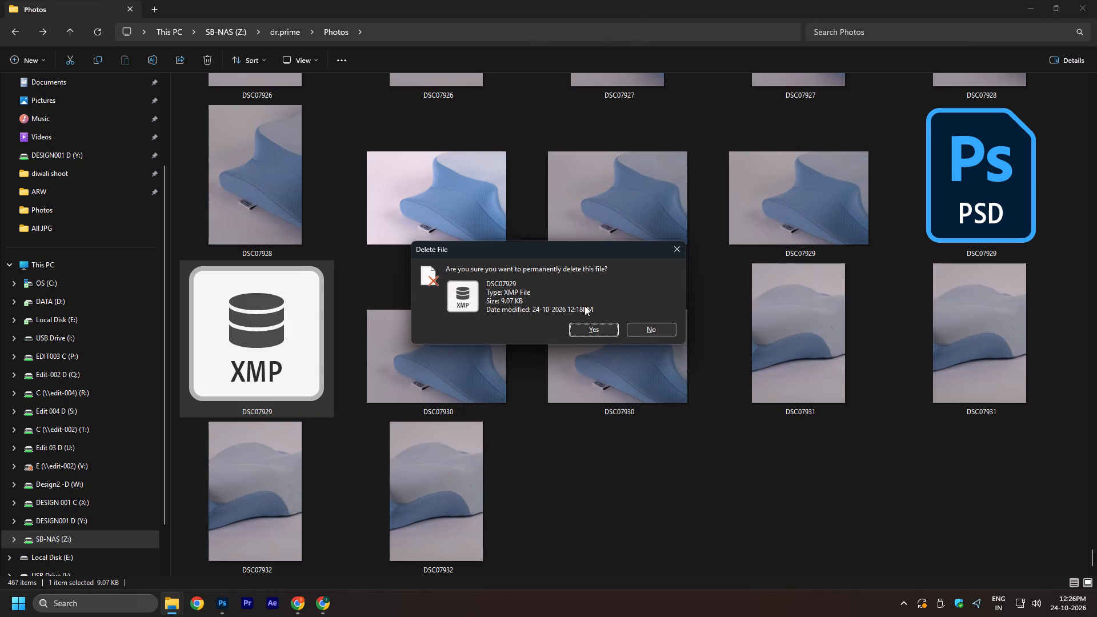
pyautogui.click(596, 328)
# Browse the grey pillow shots in the Photos folder, previewing DSC07902, DSC07912, DSC07914 and DSC07909 at full size.
pyautogui.click(481, 229)
pyautogui.scroll(2, 639, 392)
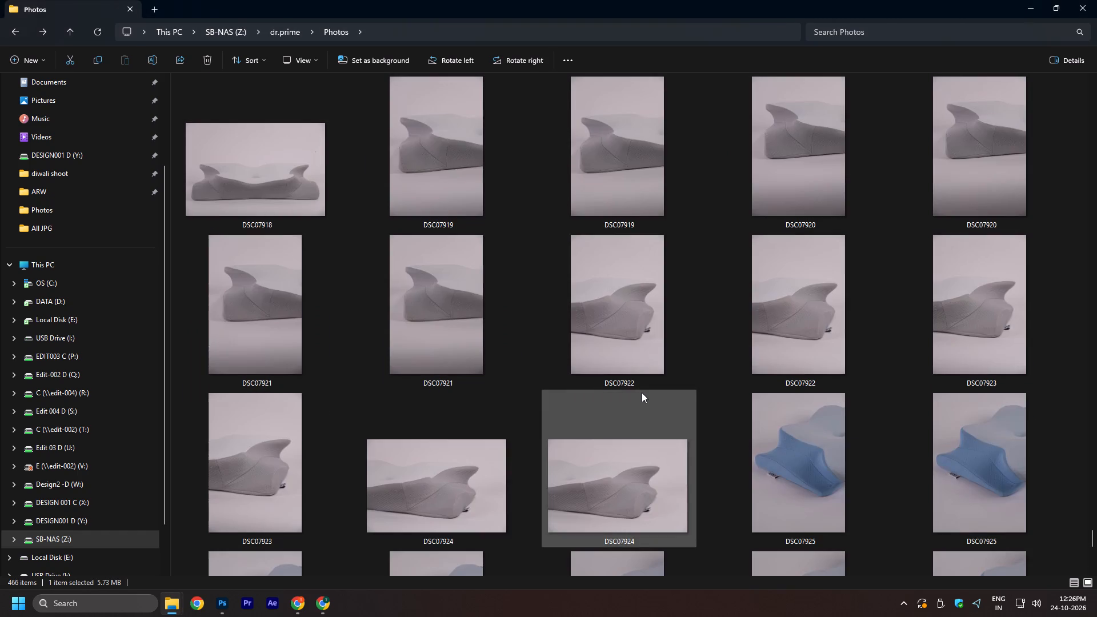
pyautogui.scroll(1, 736, 366)
pyautogui.scroll(1, 808, 269)
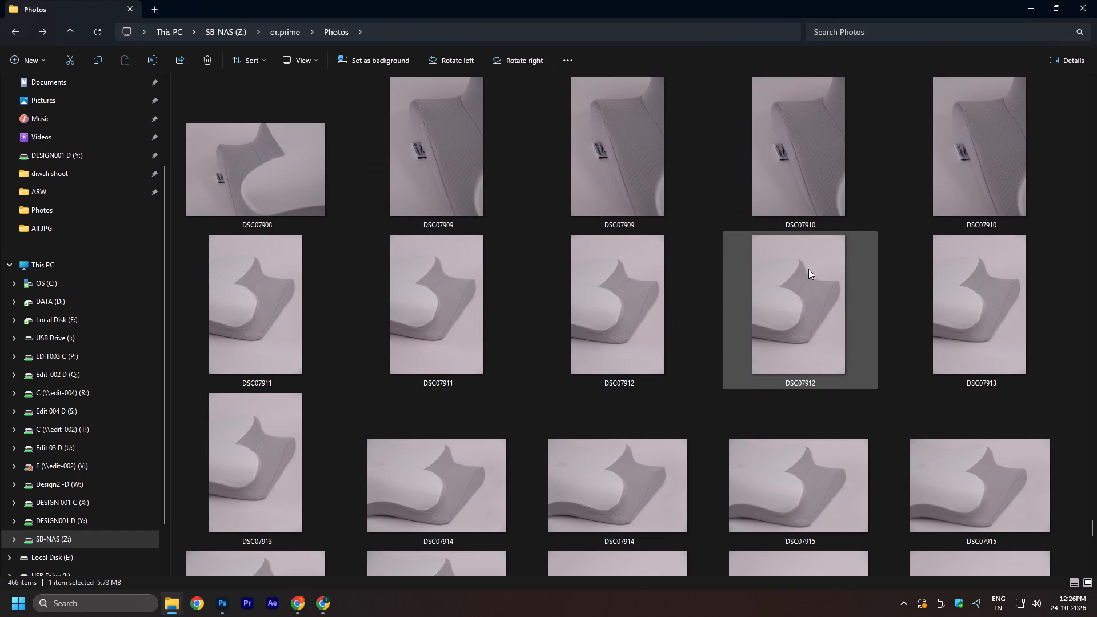
pyautogui.scroll(1, 681, 308)
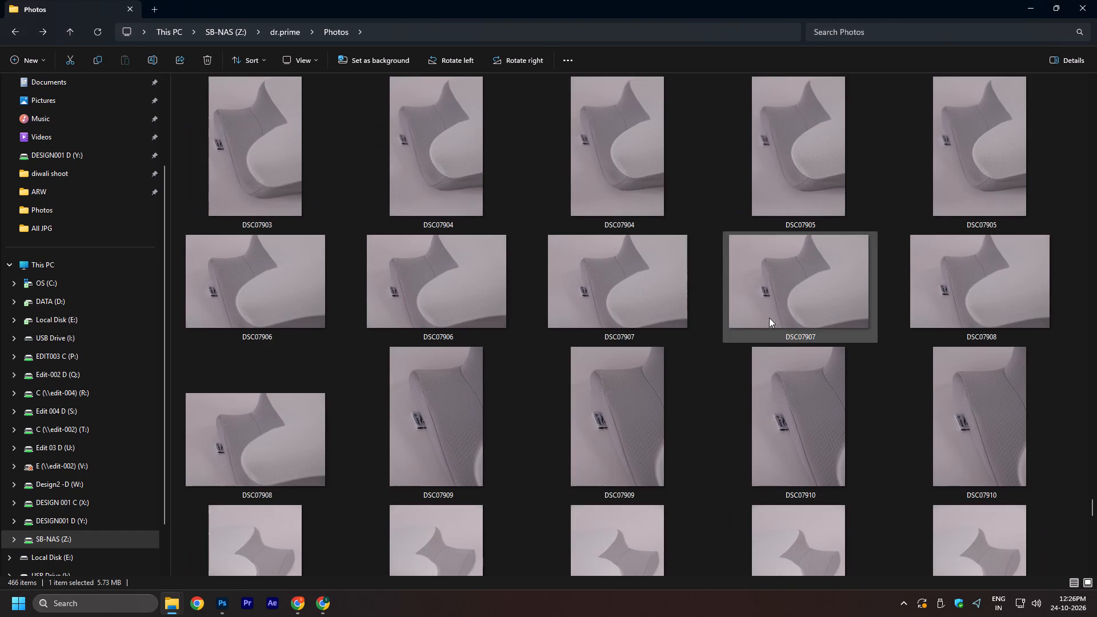
pyautogui.scroll(1, 554, 269)
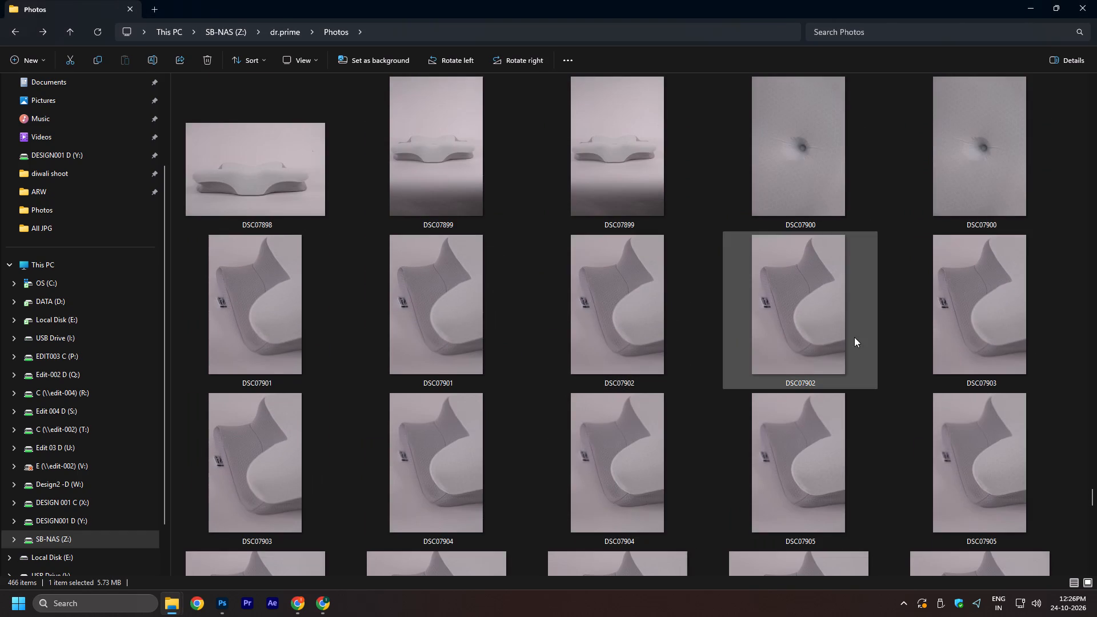
pyautogui.doubleClick(786, 322)
pyautogui.click(1096, 0)
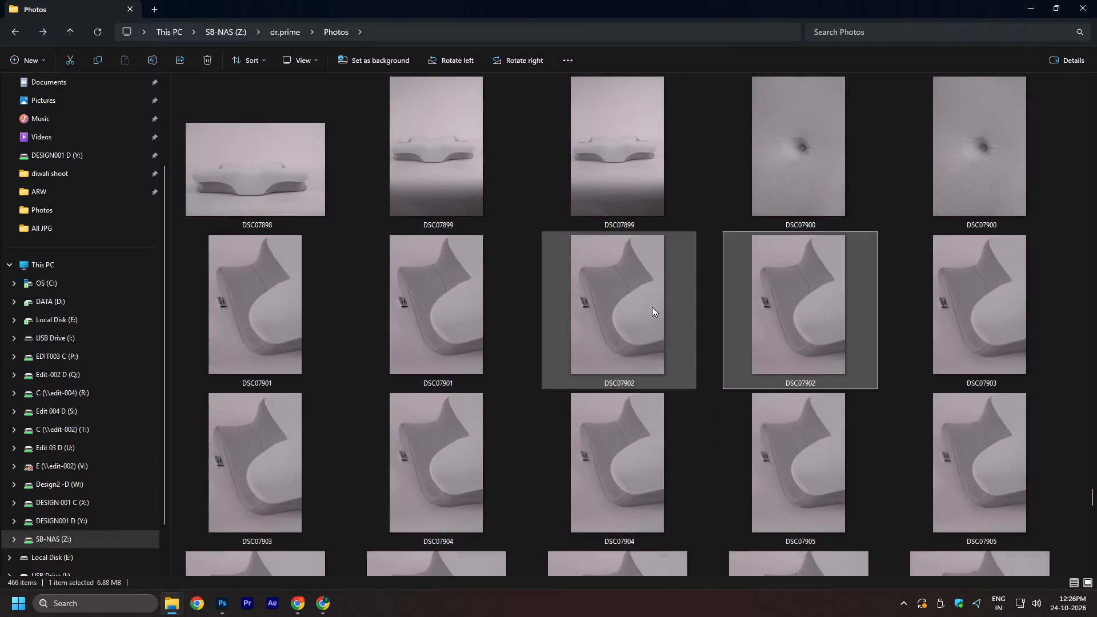
pyautogui.scroll(-2, 651, 309)
pyautogui.doubleClick(798, 311)
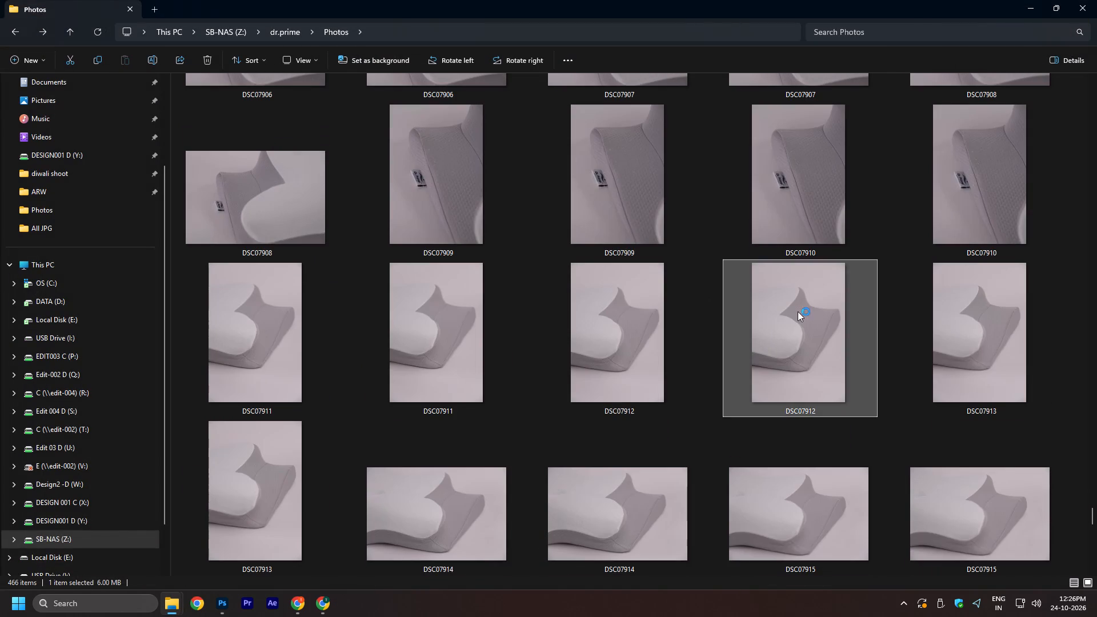
pyautogui.click(1096, 0)
pyautogui.doubleClick(434, 519)
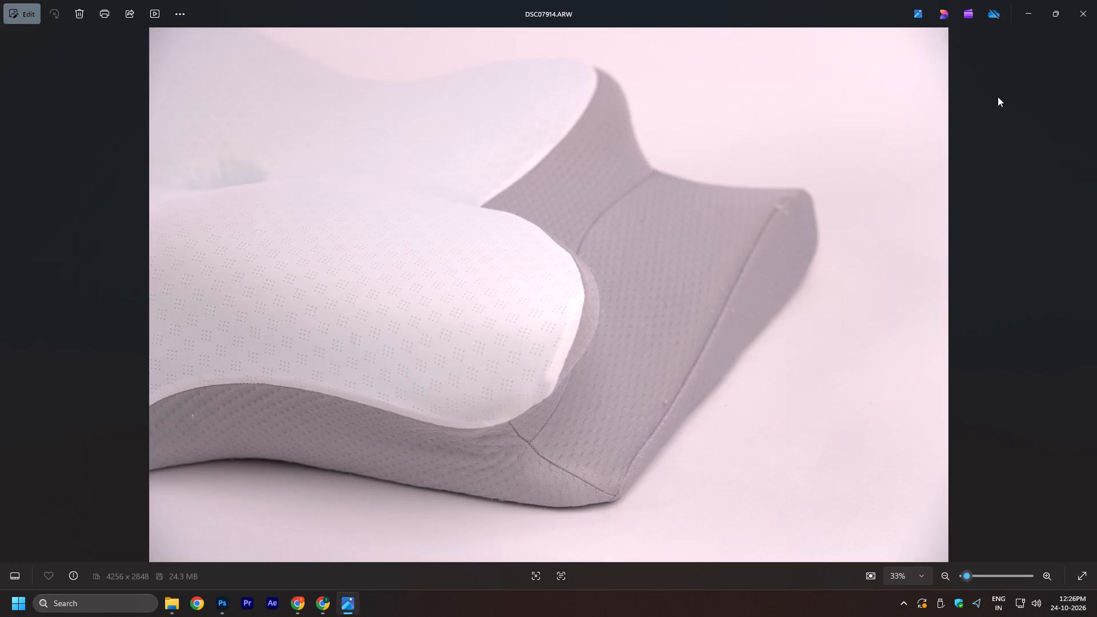
pyautogui.click(1096, 0)
pyautogui.doubleClick(457, 218)
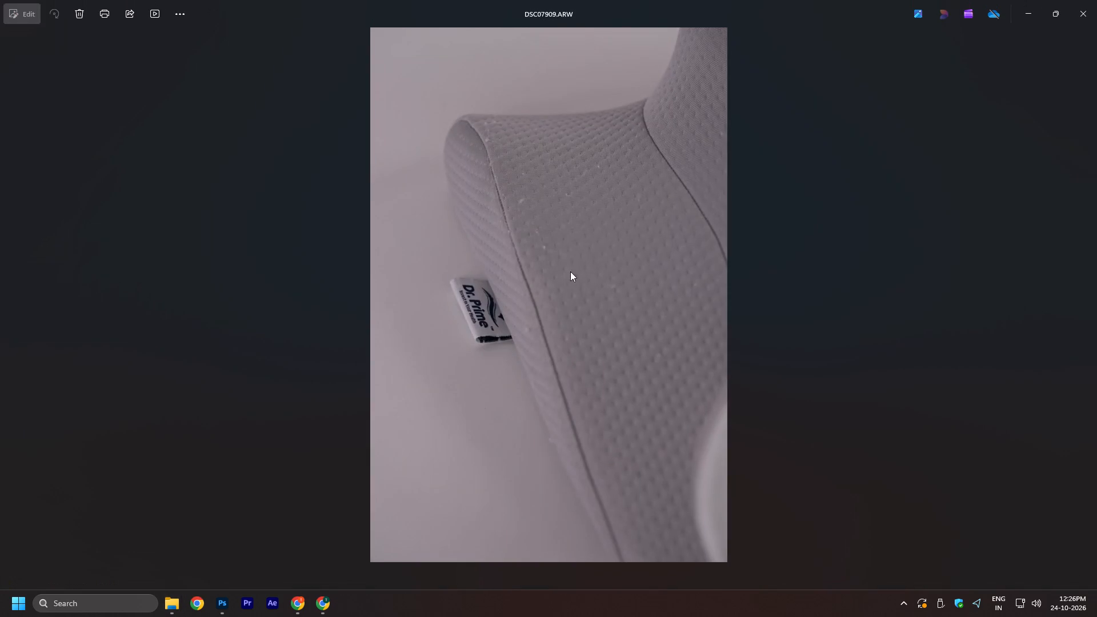
pyautogui.click(1096, 0)
pyautogui.scroll(1, 823, 255)
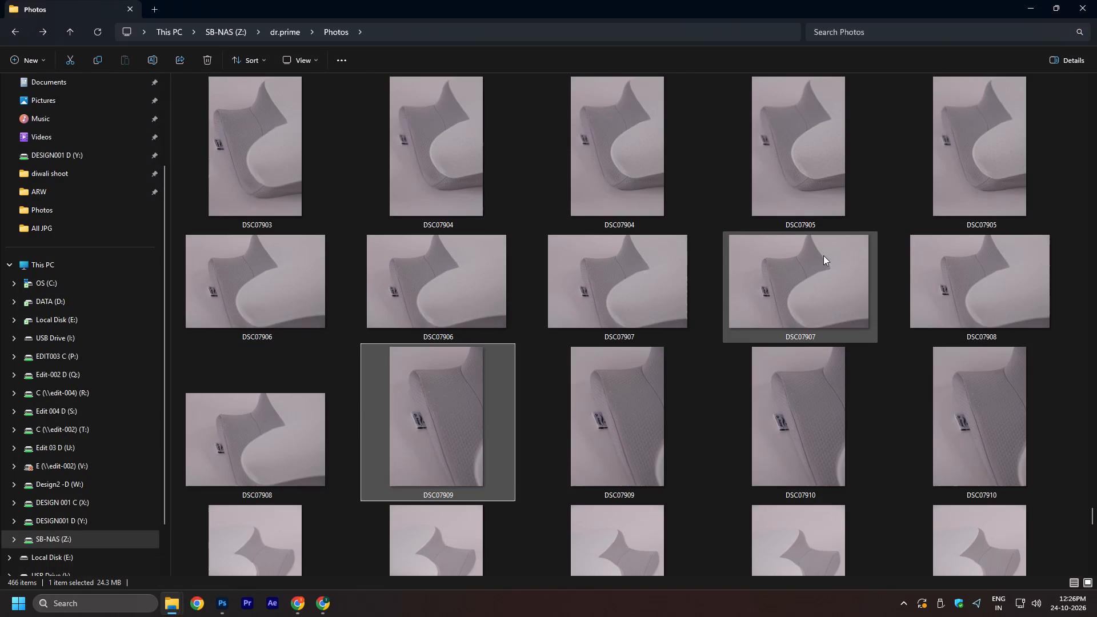
pyautogui.click(836, 155)
# Open the retouched DSC07929 copy JPEG in Photos and place it side by side with the Photos folder window.
pyautogui.scroll(-6, 719, 309)
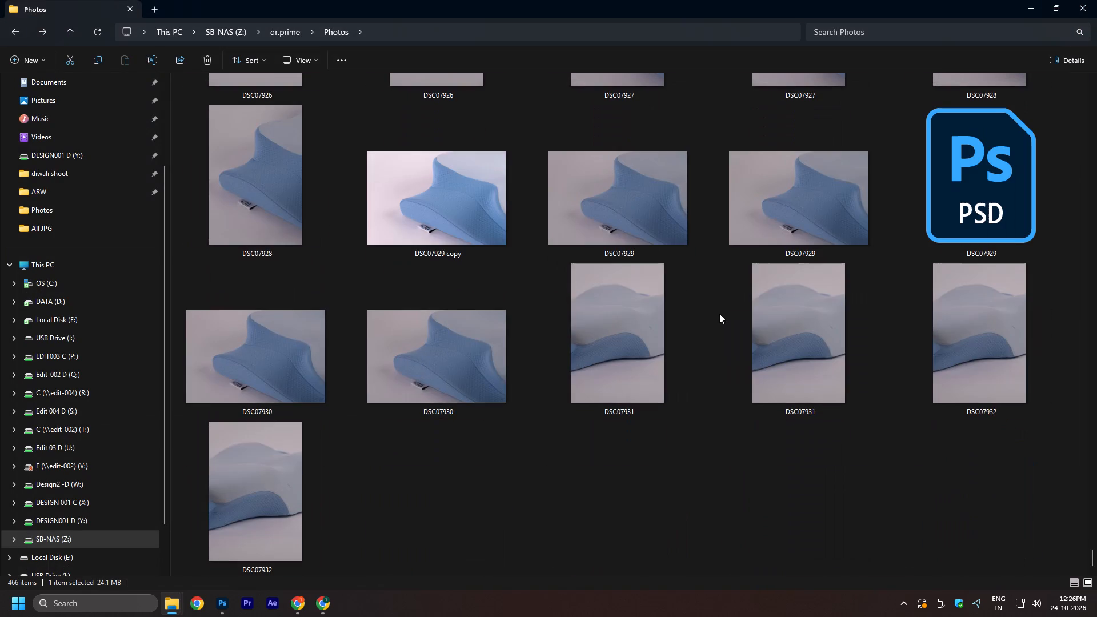
pyautogui.scroll(-5, 719, 314)
pyautogui.click(440, 207)
pyautogui.doubleClick(437, 175)
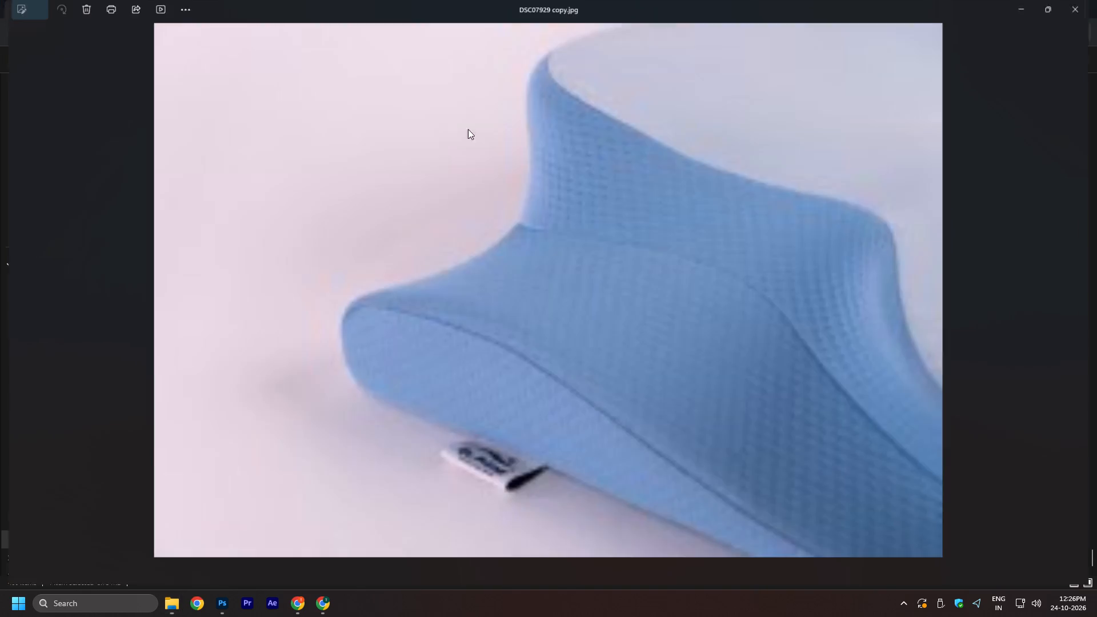
pyautogui.moveTo(623, 14); pyautogui.dragTo(0, 113)
pyautogui.click(717, 151)
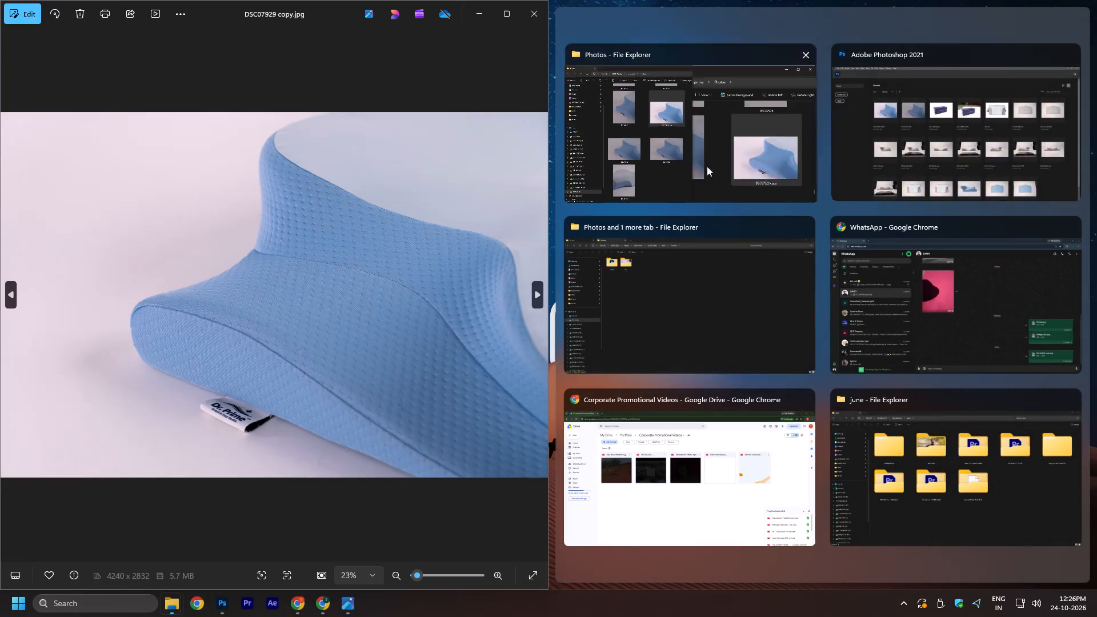
# Look through the last pillow shots in the folder and preview DSC07922 for comparison with the retouched blue pillow.
pyautogui.scroll(2, 934, 391)
pyautogui.scroll(-9, 934, 391)
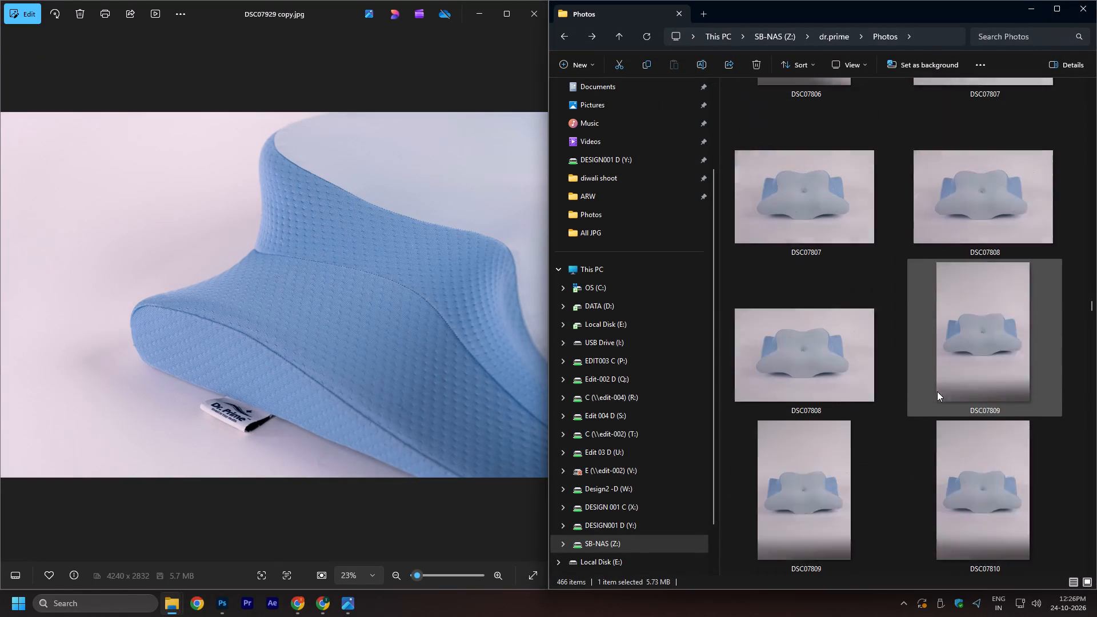
pyautogui.scroll(-1, 937, 391)
pyautogui.moveTo(1088, 310); pyautogui.dragTo(1067, 589)
pyautogui.scroll(-3, 1036, 488)
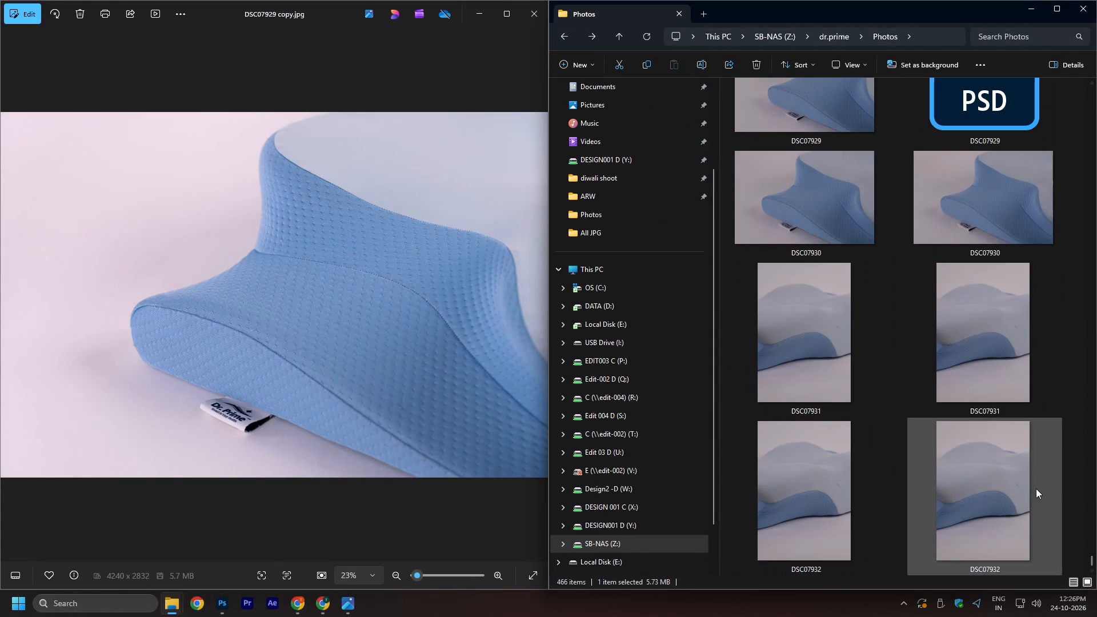
pyautogui.scroll(-4, 1036, 488)
pyautogui.scroll(5, 946, 370)
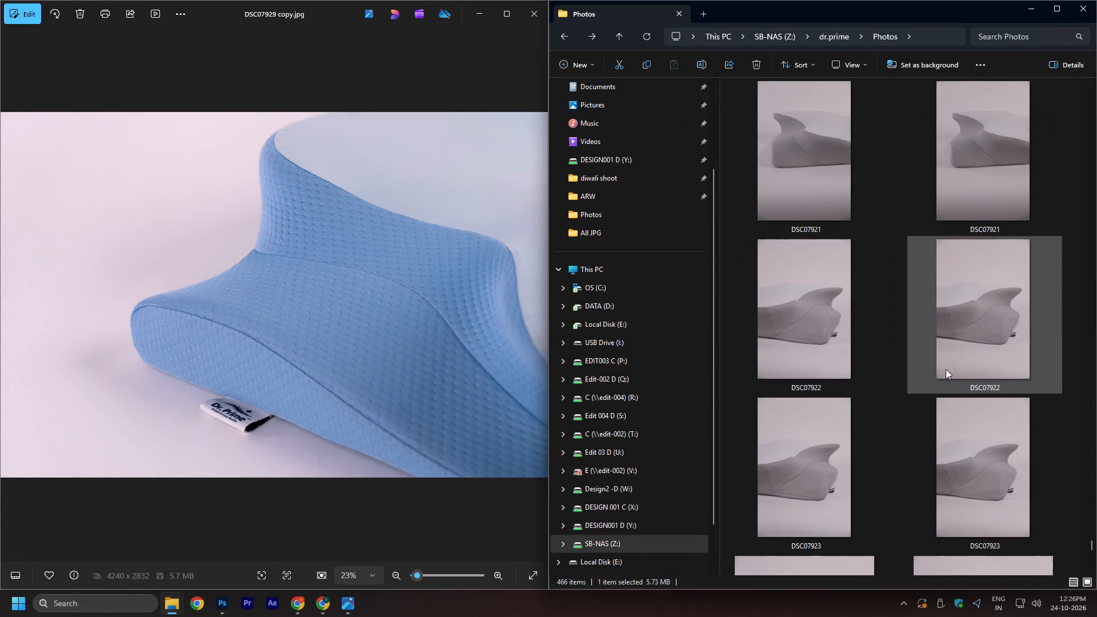
pyautogui.click(978, 305)
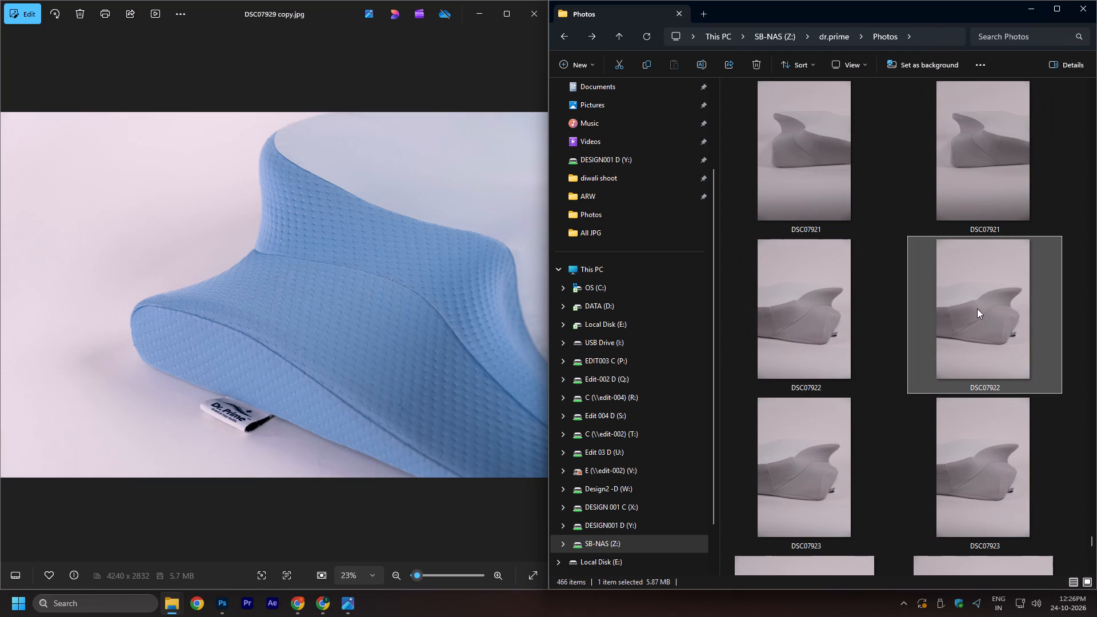
pyautogui.doubleClick(996, 305)
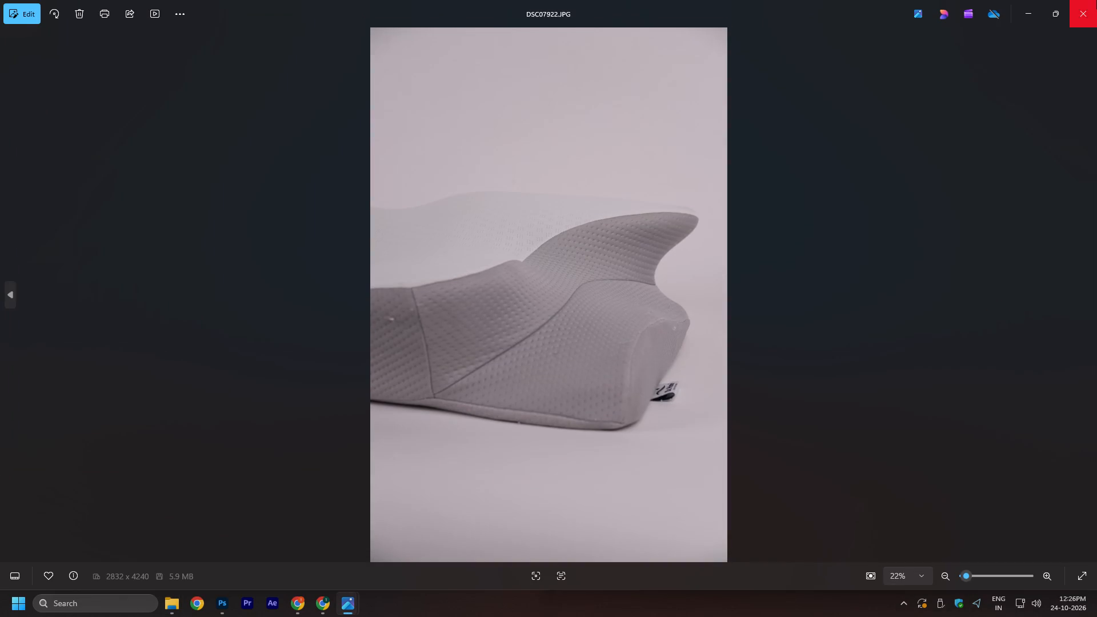
pyautogui.click(1096, 0)
# Examine the grey pillow shots from DSC07921 back to DSC07883 for a comparable angle, and preview DSC07883.
pyautogui.scroll(1, 984, 308)
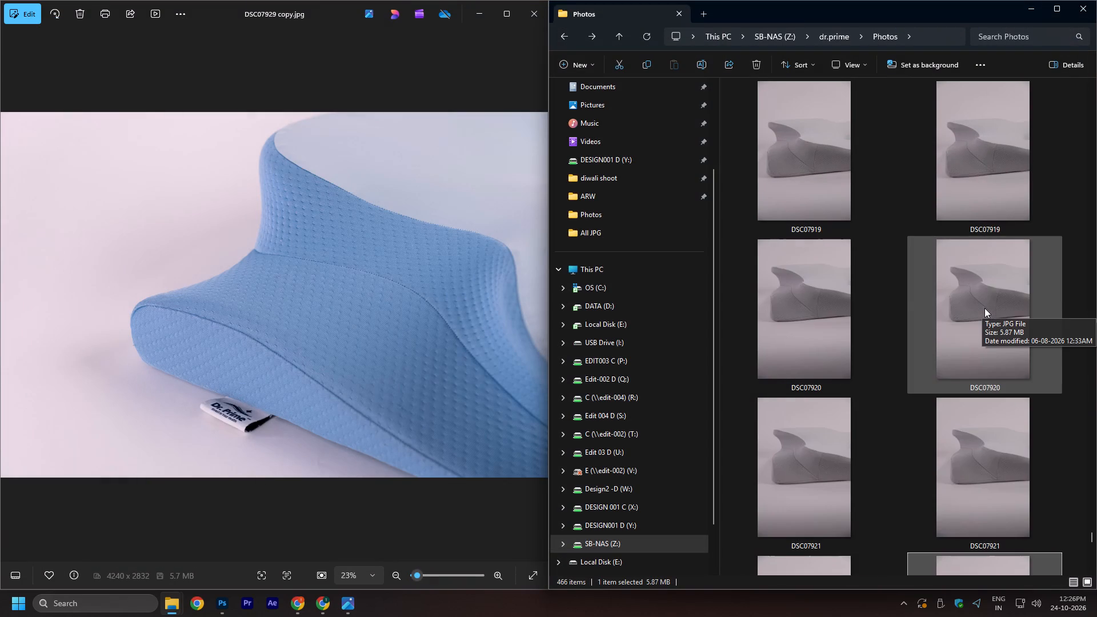
pyautogui.scroll(1, 984, 308)
pyautogui.click(1001, 125)
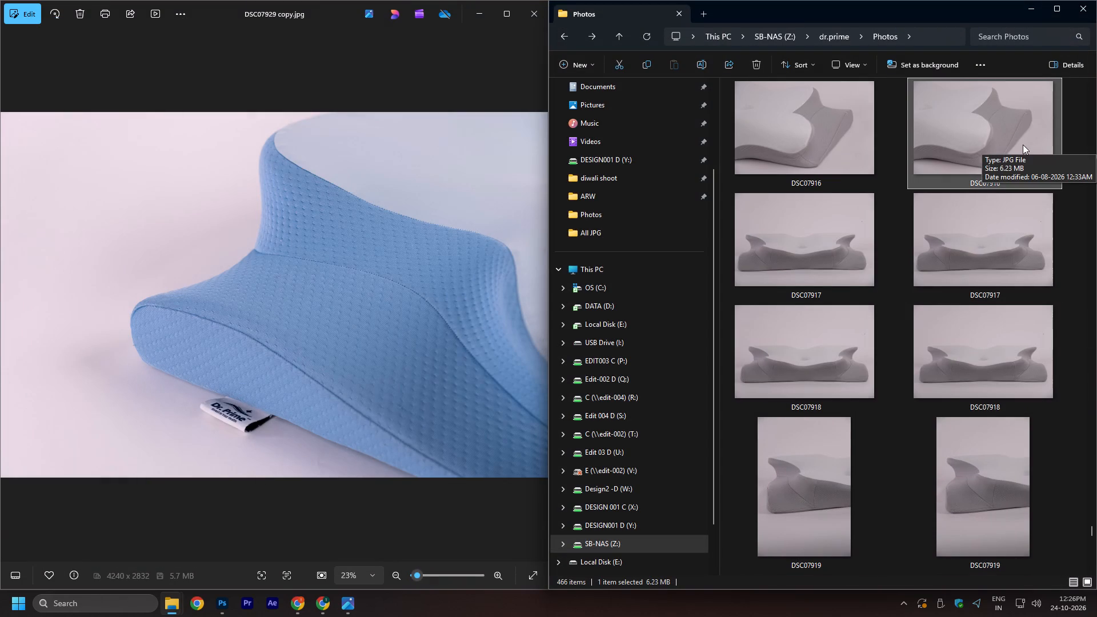
pyautogui.scroll(1, 1023, 145)
pyautogui.scroll(-1, 1023, 145)
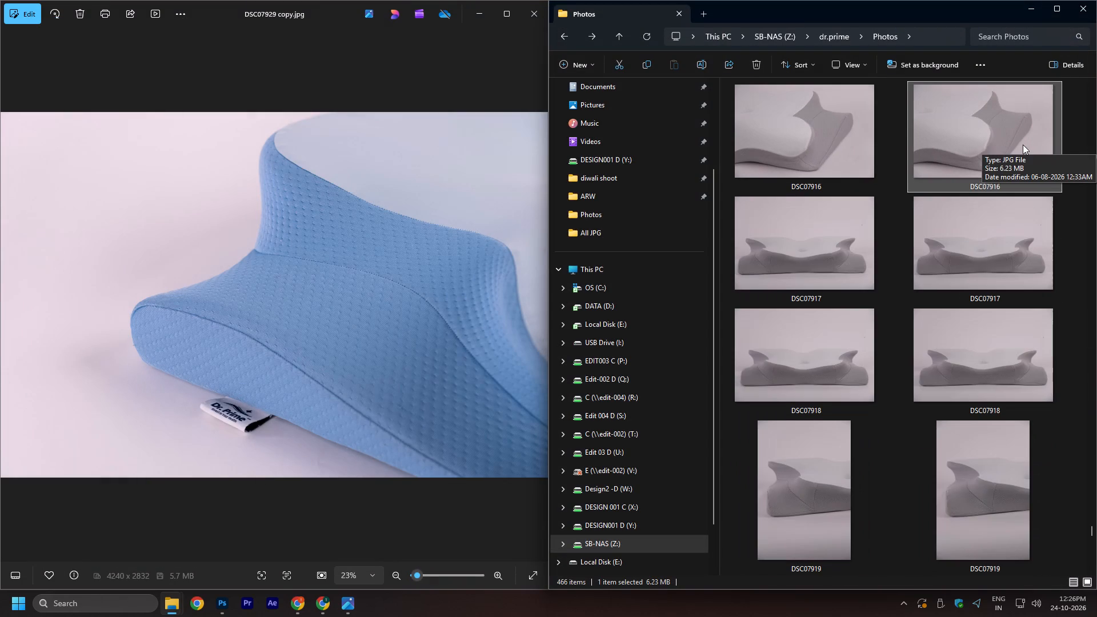
pyautogui.scroll(1, 1005, 165)
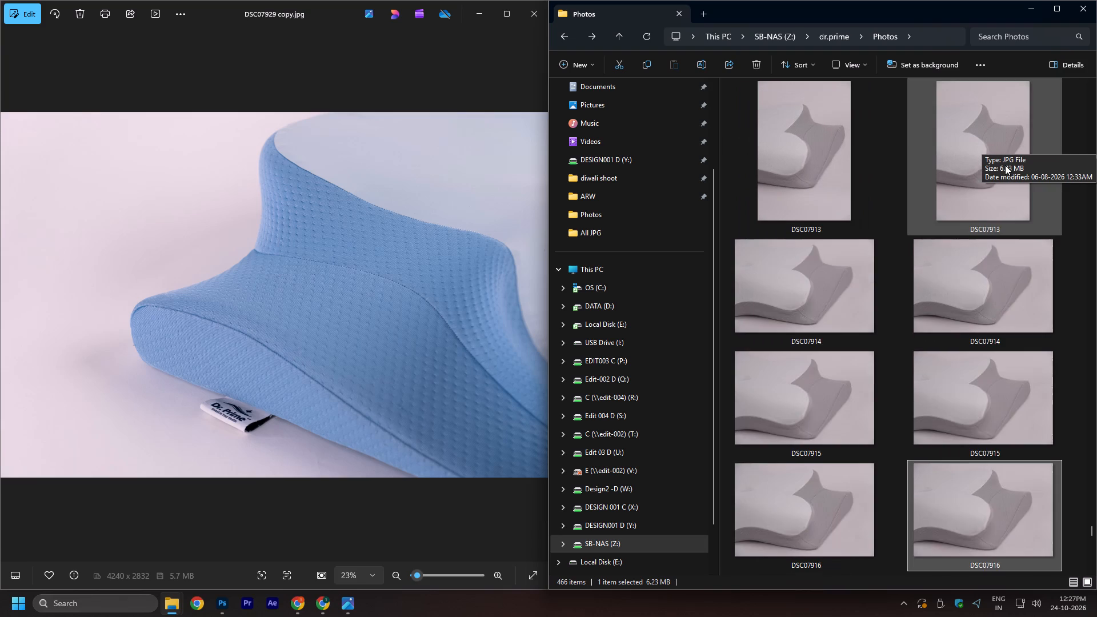
pyautogui.scroll(5, 1005, 165)
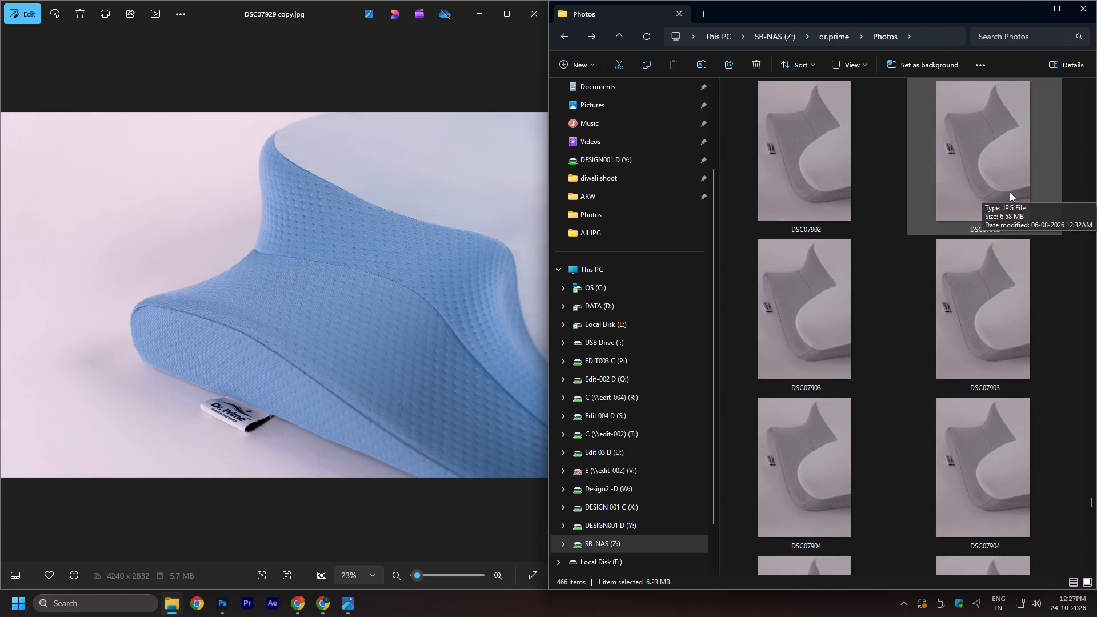
pyautogui.scroll(5, 1010, 192)
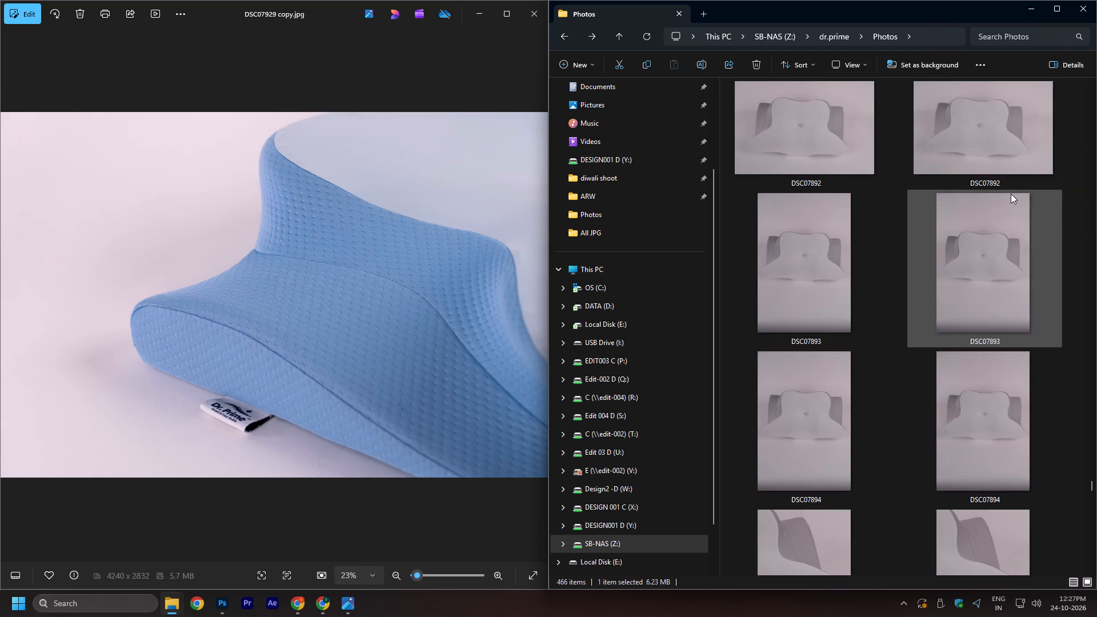
pyautogui.scroll(2, 1011, 194)
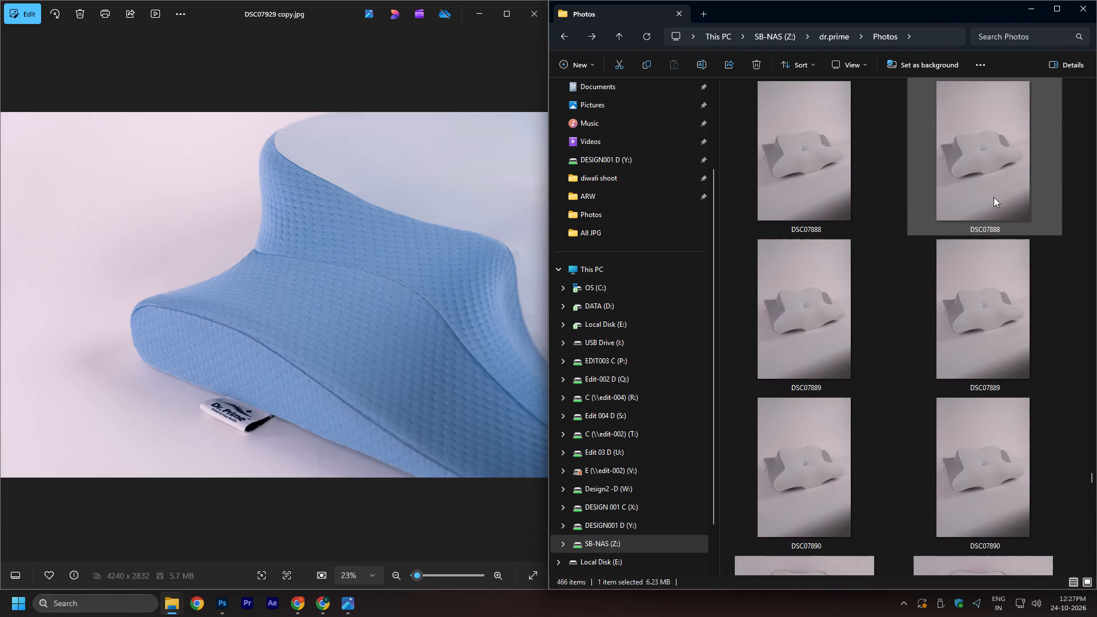
pyautogui.scroll(2, 982, 197)
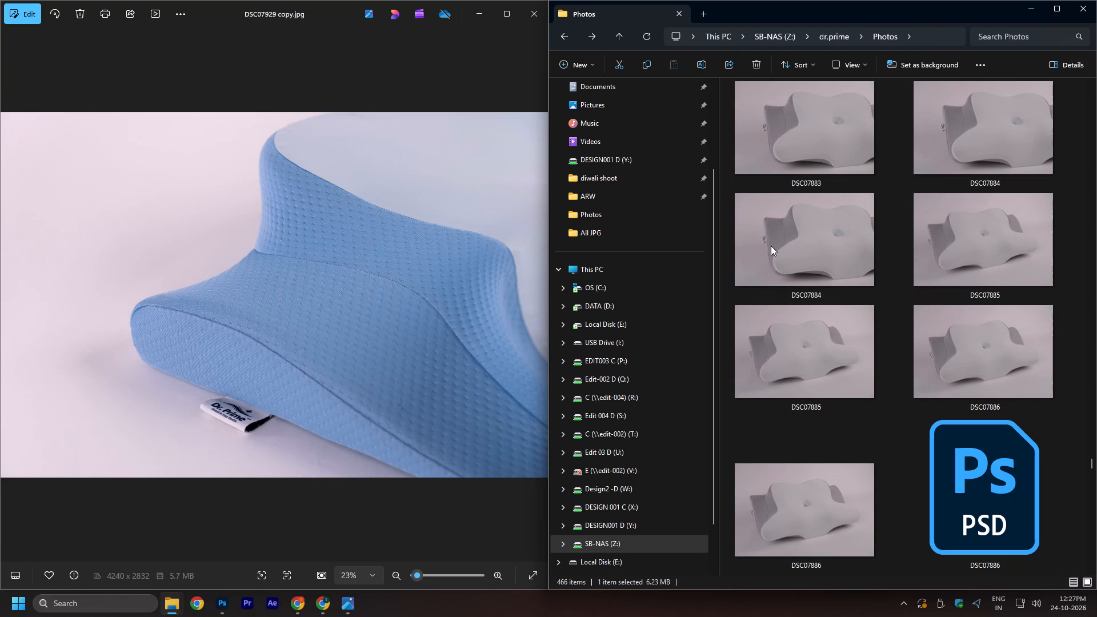
pyautogui.click(771, 246)
pyautogui.doubleClick(796, 139)
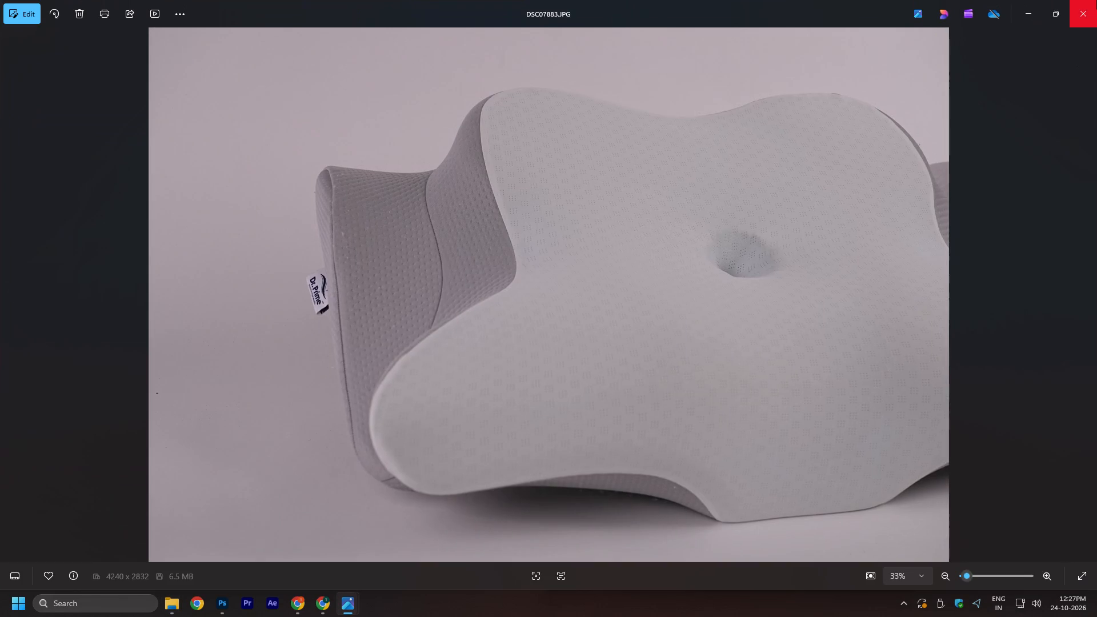
pyautogui.click(1096, 0)
# Look through the pillow shots in the Photos folder from DSC07880 back to DSC07829 for an angle comparable to the blue pillow.
pyautogui.scroll(2, 1000, 175)
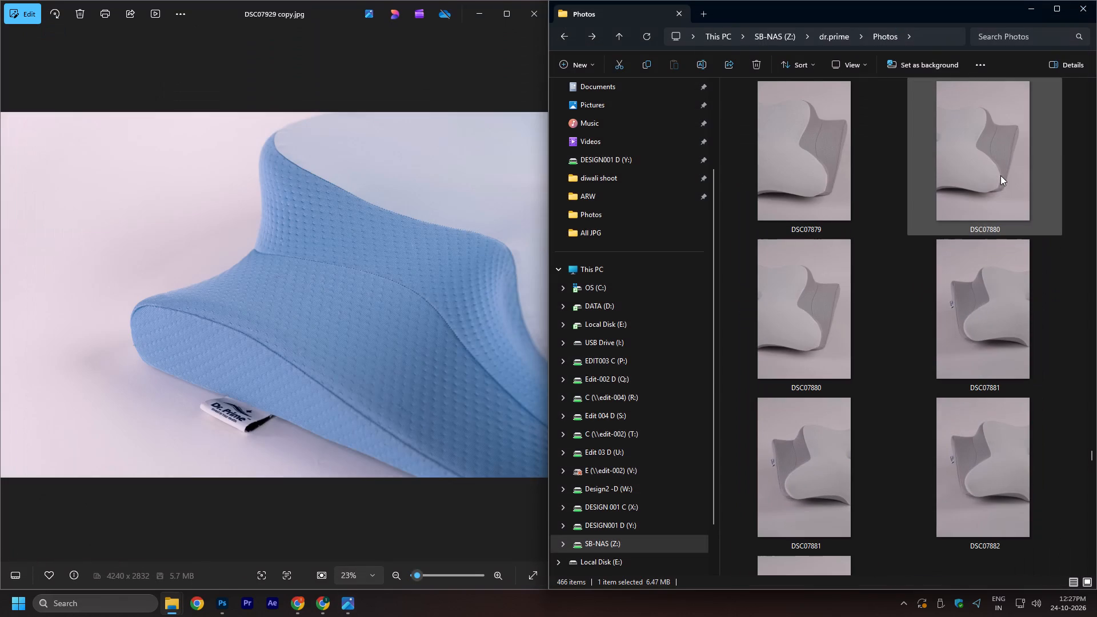
pyautogui.scroll(4, 1000, 175)
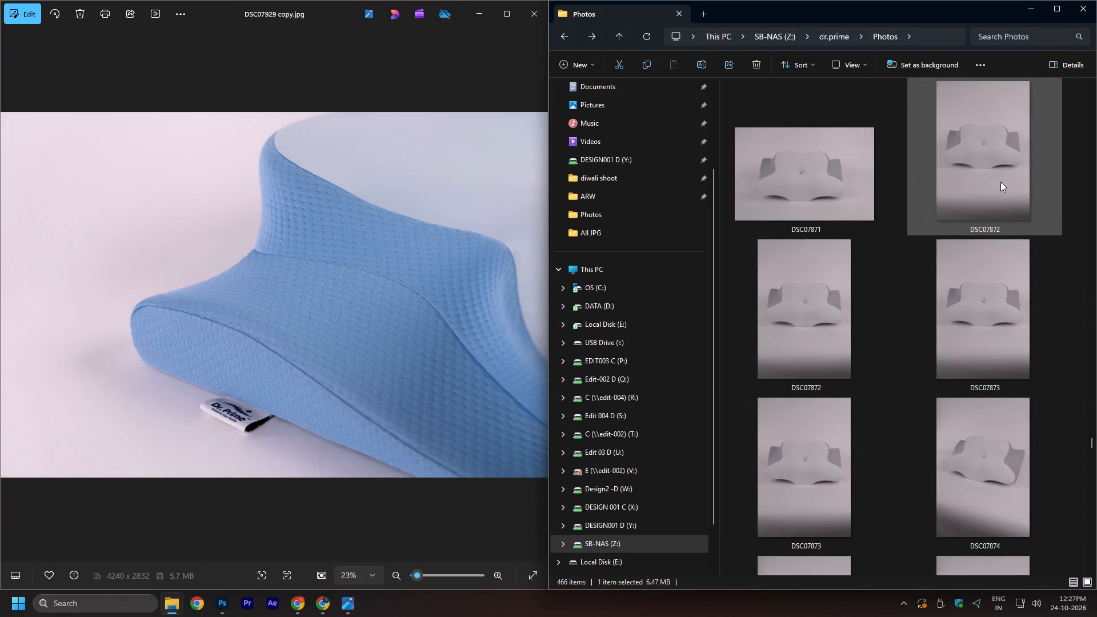
pyautogui.scroll(7, 1000, 182)
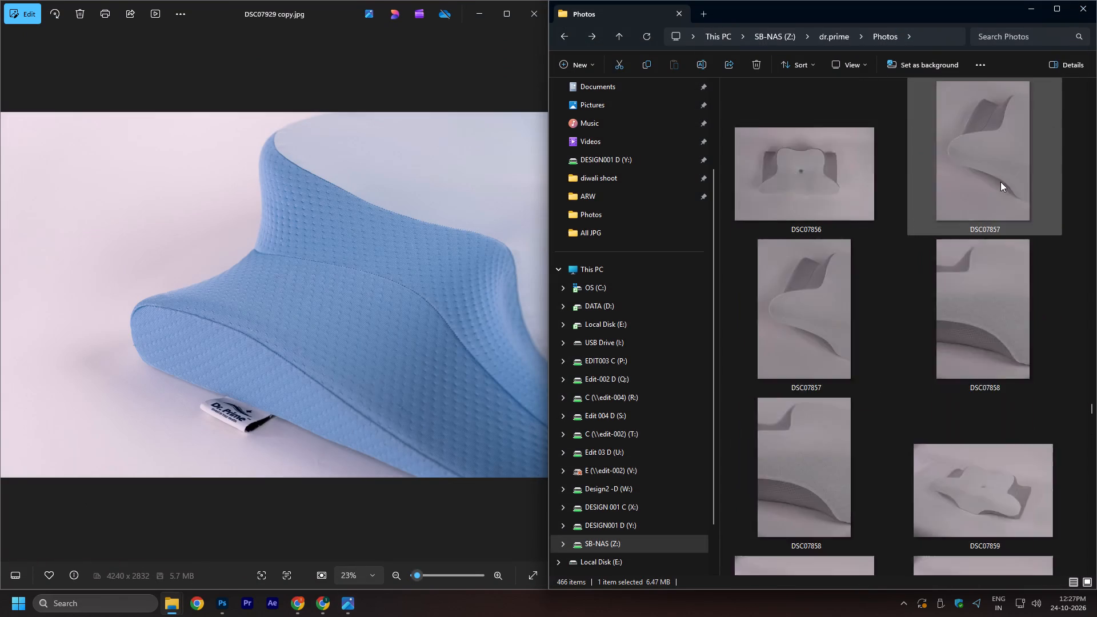
pyautogui.scroll(7, 1000, 182)
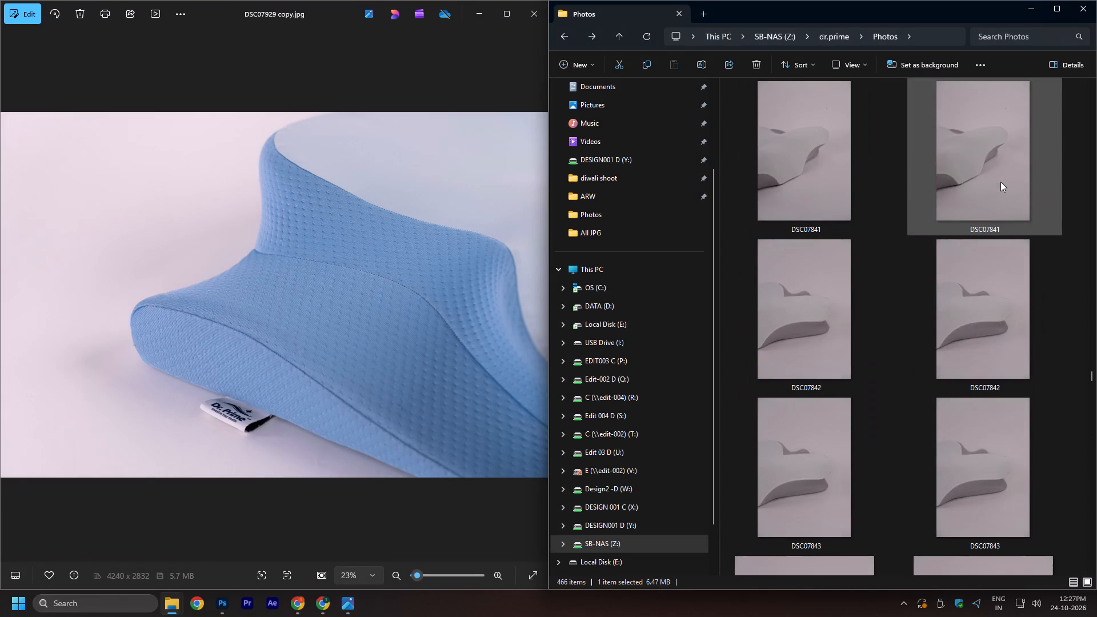
pyautogui.scroll(6, 1000, 182)
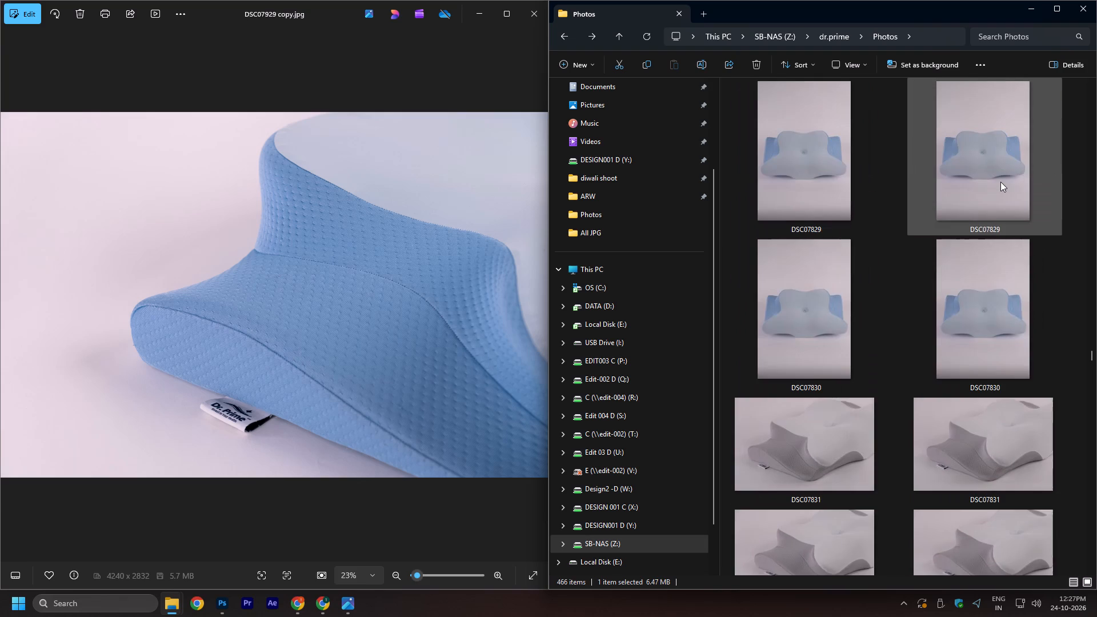
pyautogui.scroll(-1, 1000, 182)
# Preview the DSC07832 JPG, examine its fabric texture and seams up close, and open the raw version of the same shot.
pyautogui.click(989, 249)
pyautogui.doubleClick(974, 352)
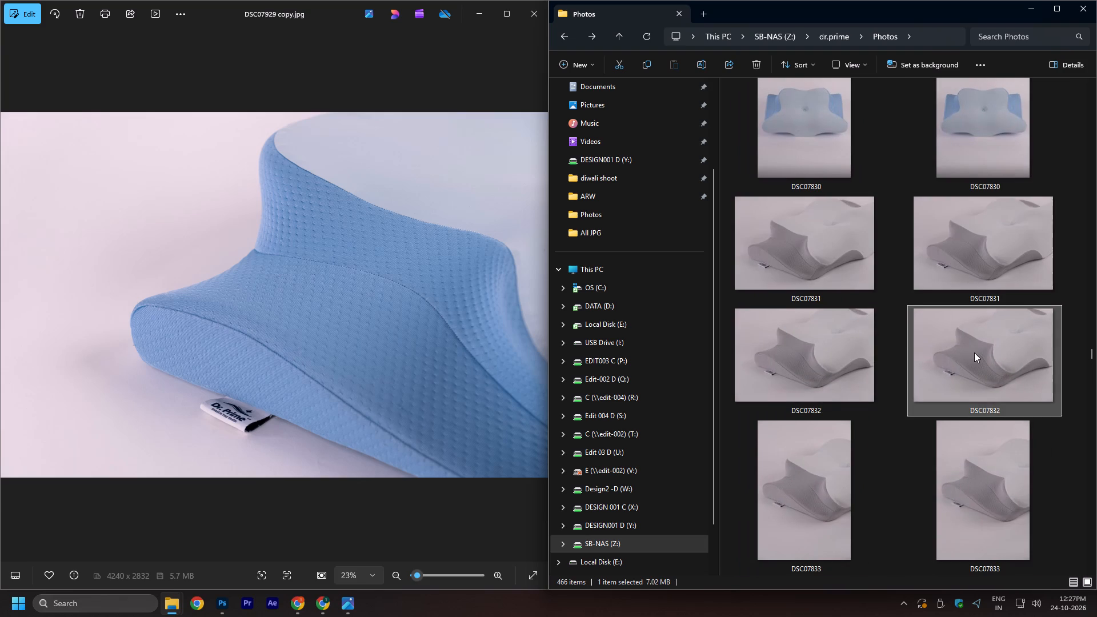
pyautogui.scroll(7, 475, 314)
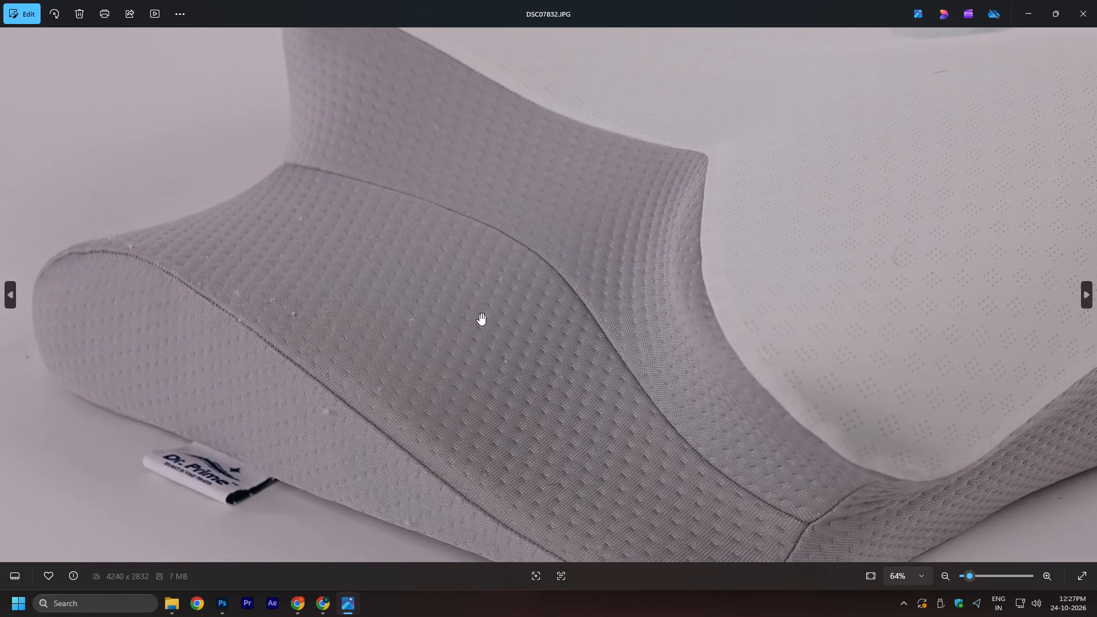
pyautogui.scroll(-13, 483, 314)
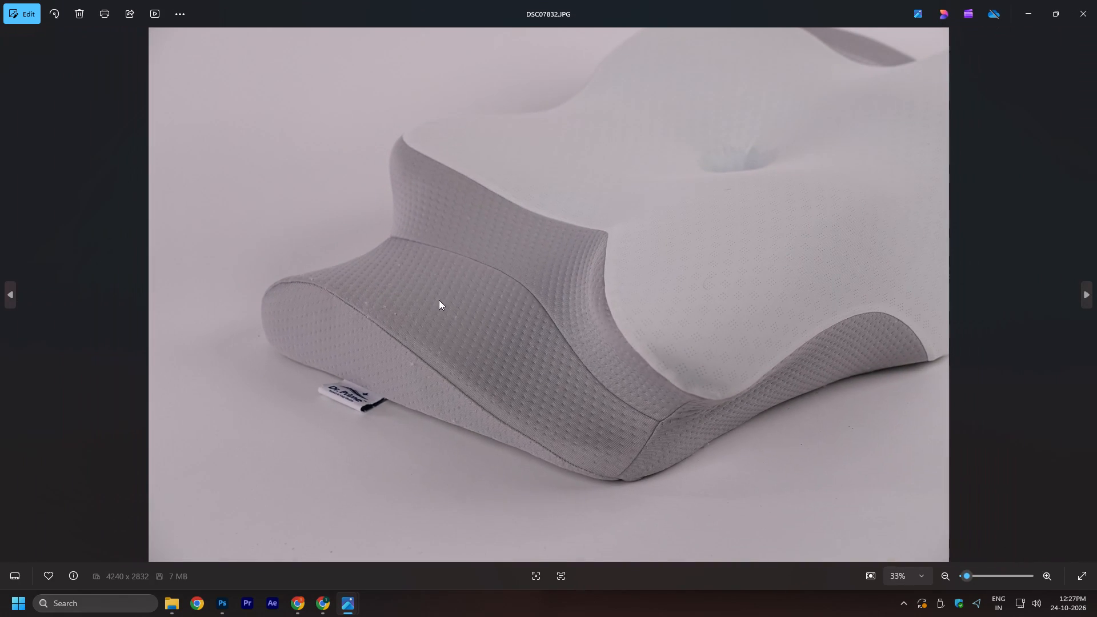
pyautogui.scroll(14, 419, 300)
pyautogui.scroll(-9, 409, 296)
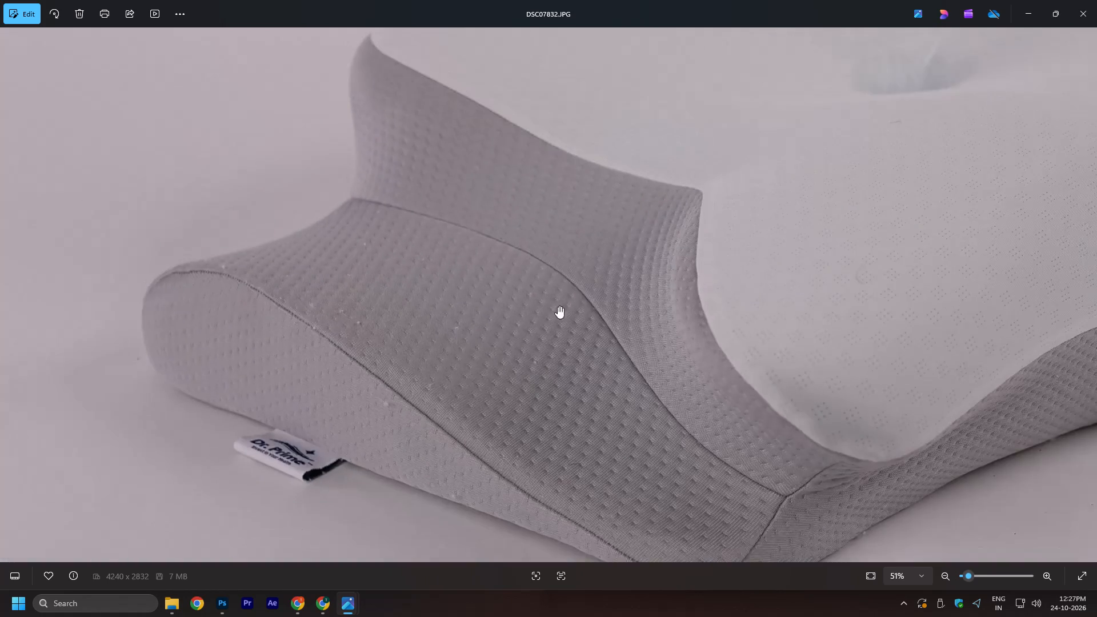
pyautogui.scroll(7, 664, 175)
pyautogui.scroll(-7, 674, 251)
pyautogui.scroll(7, 809, 402)
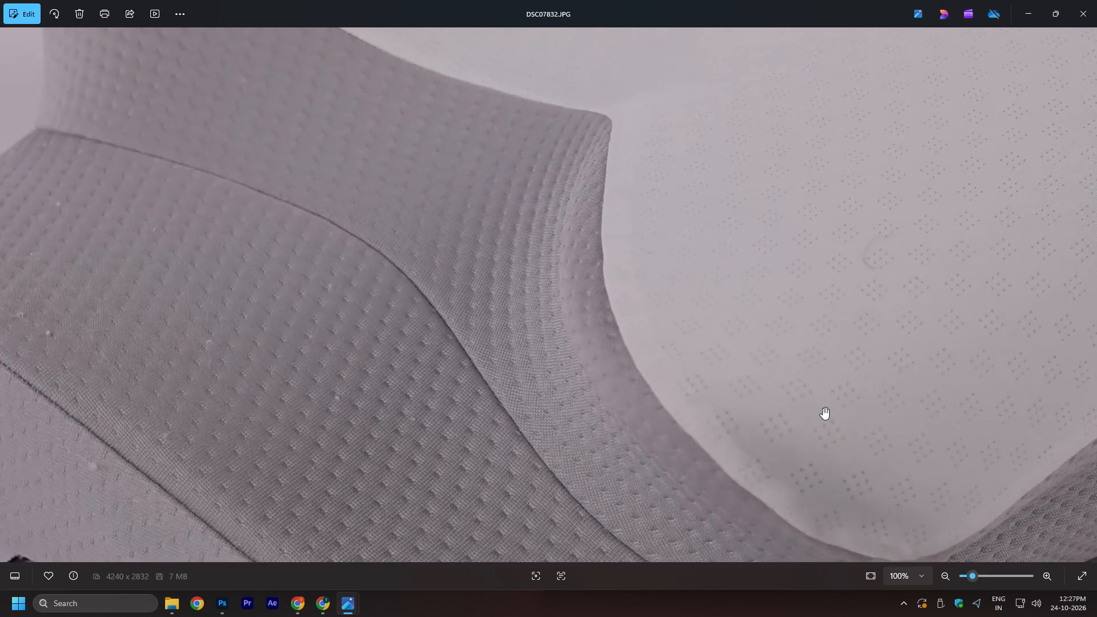
pyautogui.scroll(-8, 822, 401)
pyautogui.click(1096, 0)
pyautogui.doubleClick(851, 340)
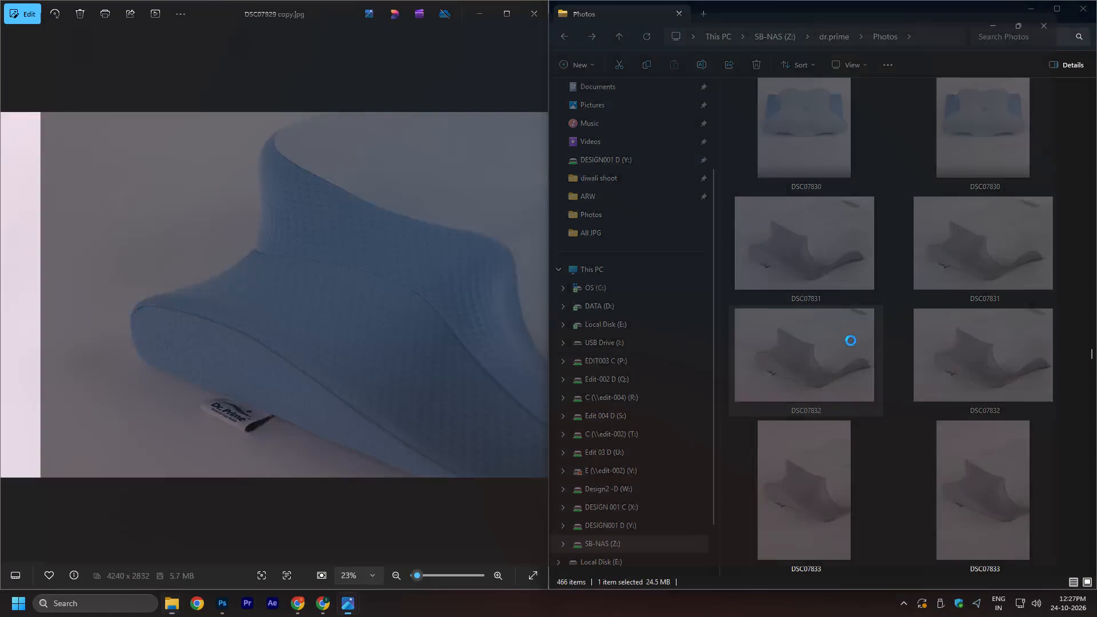
pyautogui.click(1096, 0)
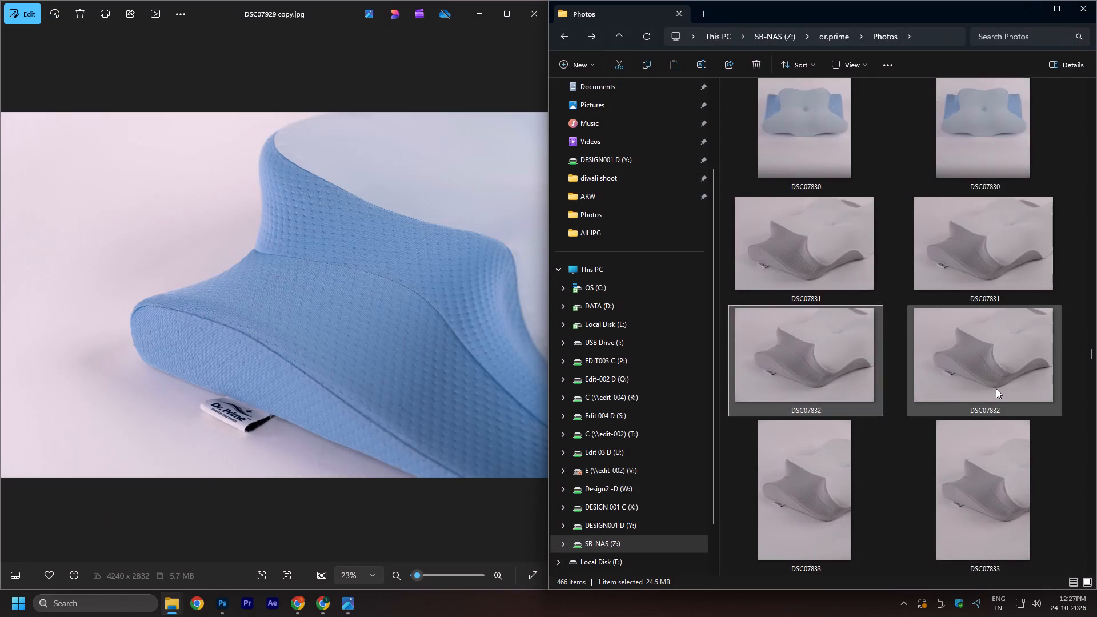
# Preview DSC07834 at full size and examine the grey side fabric and seams up close.
pyautogui.scroll(-1, 996, 388)
pyautogui.doubleClick(997, 311)
pyautogui.scroll(7, 563, 256)
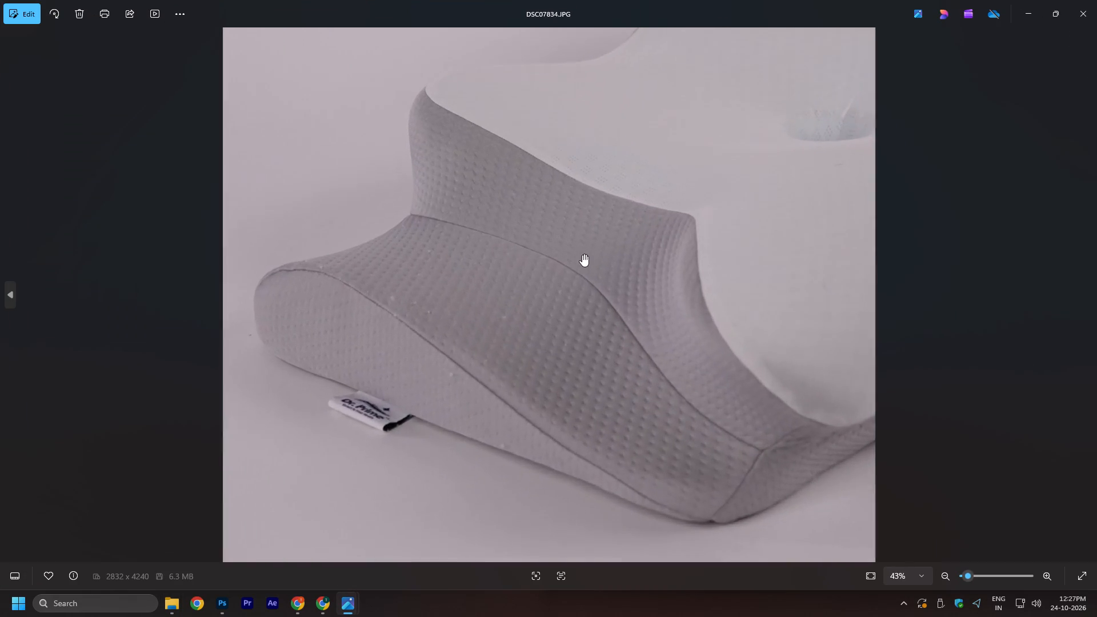
pyautogui.scroll(6, 808, 300)
pyautogui.scroll(-6, 658, 218)
pyautogui.scroll(7, 558, 79)
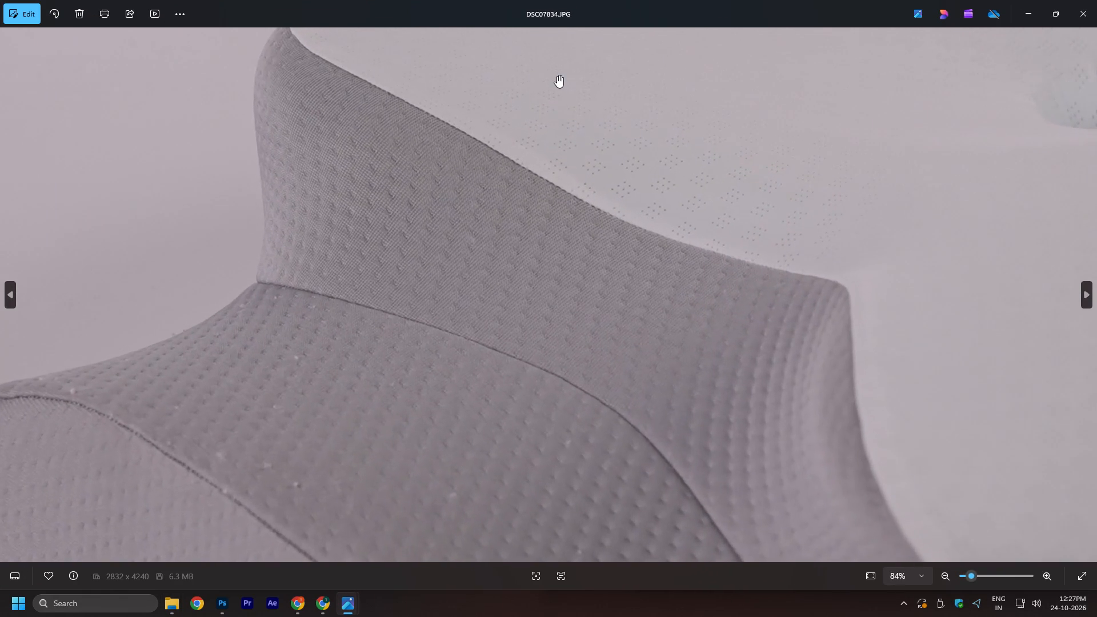
pyautogui.scroll(-5, 838, 186)
pyautogui.click(1096, 0)
# Look further along the grey pillow shots and preview the close-up DSC07858.
pyautogui.scroll(-5, 858, 427)
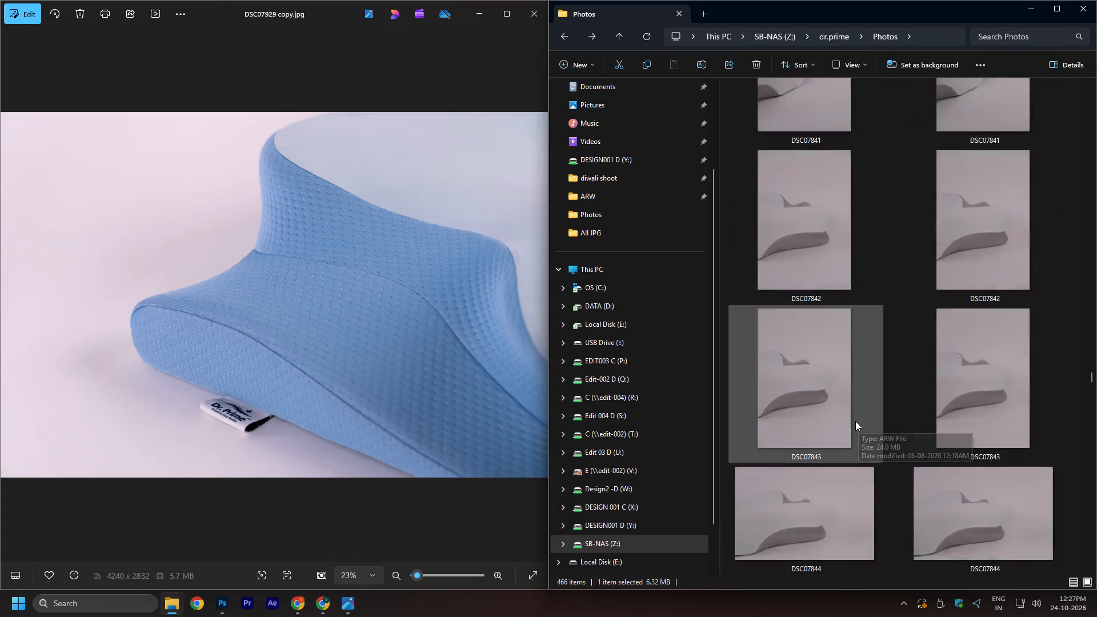
pyautogui.scroll(-6, 856, 419)
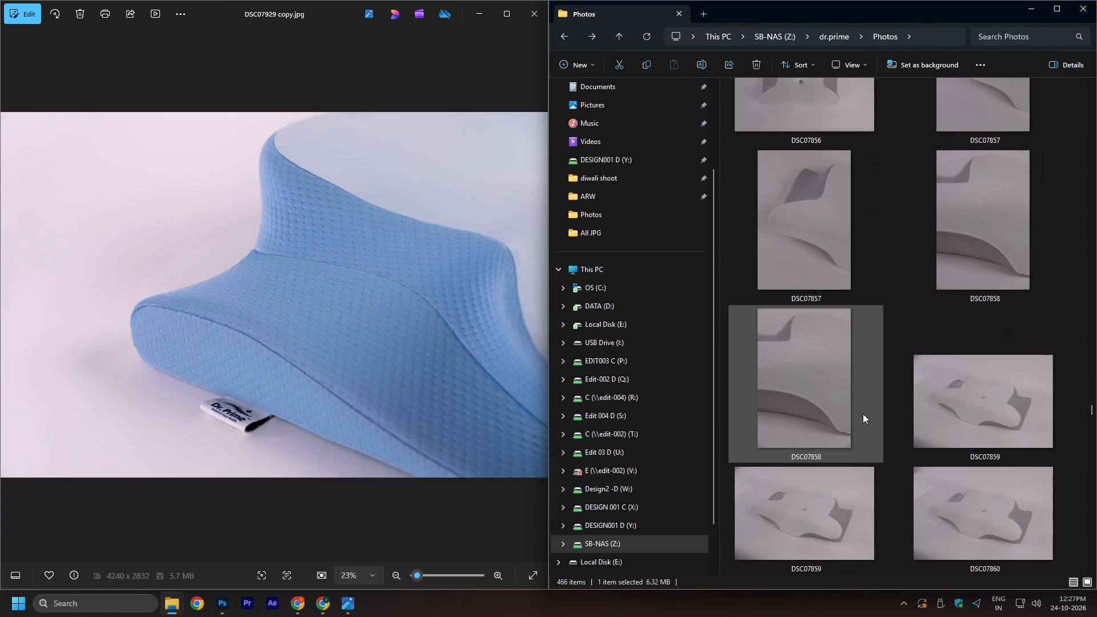
pyautogui.doubleClick(843, 402)
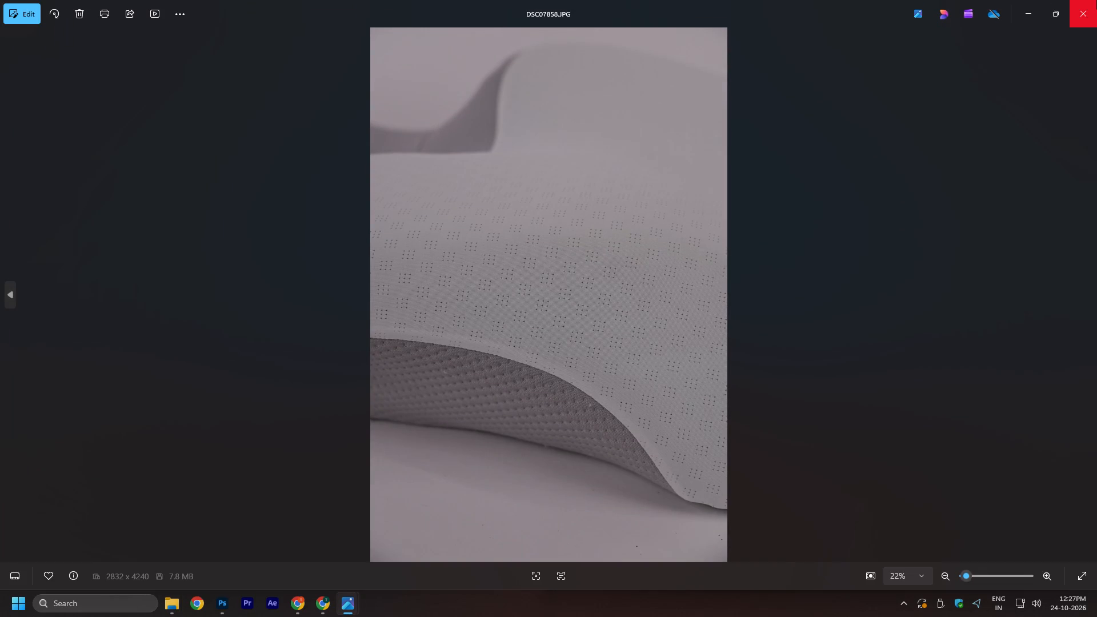
pyautogui.click(1096, 0)
# Browse the later grey pillow shots and preview DSC07911, DSC07913, DSC07915 and DSC07916 one after another.
pyautogui.scroll(-19, 984, 318)
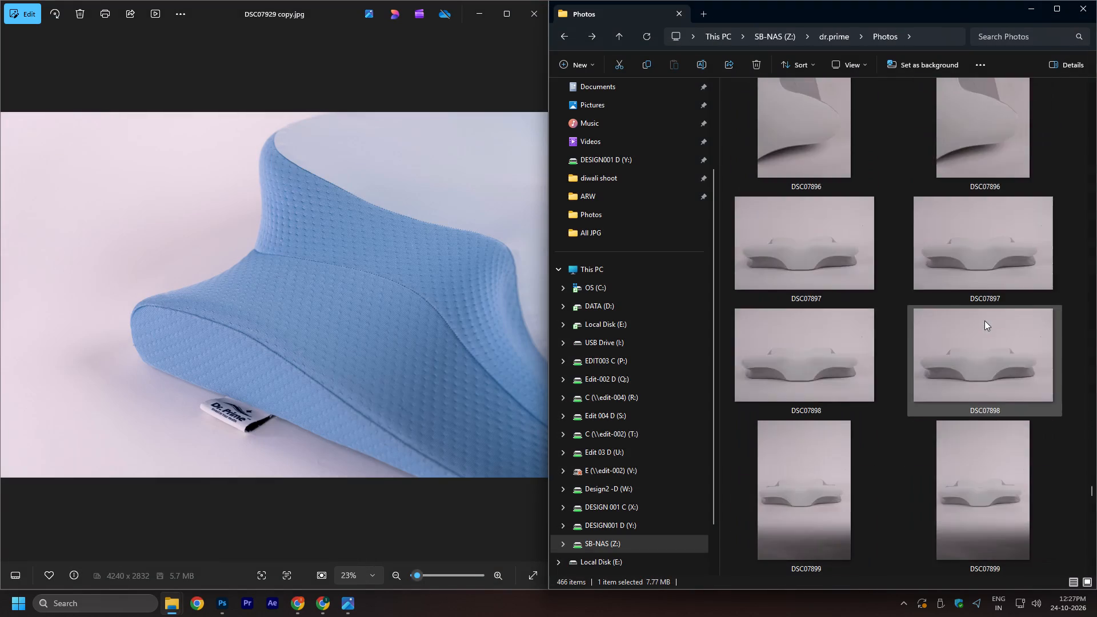
pyautogui.scroll(-20, 984, 320)
pyautogui.scroll(-3, 984, 320)
pyautogui.scroll(5, 983, 319)
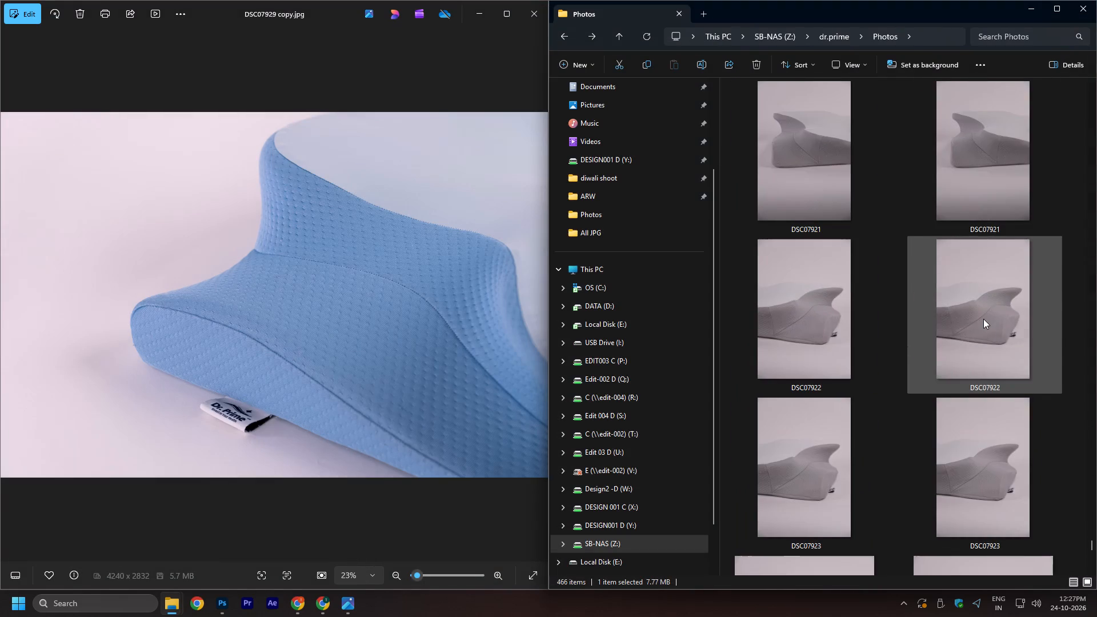
pyautogui.scroll(4, 983, 319)
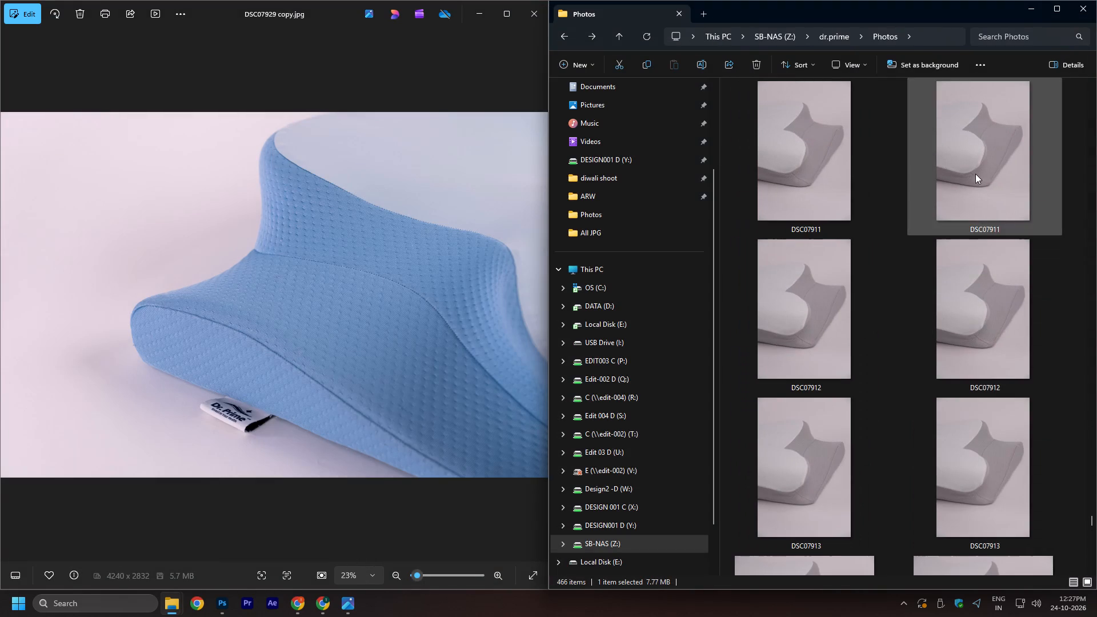
pyautogui.doubleClick(975, 173)
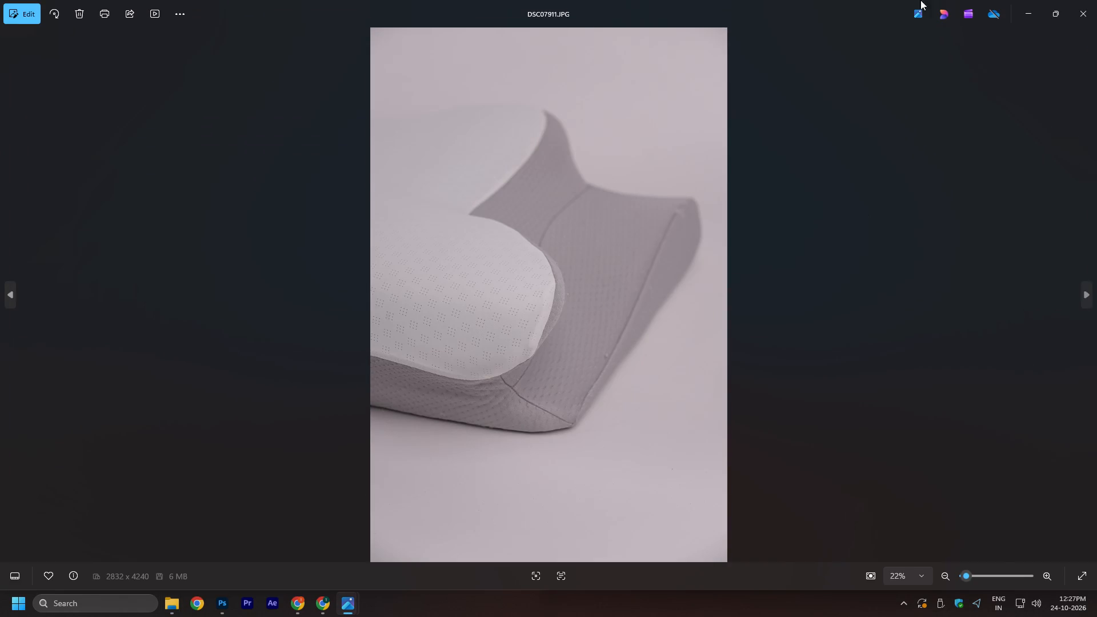
pyautogui.click(1096, 0)
pyautogui.doubleClick(800, 450)
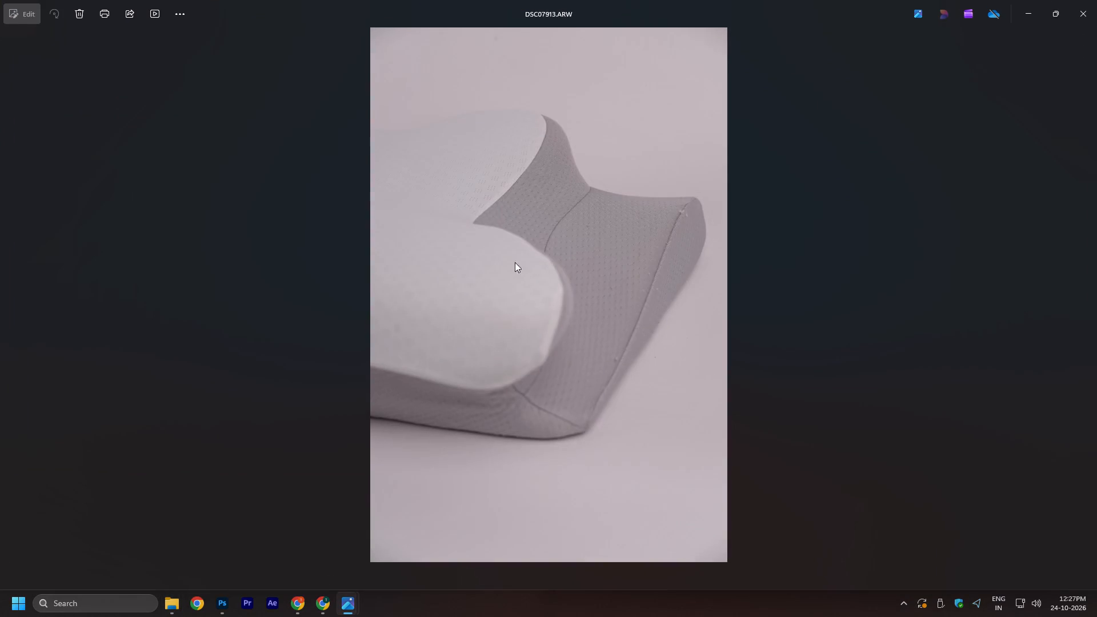
pyautogui.click(1096, 0)
pyautogui.scroll(-1, 958, 395)
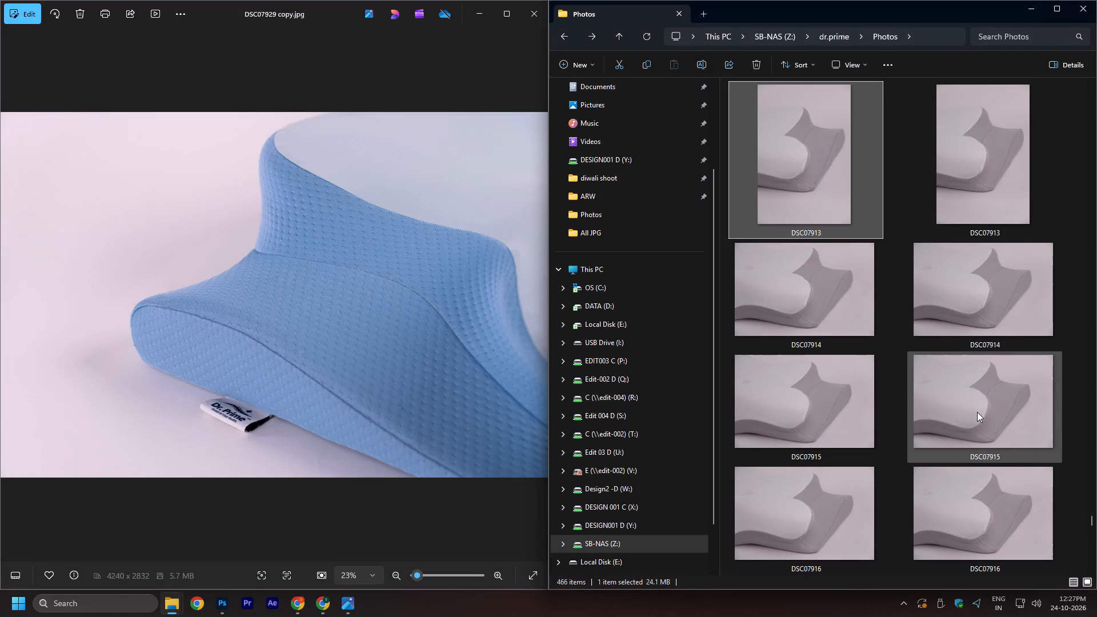
pyautogui.doubleClick(977, 412)
pyautogui.click(1096, 0)
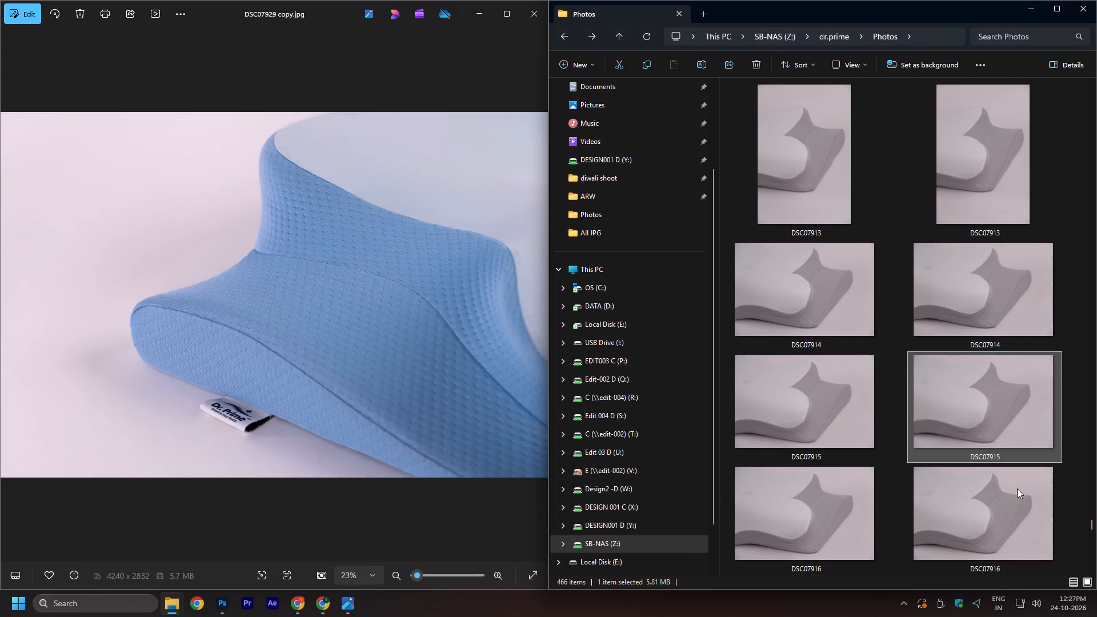
pyautogui.doubleClick(1017, 488)
pyautogui.click(1096, 0)
# Go back through the grey corner shots and preview the raw DSC07907 and the DSC07902 JPG.
pyautogui.scroll(-1, 1008, 391)
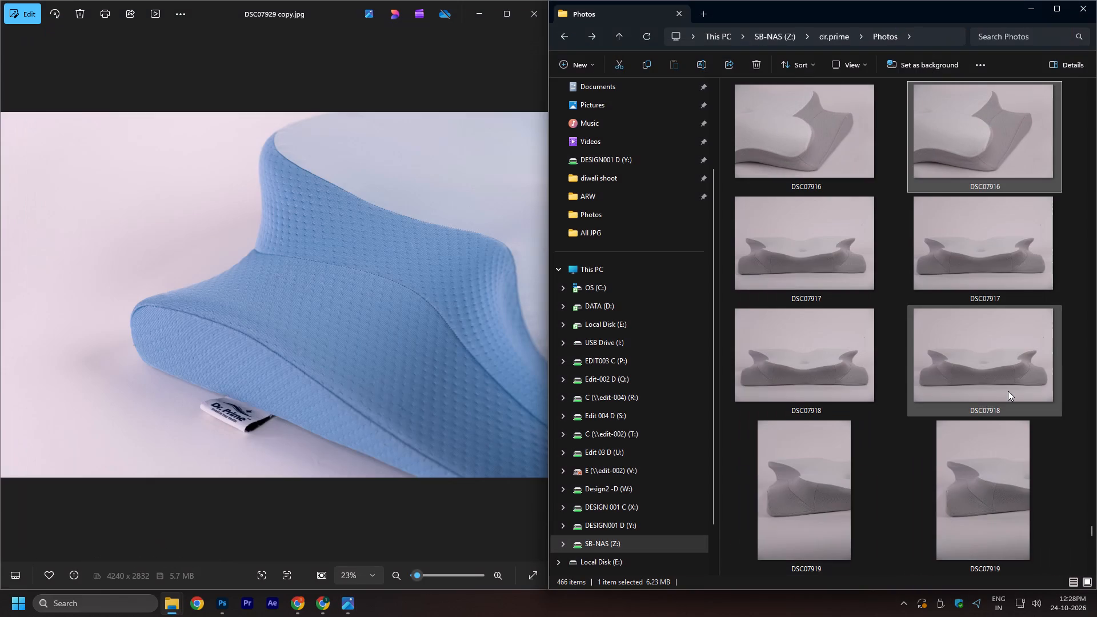
pyautogui.scroll(4, 971, 376)
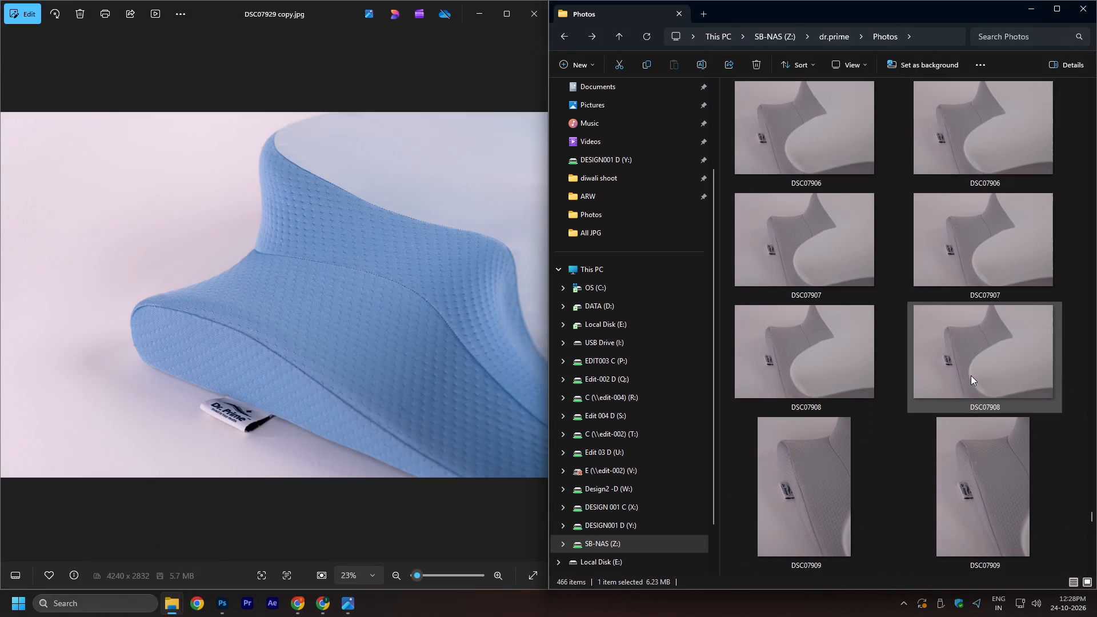
pyautogui.doubleClick(842, 242)
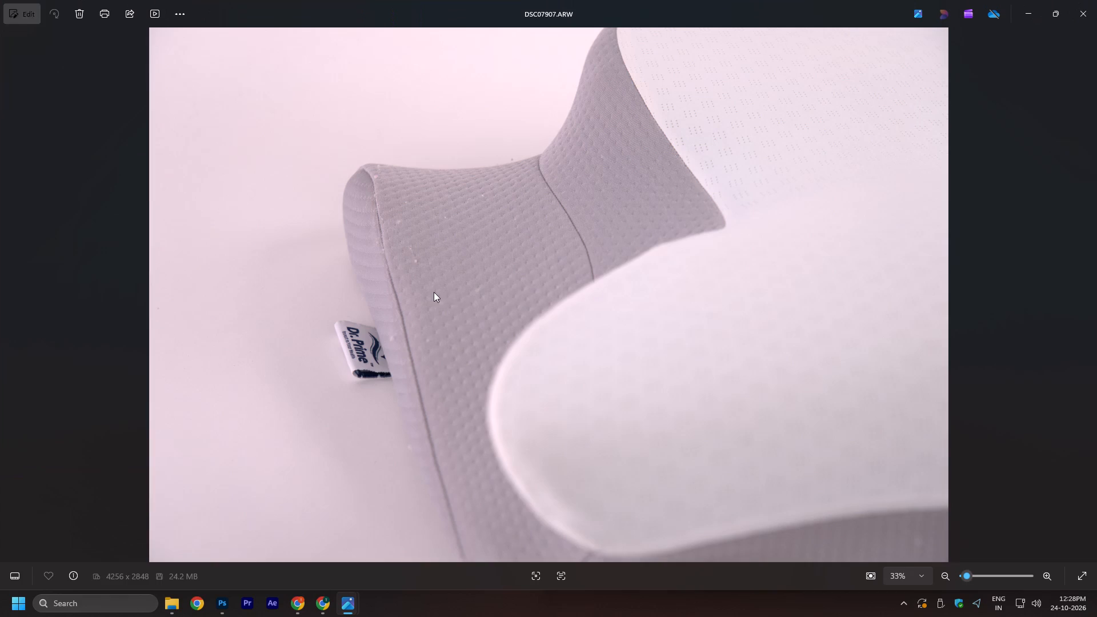
pyautogui.click(1096, 0)
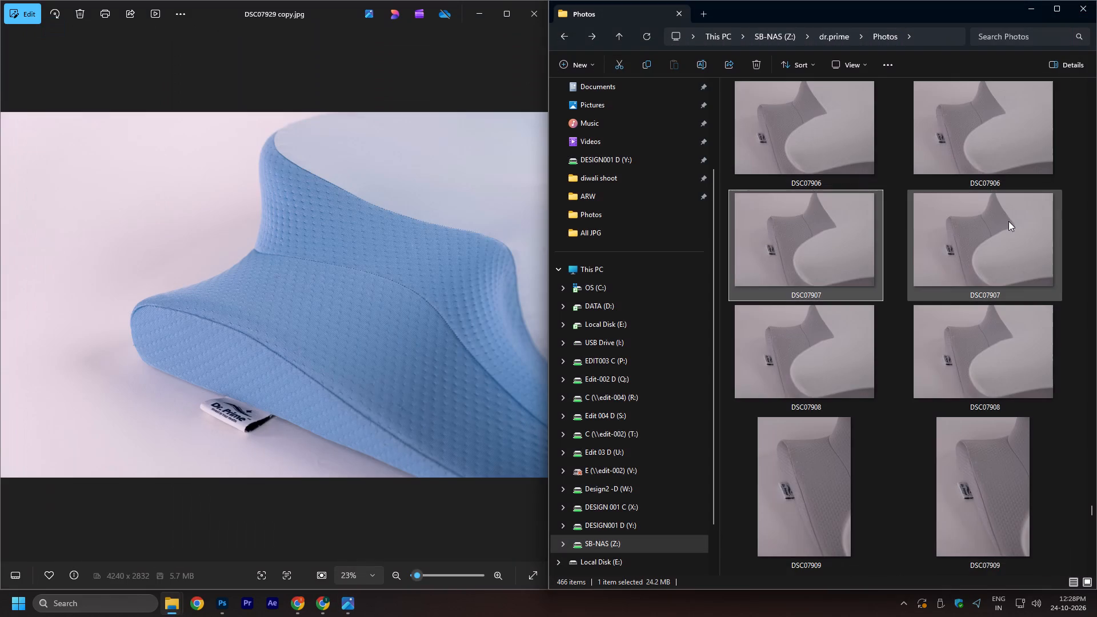
pyautogui.scroll(2, 986, 199)
pyautogui.doubleClick(978, 179)
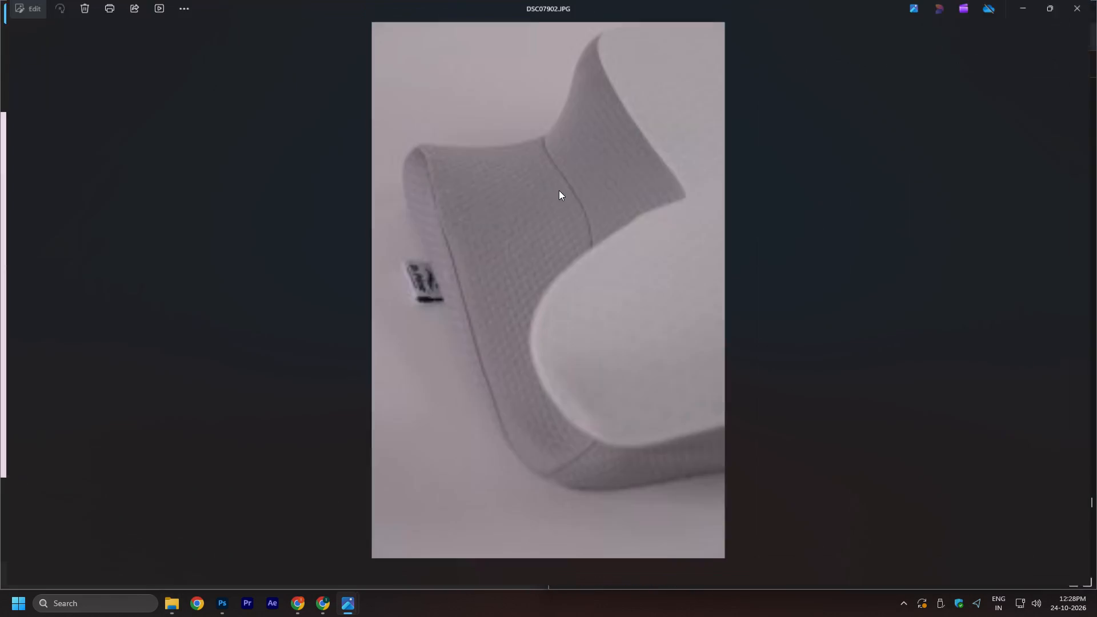
pyautogui.click(1096, 0)
# Preview the grey corner shots one after another from the raw DSC07902 through the DSC07905 JPG.
pyautogui.scroll(2, 1006, 217)
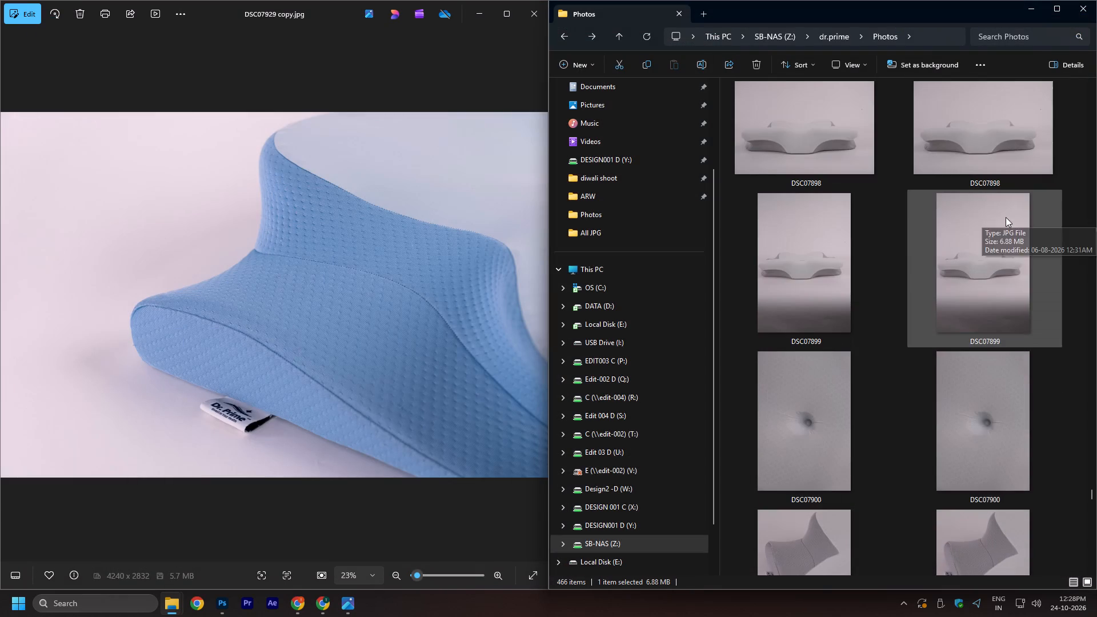
pyautogui.scroll(-2, 959, 267)
pyautogui.scroll(-1, 1015, 303)
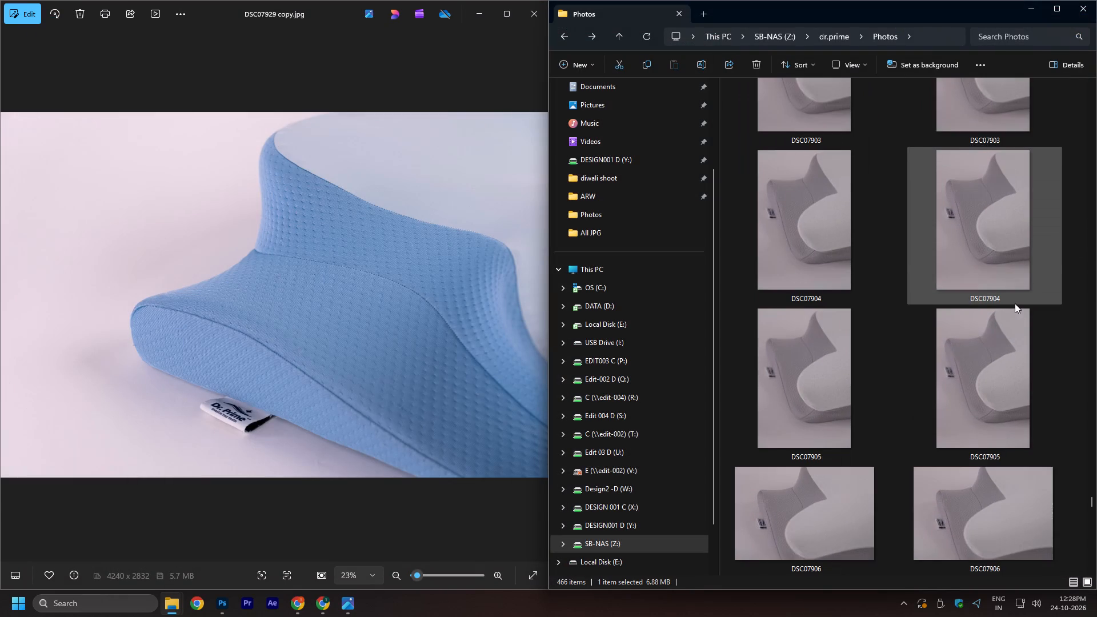
pyautogui.scroll(1, 1015, 304)
pyautogui.doubleClick(820, 158)
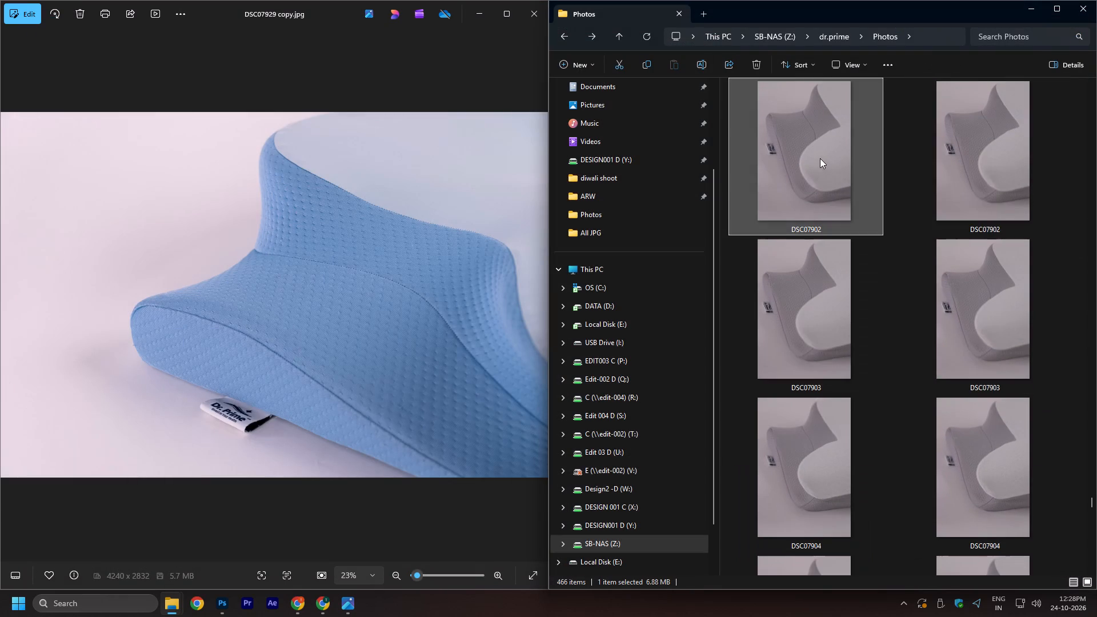
pyautogui.press('Right')
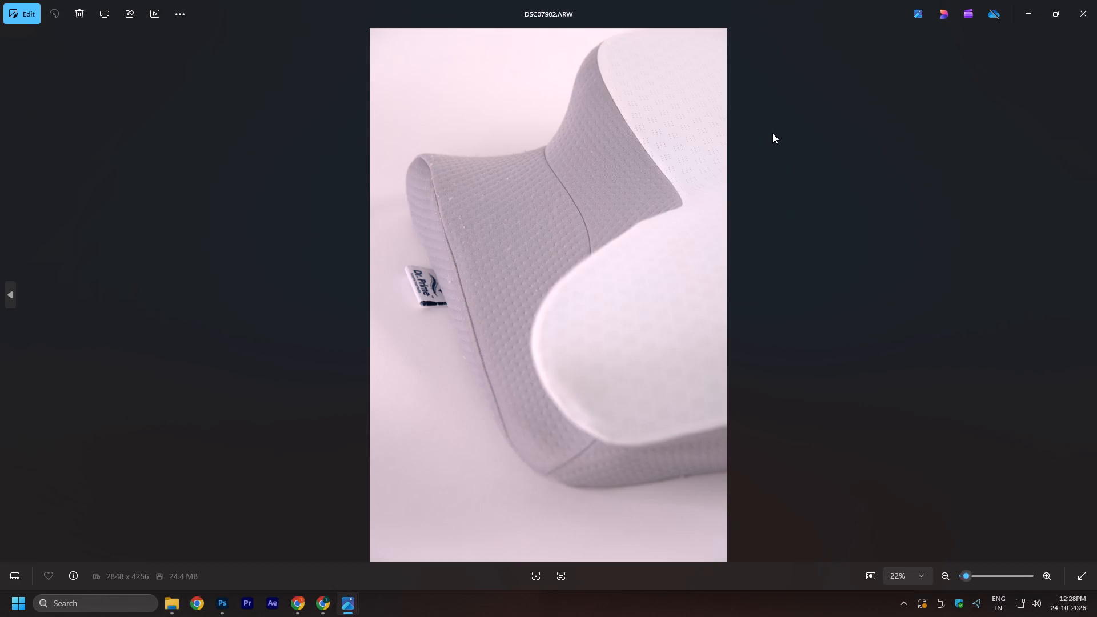
pyautogui.press('Right')
pyautogui.press('Right')
pyautogui.press('Right')
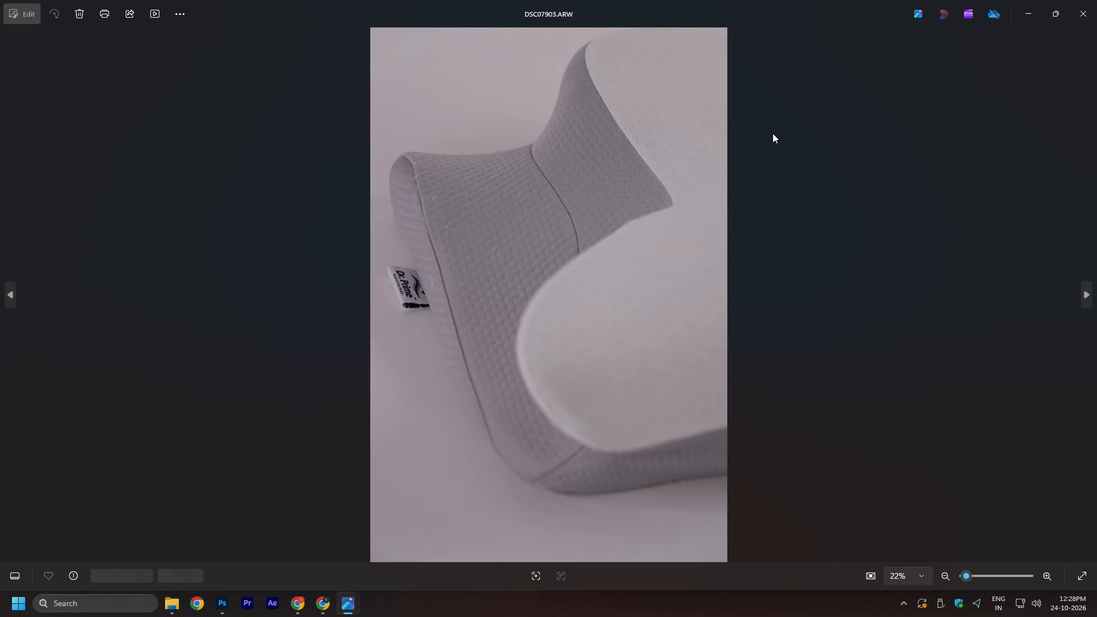
pyautogui.press('Right')
pyautogui.press('Right')
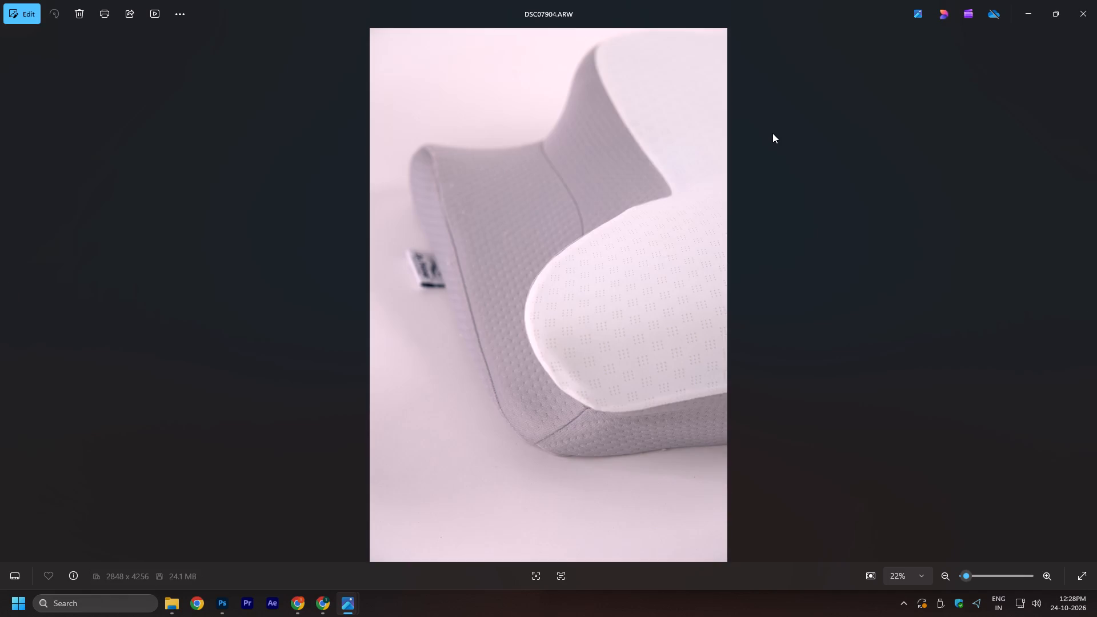
pyautogui.press('Right')
pyautogui.press('Right')
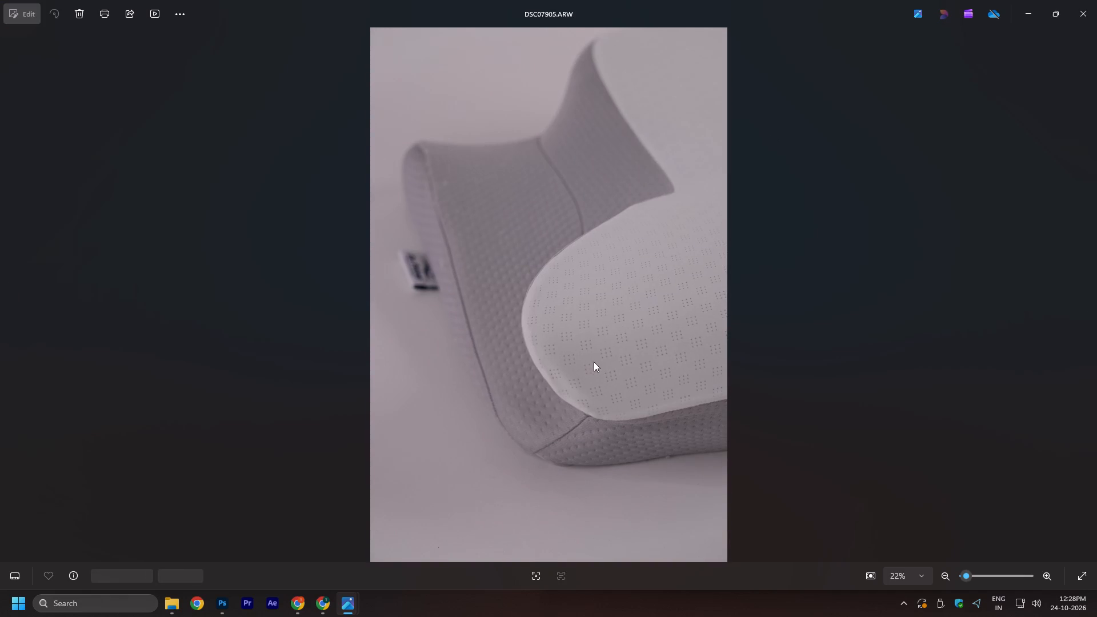
pyautogui.press('Right')
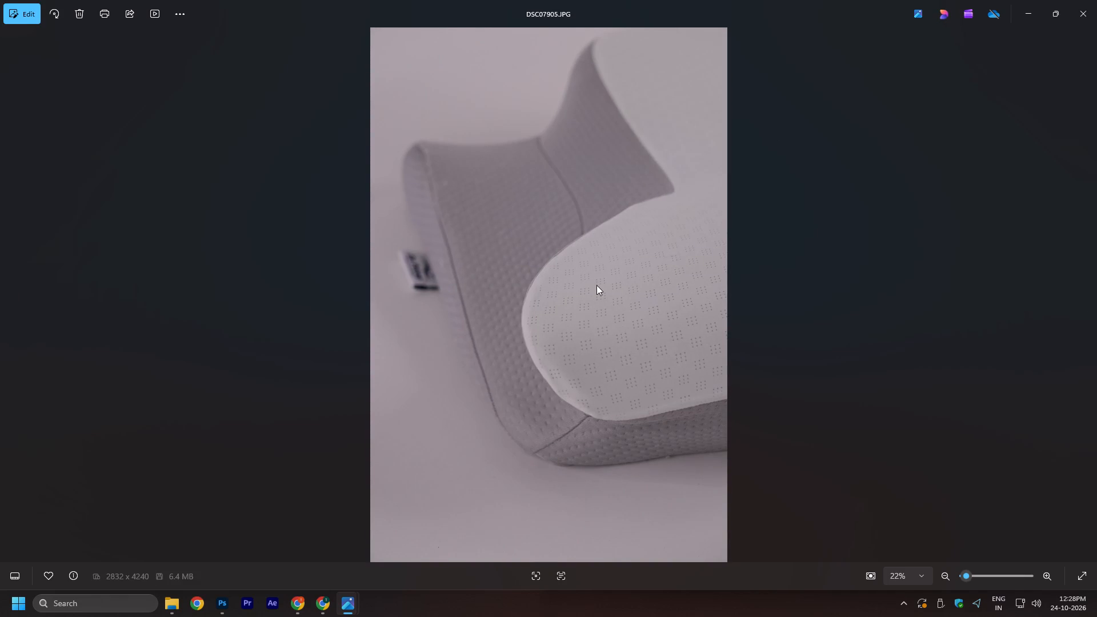
pyautogui.press('Right')
# Go back through the upright grey corner previews from DSC07905 to the DSC07903 JPG and close the preview.
pyautogui.press('Left')
pyautogui.press('Left')
pyautogui.press('Left')
pyautogui.press('Left')
pyautogui.press('Left')
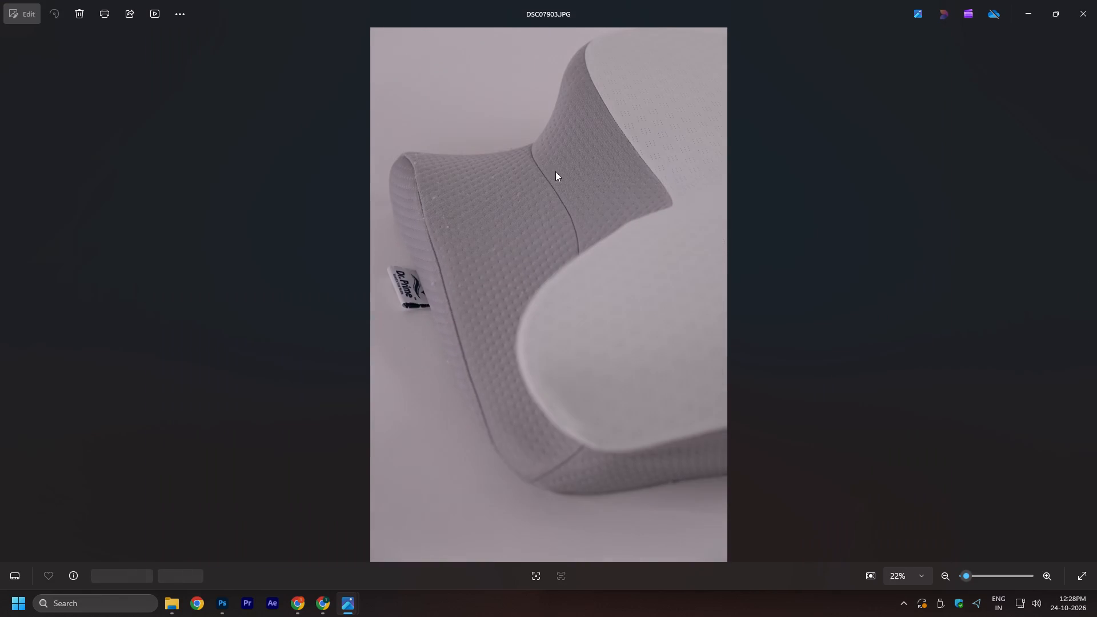
pyautogui.click(1096, 0)
# Preview the JPG versions of the grey close-up DSC07908 and the corner shot DSC07911.
pyautogui.scroll(-1, 939, 361)
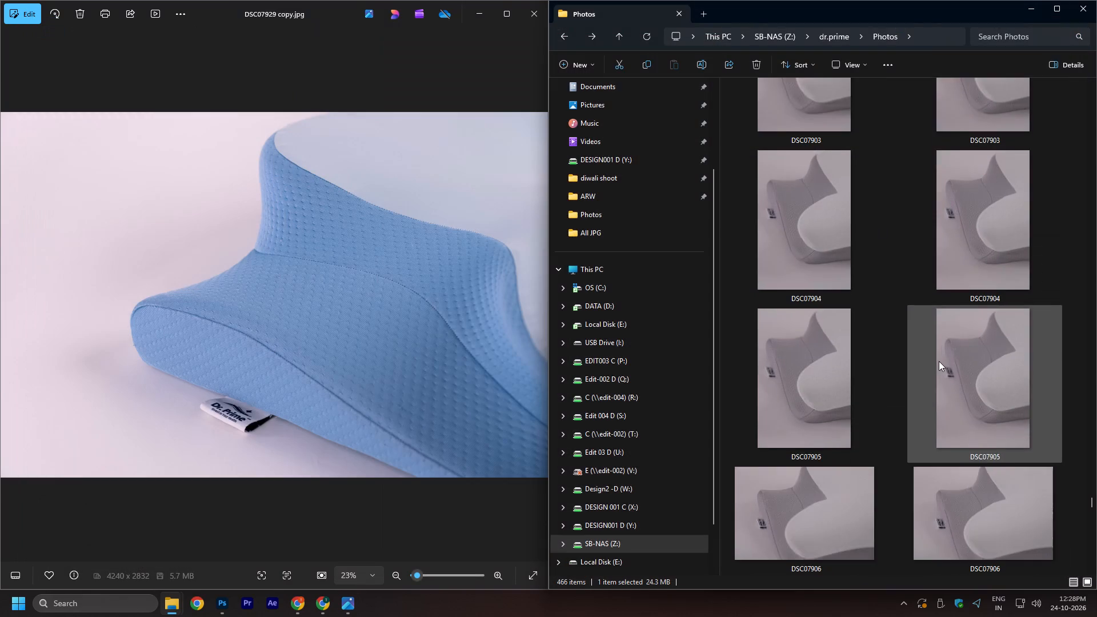
pyautogui.scroll(-1, 939, 361)
pyautogui.doubleClick(954, 354)
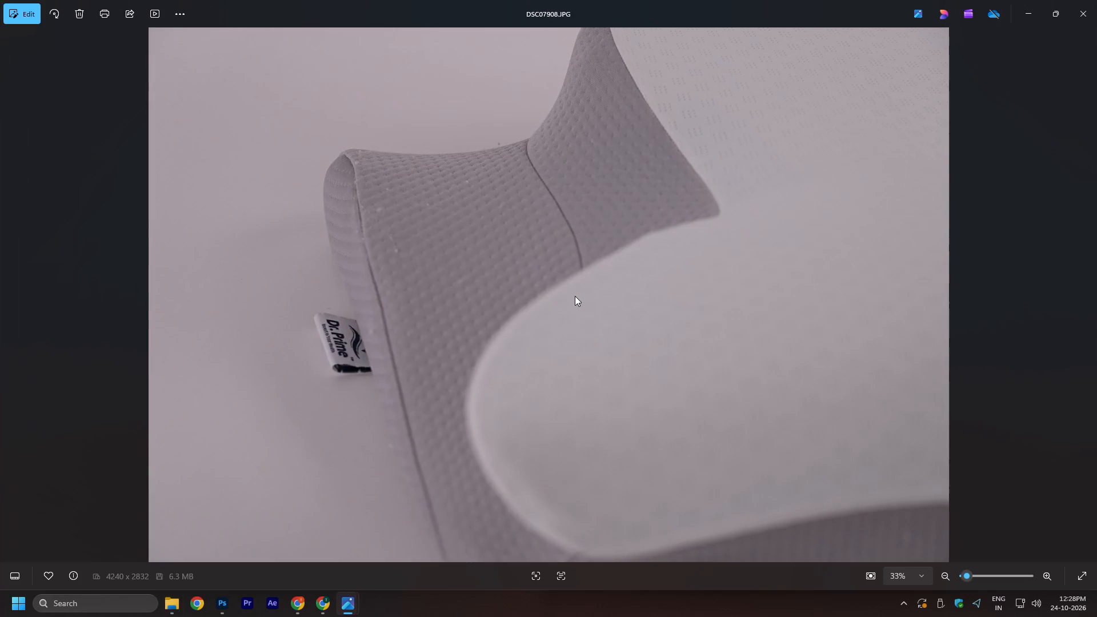
pyautogui.click(1096, 0)
pyautogui.scroll(-1, 997, 343)
pyautogui.doubleClick(1023, 478)
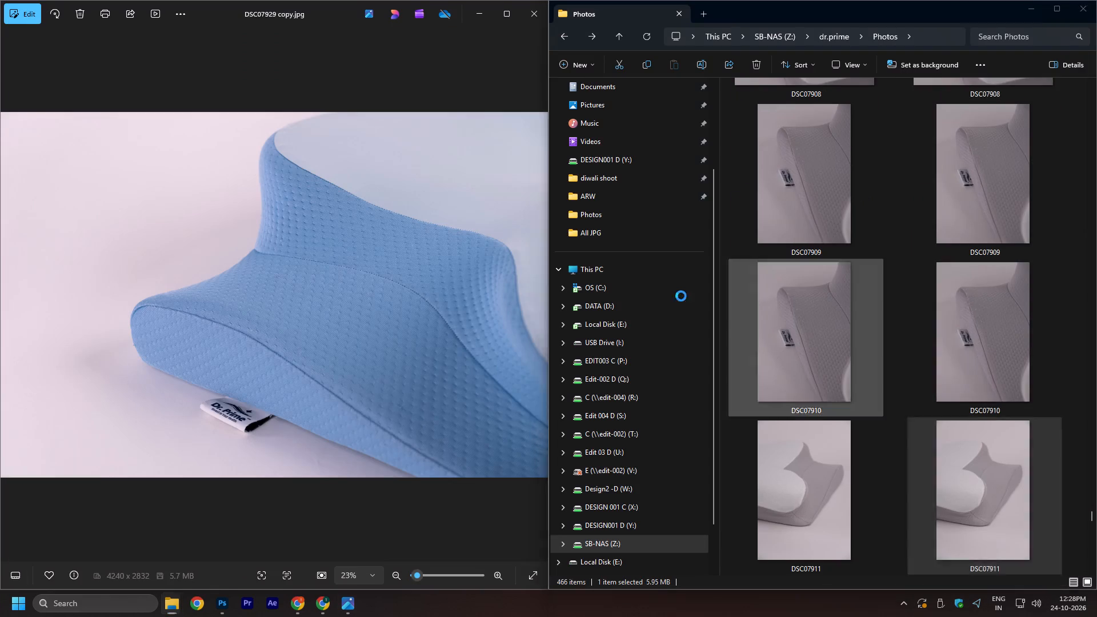
pyautogui.click(1096, 0)
# Browse the later grey front and side shots up to the first blue pillow photos, and return to the DSC07915 group.
pyautogui.scroll(-3, 900, 392)
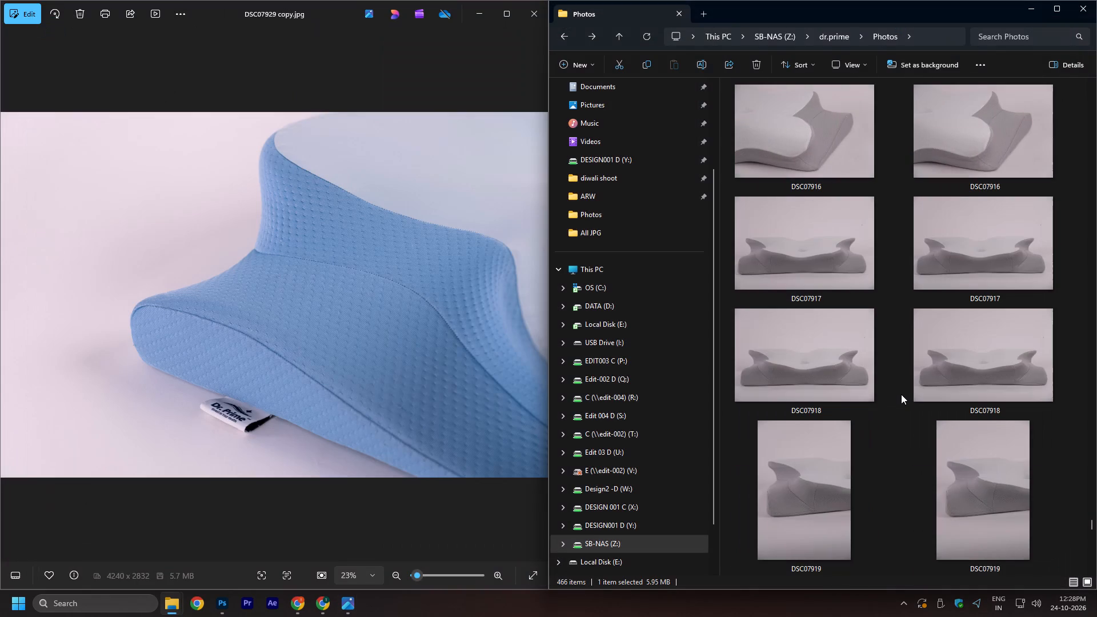
pyautogui.scroll(-4, 901, 394)
pyautogui.scroll(1, 901, 394)
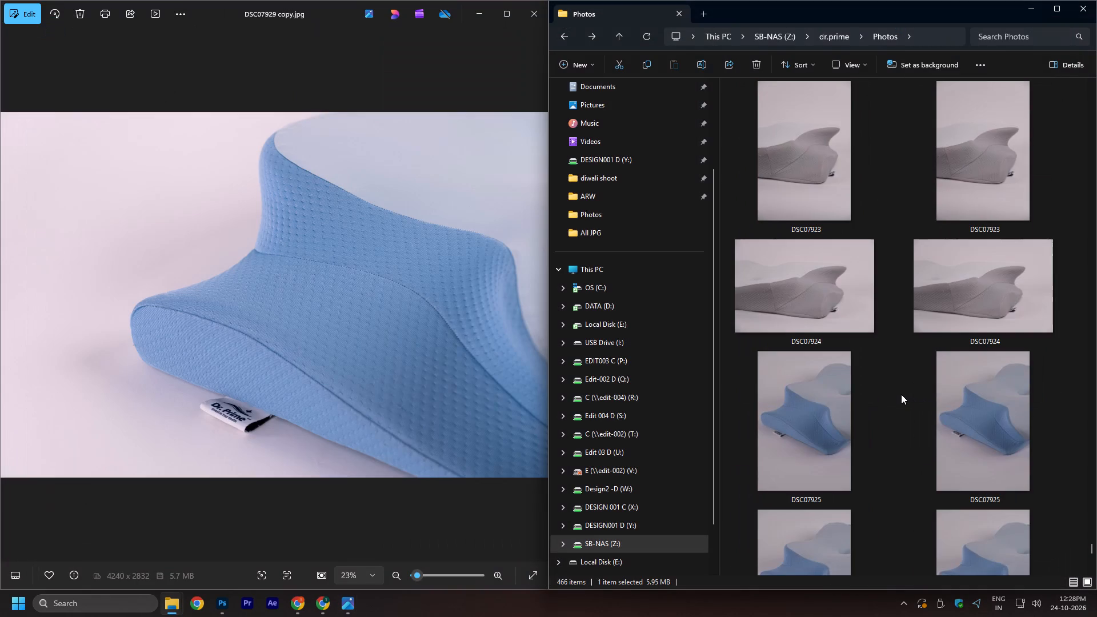
pyautogui.scroll(-1, 901, 394)
pyautogui.scroll(4, 901, 394)
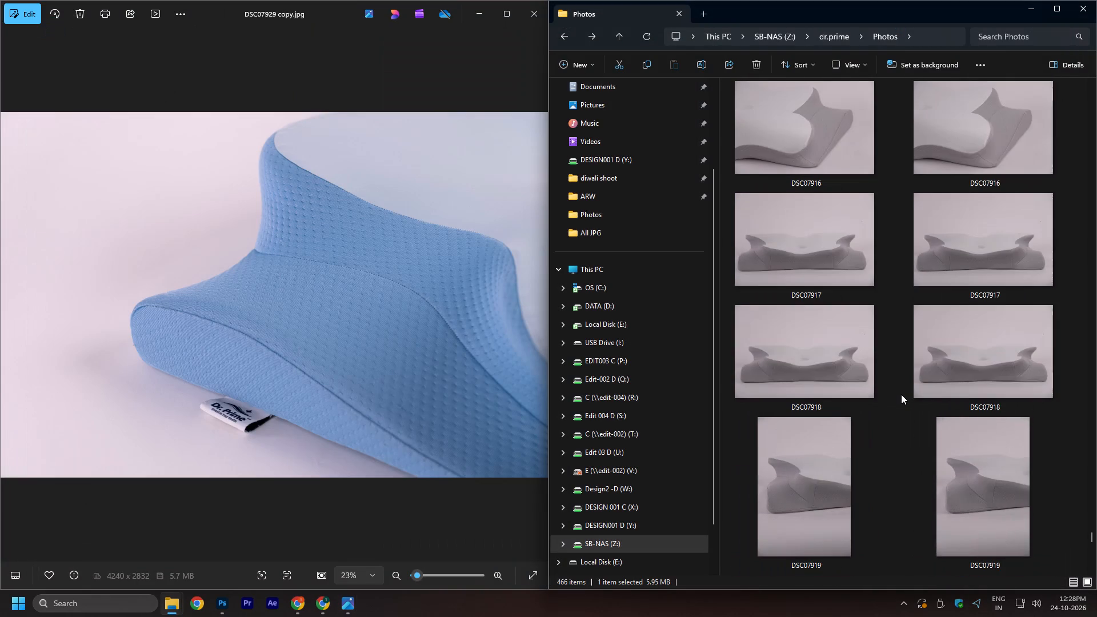
pyautogui.scroll(-12, 901, 394)
pyautogui.scroll(6, 901, 394)
pyautogui.scroll(-1, 901, 394)
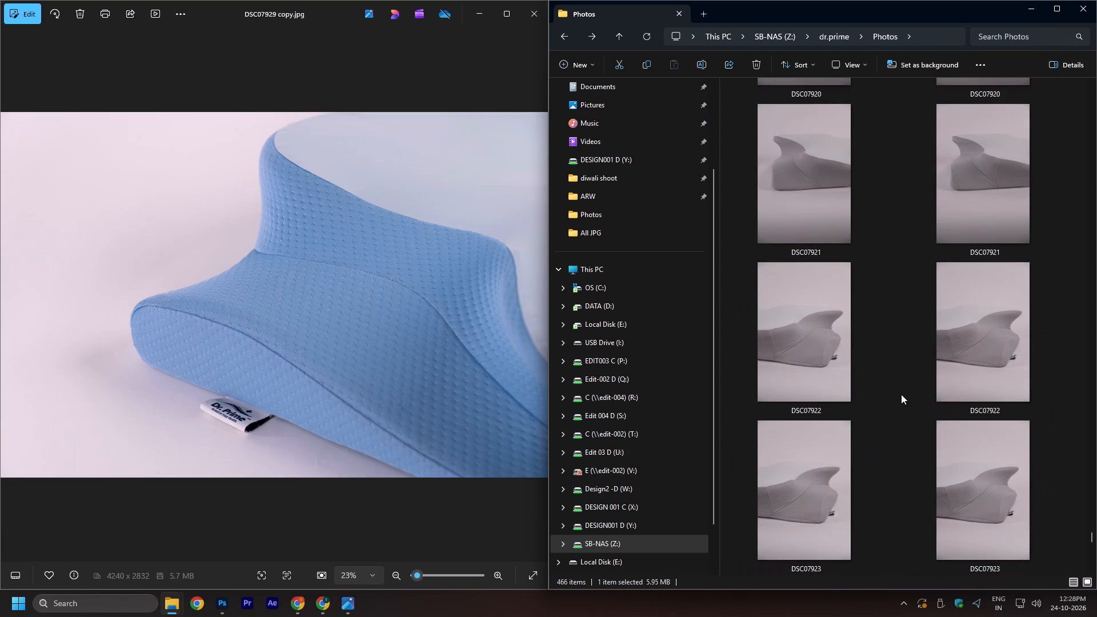
pyautogui.scroll(3, 901, 394)
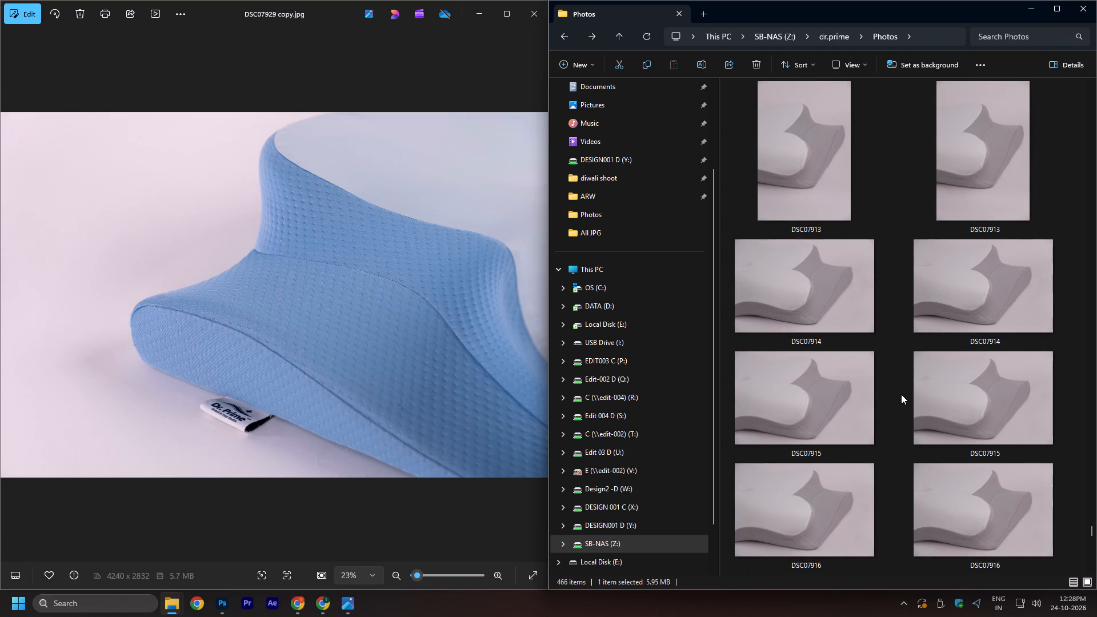
# Preview the grey shots from the raw DSC07915 through the front-view DSC07917 JPG.
pyautogui.doubleClick(863, 392)
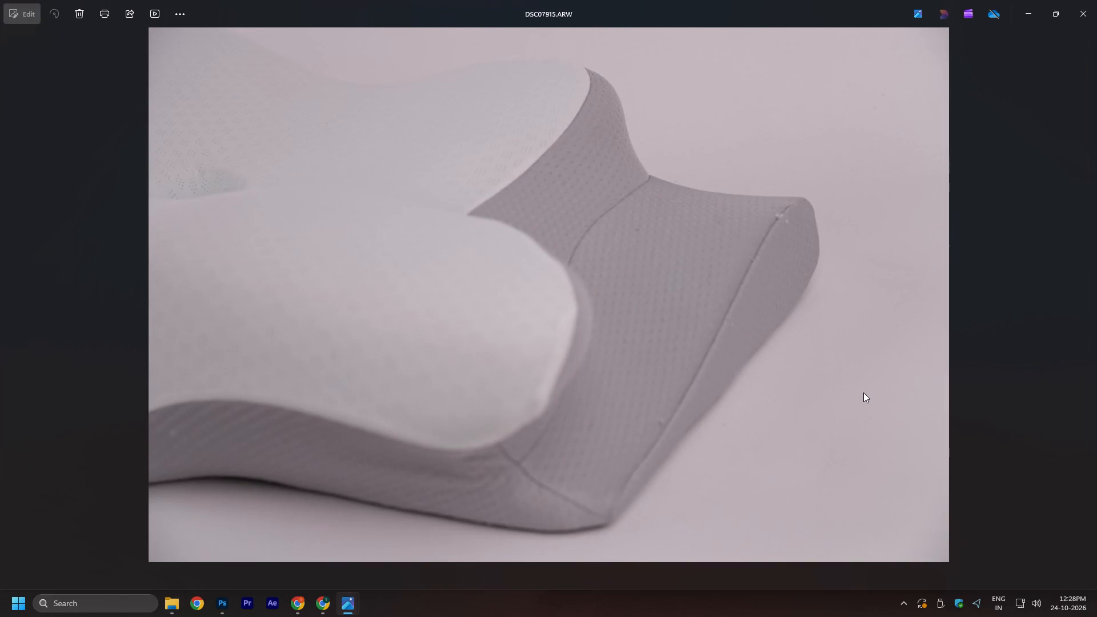
pyautogui.press('Right')
pyautogui.press('Right')
pyautogui.press('Right')
pyautogui.press('Right')
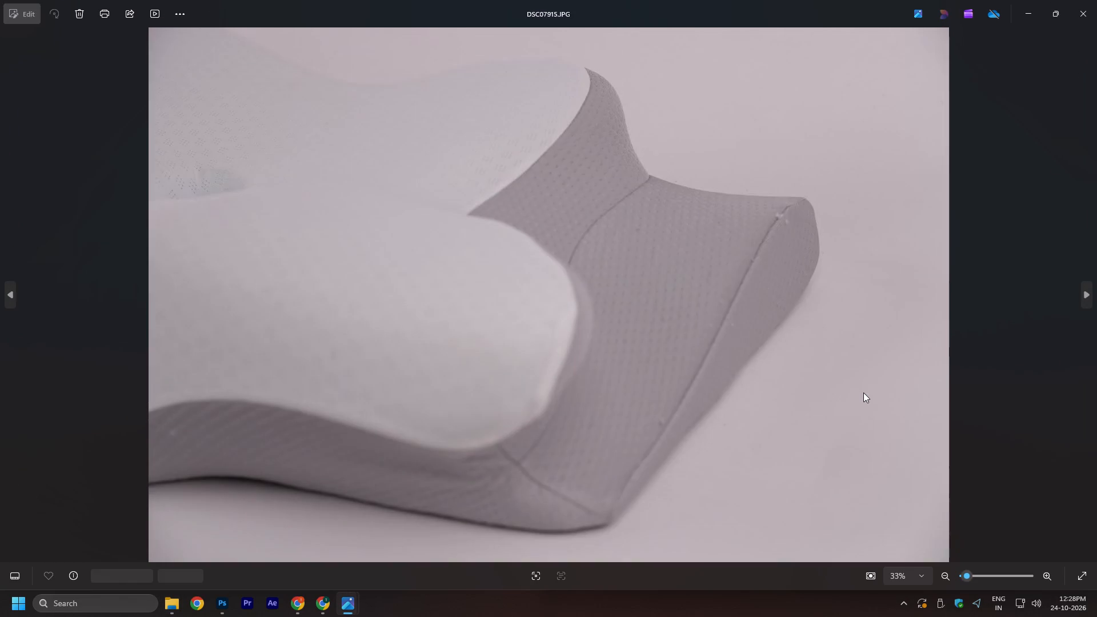
pyautogui.press('Right')
pyautogui.press('Right')
pyautogui.press('Right')
pyautogui.press('Right')
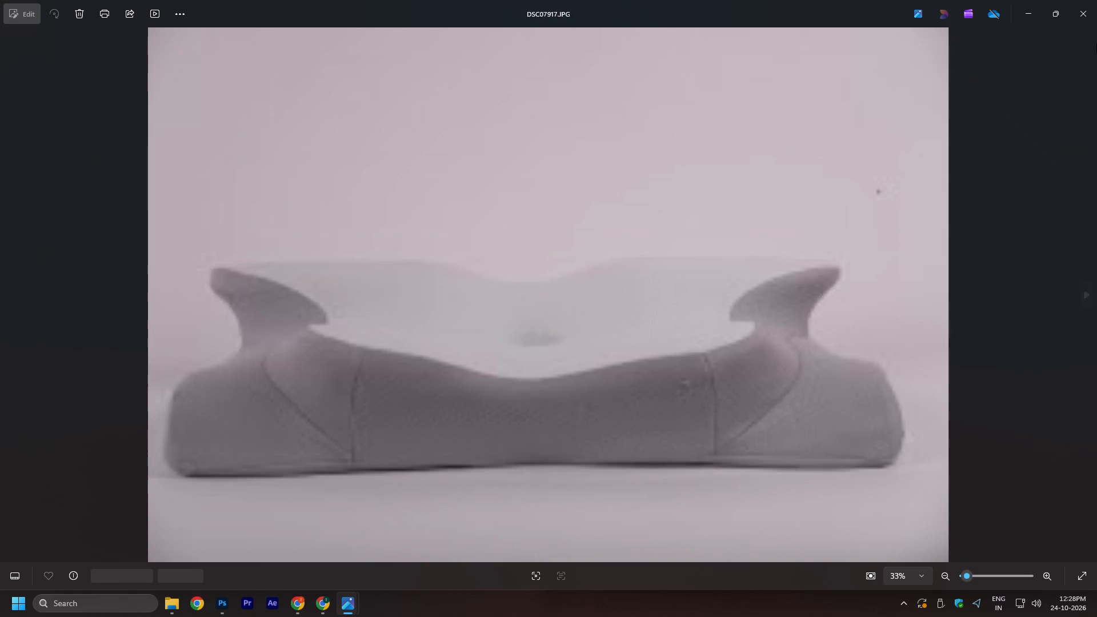
pyautogui.click(1096, 43)
pyautogui.click(1084, 21)
# Return to the upright grey corner shots and examine the DSC07905 JPG again at full size.
pyautogui.scroll(2, 1024, 268)
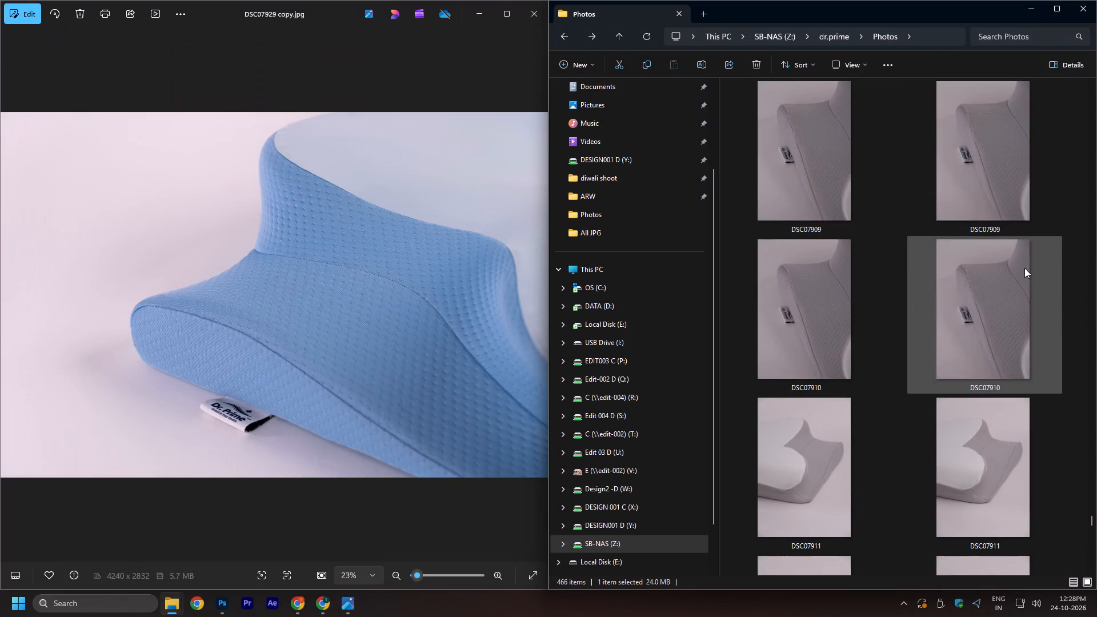
pyautogui.scroll(2, 1024, 268)
pyautogui.doubleClick(982, 305)
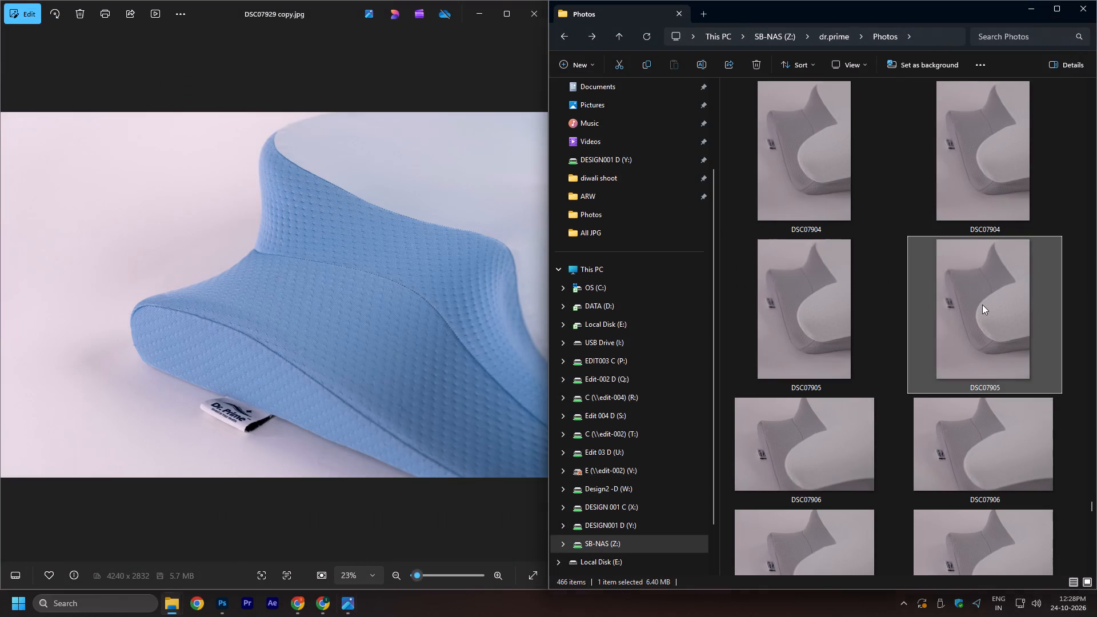
pyautogui.click(1096, 0)
pyautogui.scroll(1, 969, 356)
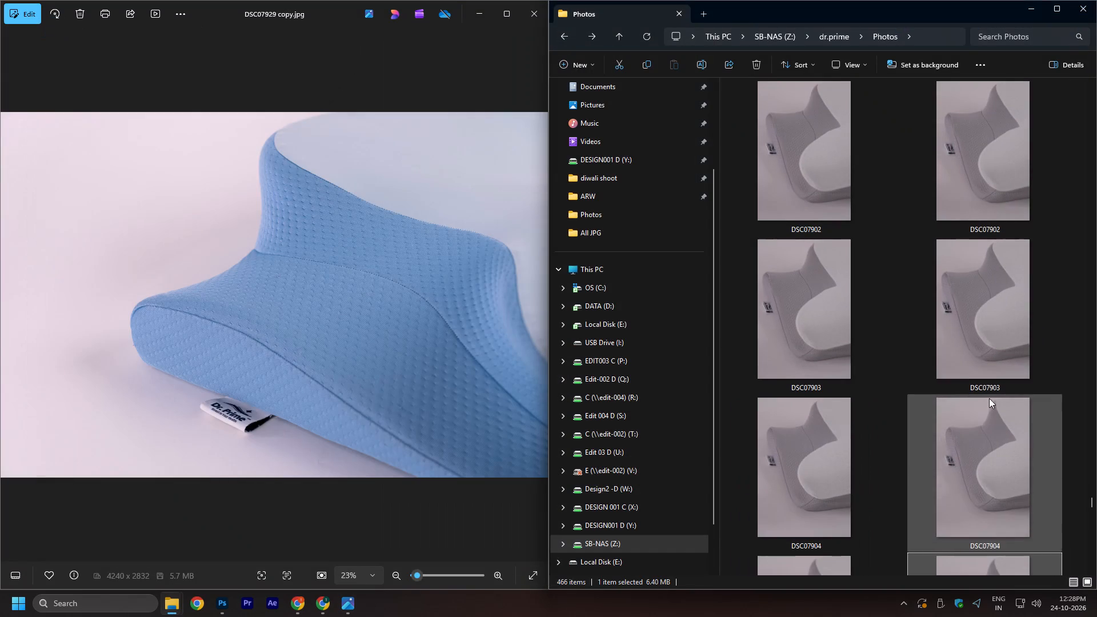
pyautogui.scroll(-1, 989, 401)
pyautogui.doubleClick(987, 403)
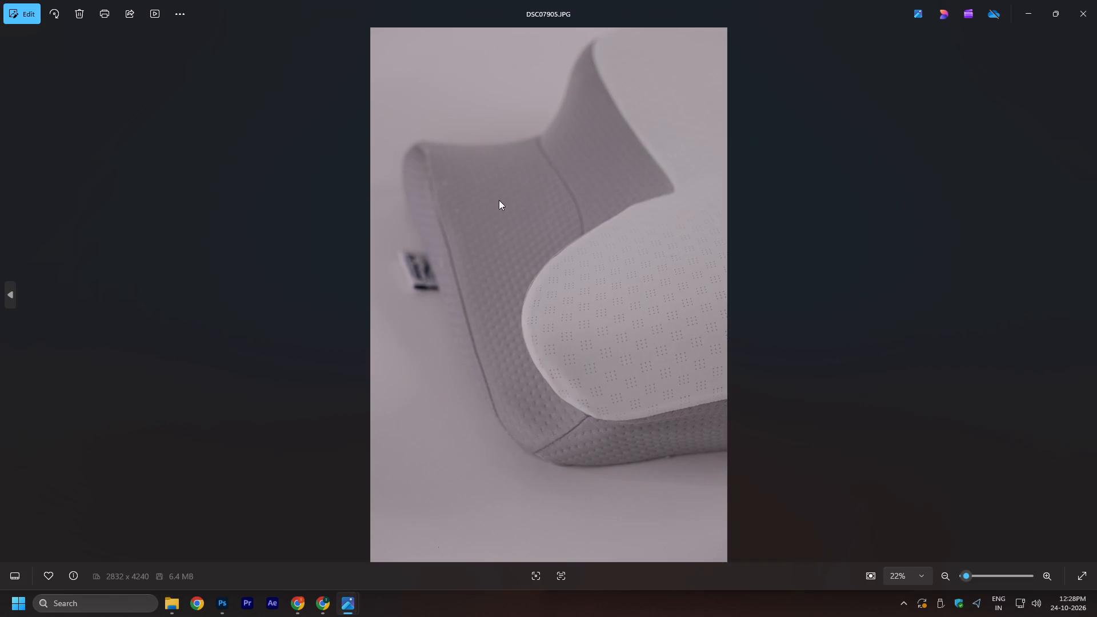
pyautogui.click(1096, 0)
# Look through the earlier grey shots and preview both the JPG and raw versions of DSC07895.
pyautogui.scroll(2, 945, 342)
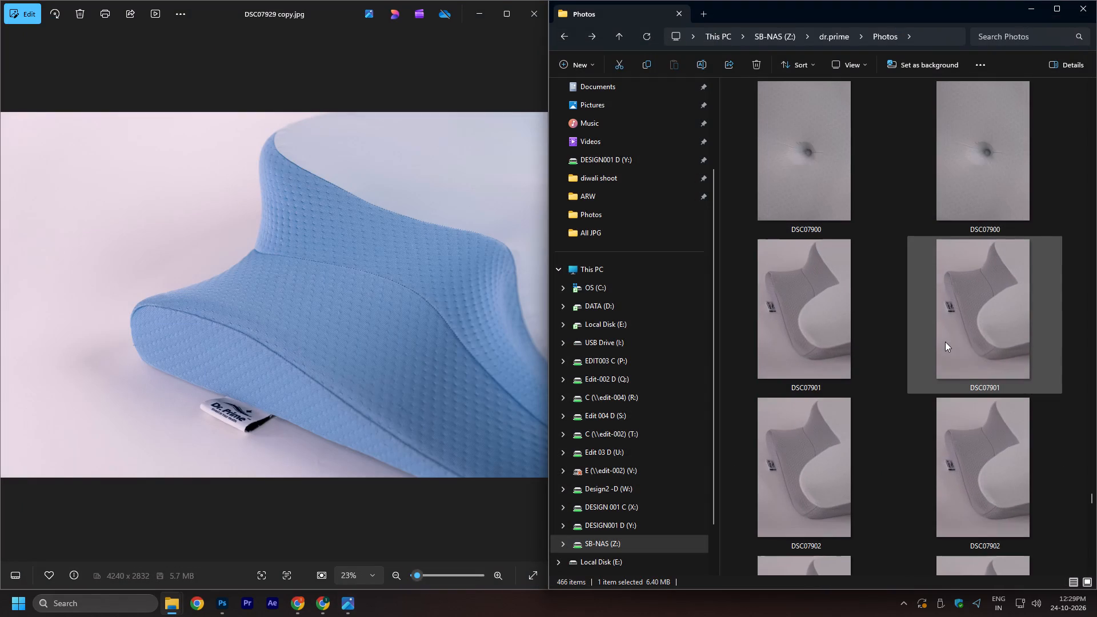
pyautogui.scroll(3, 945, 342)
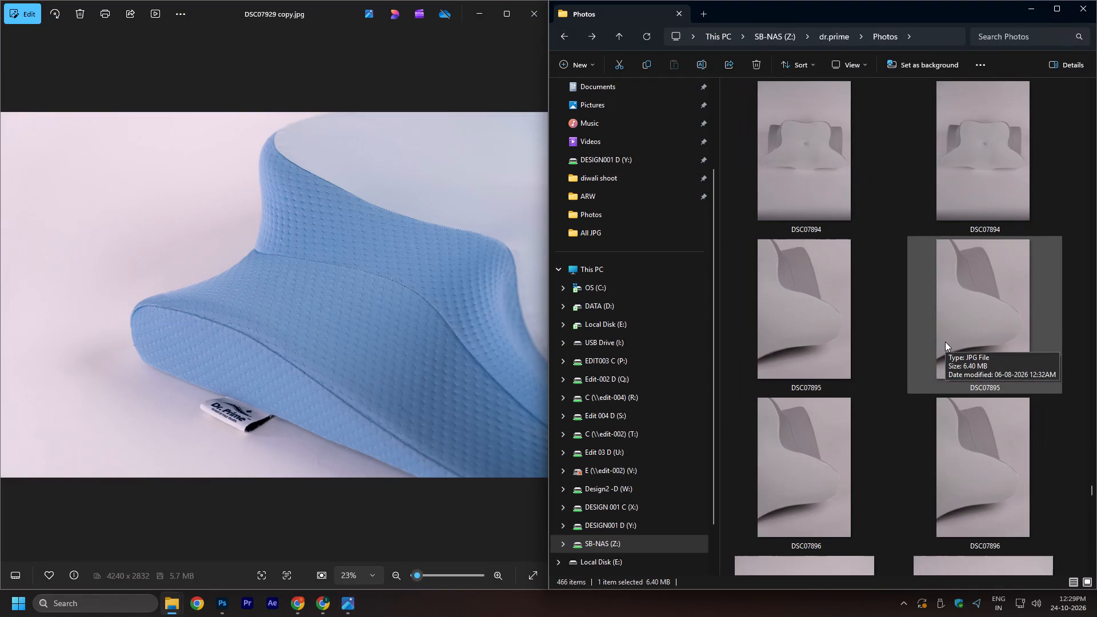
pyautogui.doubleClick(972, 319)
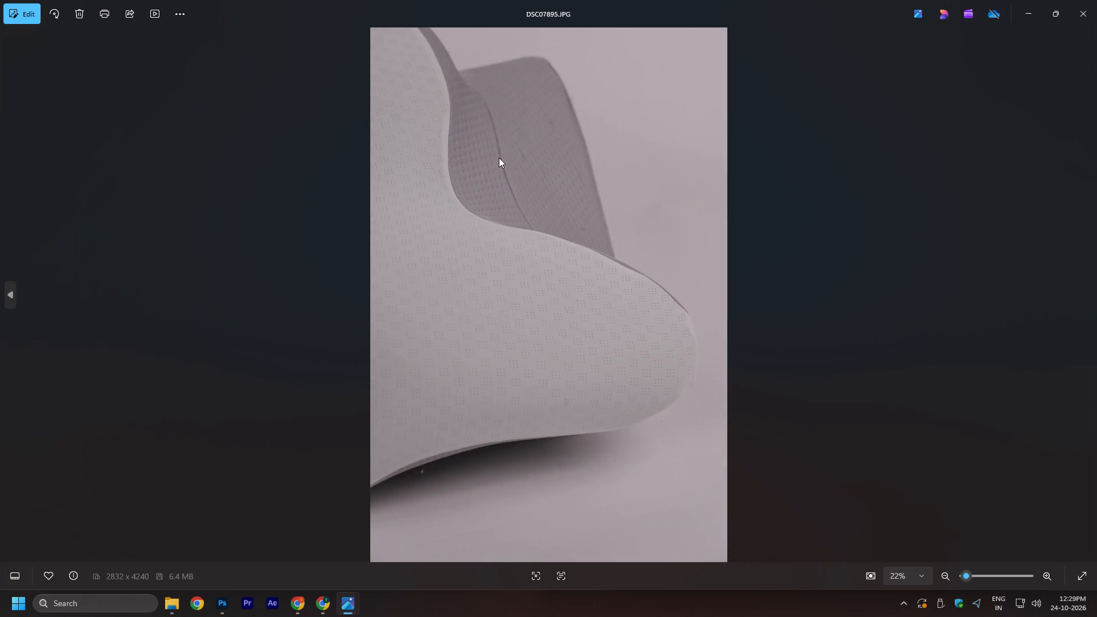
pyautogui.click(1096, 0)
pyautogui.doubleClick(835, 306)
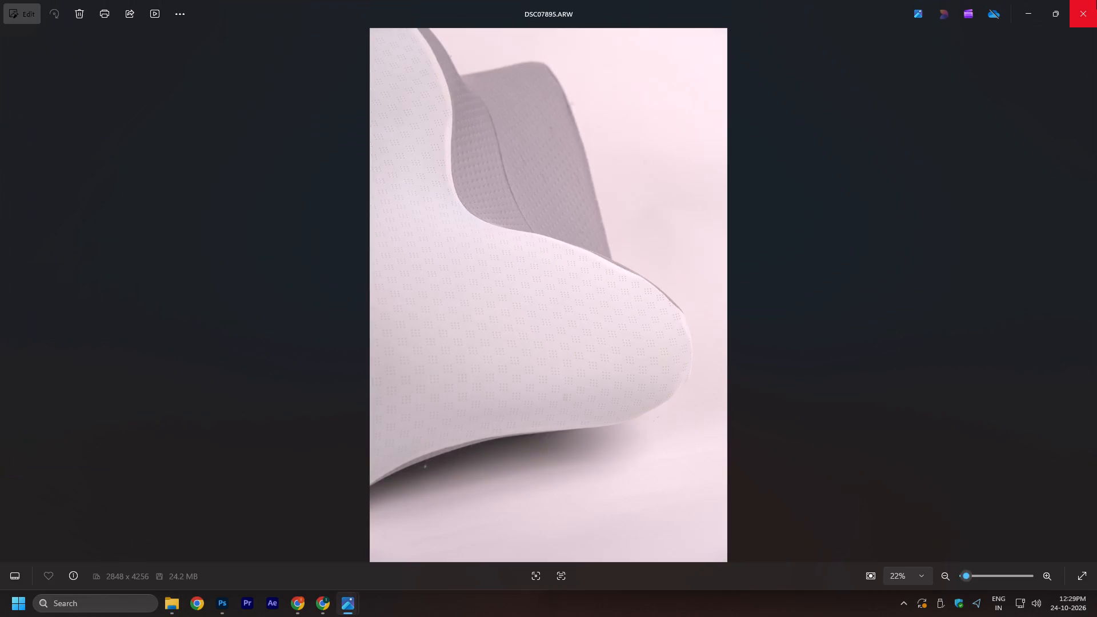
pyautogui.click(1096, 0)
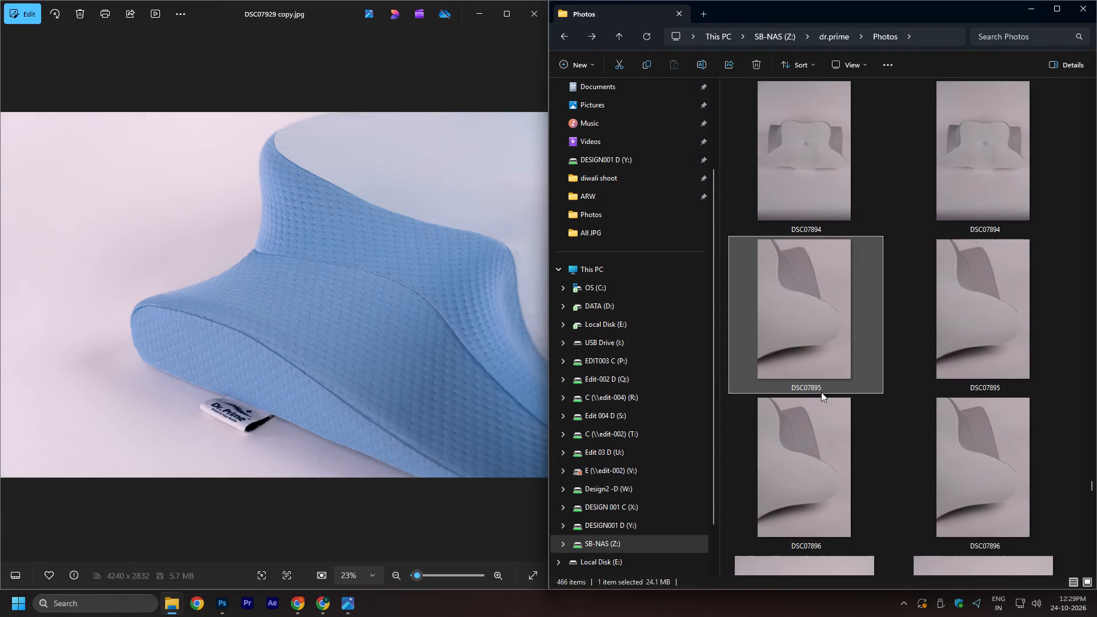
# Preview the DSC07886 JPG and examine its grey side fabric and Dr. Prime label up close.
pyautogui.scroll(1, 1035, 308)
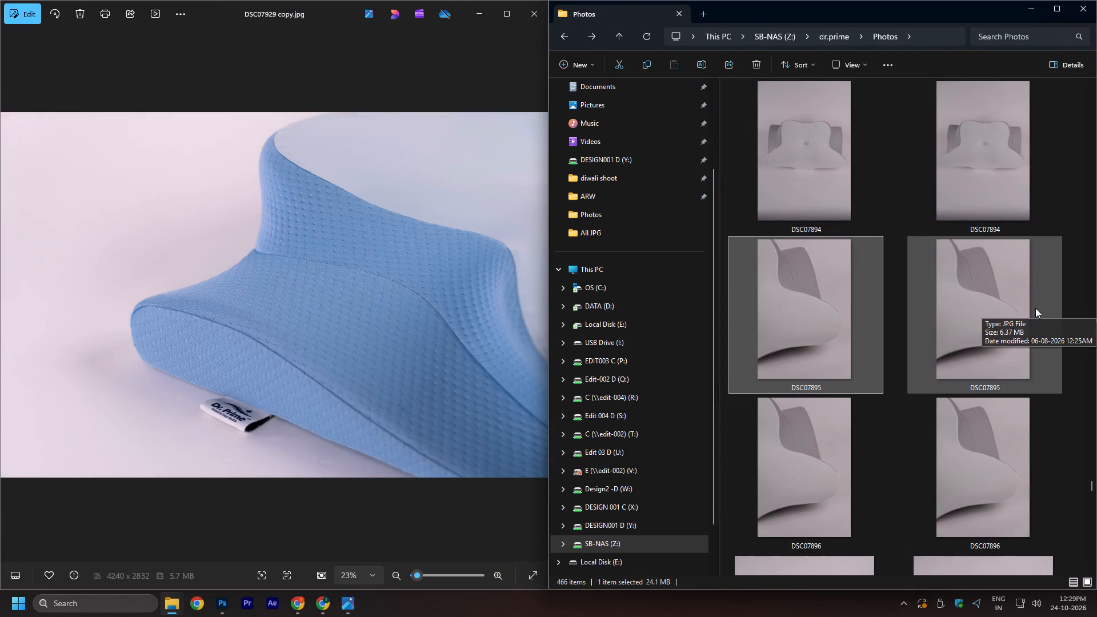
pyautogui.scroll(3, 1035, 308)
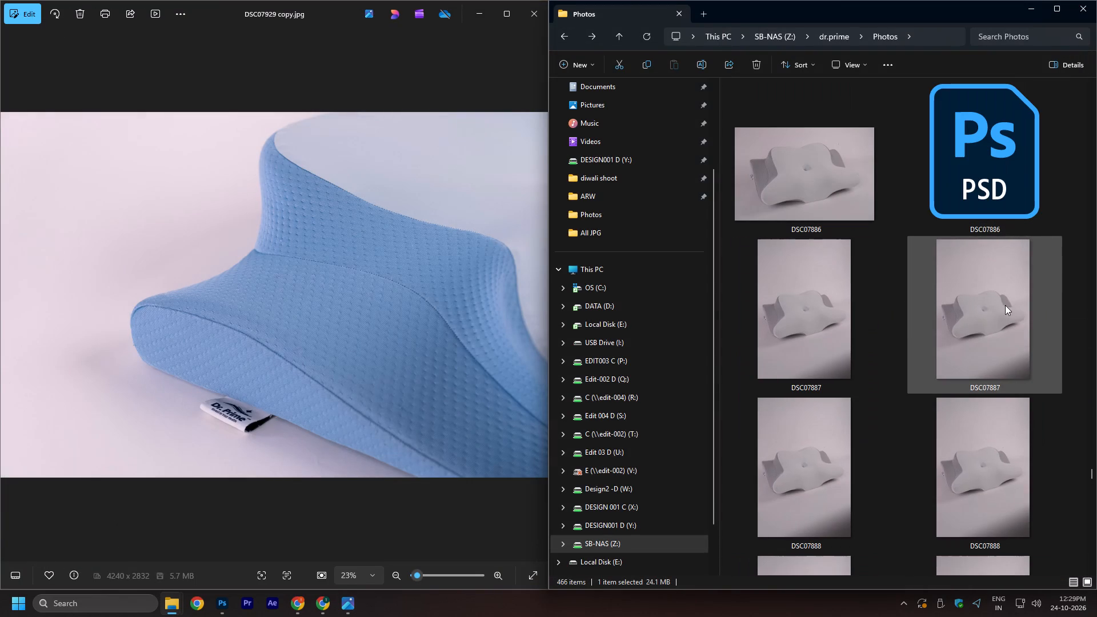
pyautogui.doubleClick(829, 188)
pyautogui.scroll(7, 293, 292)
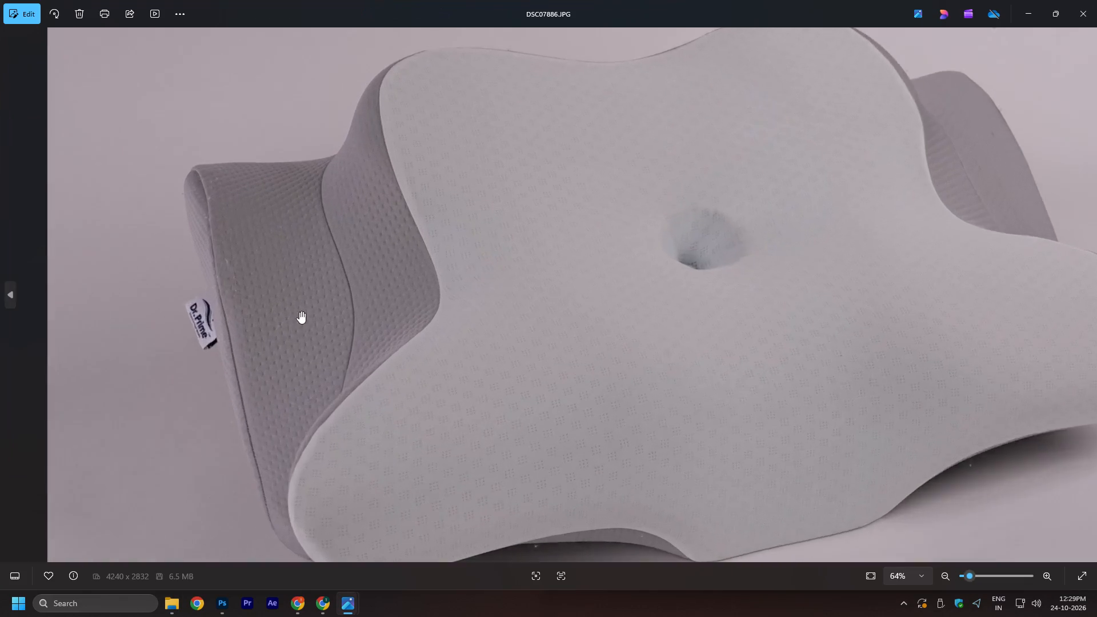
pyautogui.moveTo(358, 415); pyautogui.dragTo(499, 367)
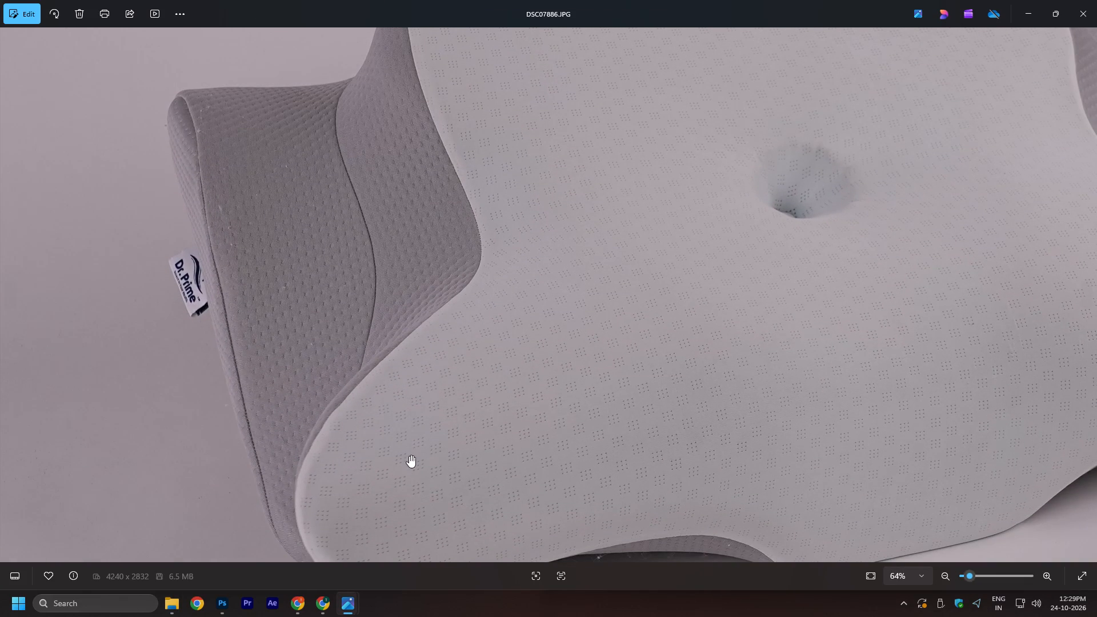
pyautogui.click(1096, 0)
pyautogui.scroll(1, 875, 192)
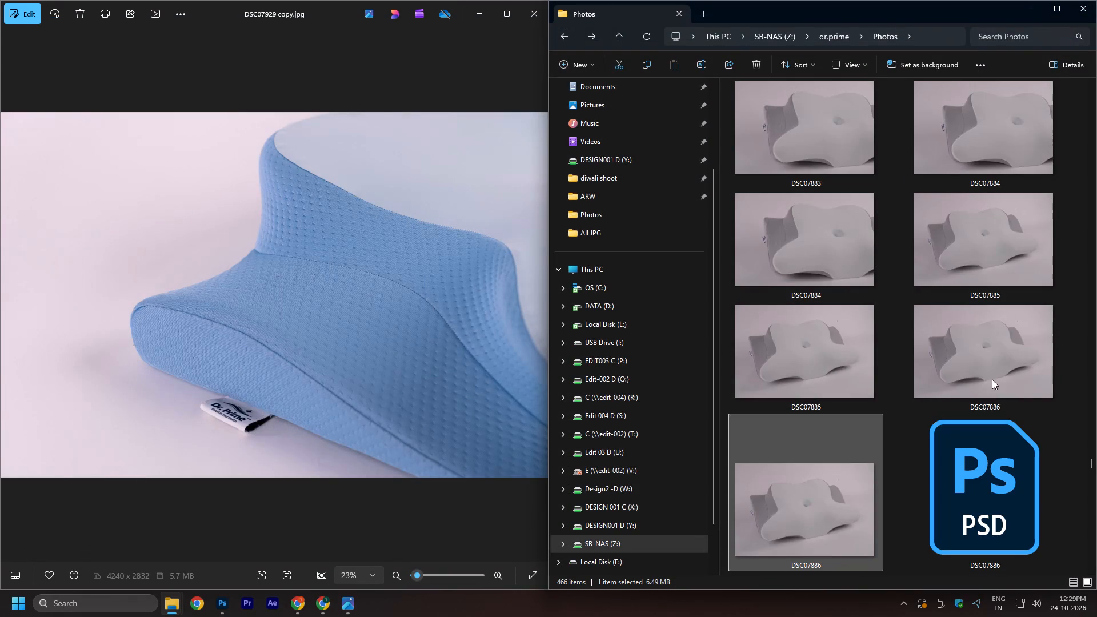
# Open the DSC07886 PSD in Photoshop.
pyautogui.click(849, 472)
pyautogui.doubleClick(1005, 491)
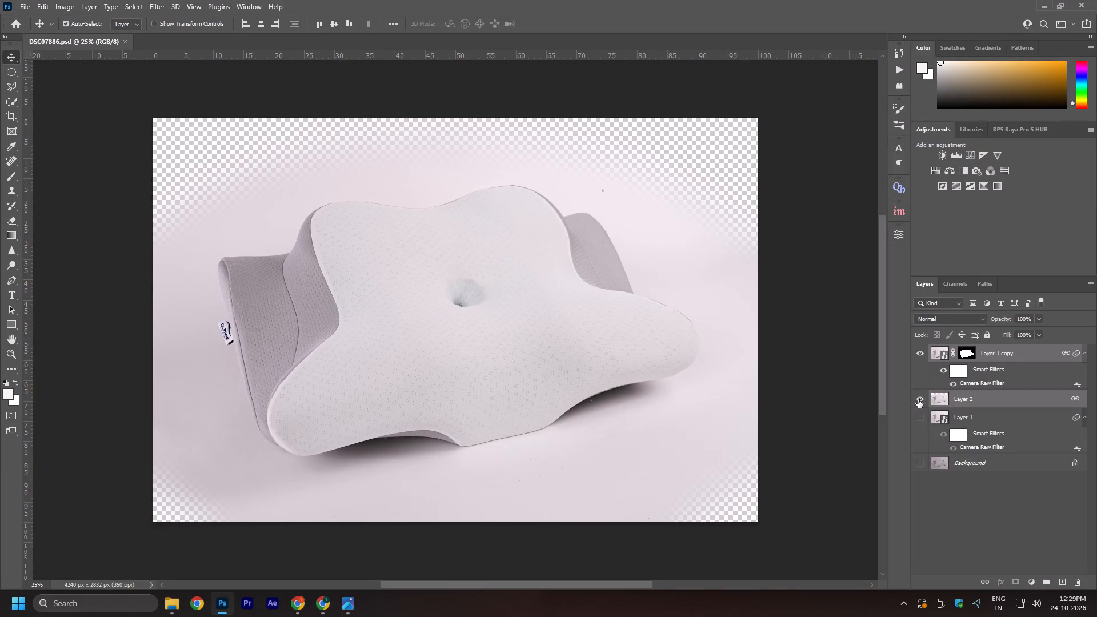
# Hide Layer 2 and inspect the isolated grey pillow cutout up close and as a whole.
pyautogui.click(918, 399)
pyautogui.click(987, 492)
pyautogui.keyDown('alt'); pyautogui.scroll(14, 350, 358); pyautogui.keyUp('alt')
pyautogui.keyDown('alt'); pyautogui.scroll(-2, 292, 351); pyautogui.keyUp('alt')
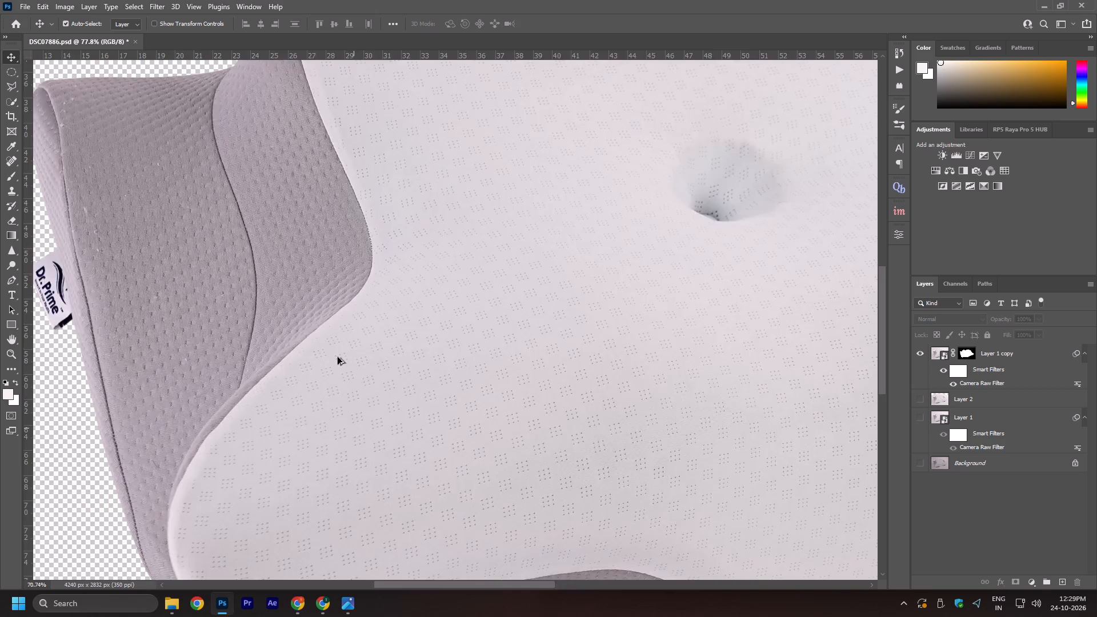
pyautogui.keyDown('alt'); pyautogui.scroll(-5, 338, 357); pyautogui.keyUp('alt')
pyautogui.keyDown('alt'); pyautogui.scroll(-5, 394, 351); pyautogui.keyUp('alt')
pyautogui.press('space')
pyautogui.press('space')
pyautogui.press('space')
pyautogui.moveTo(303, 346); pyautogui.dragTo(309, 347, button='right')
pyautogui.click(321, 352)
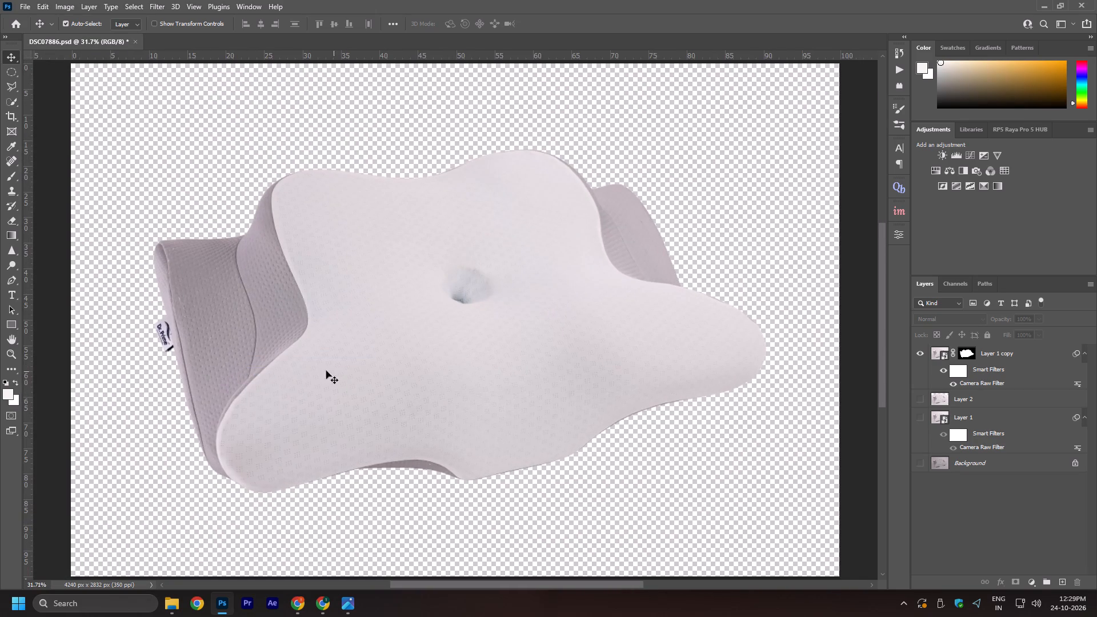
pyautogui.keyDown('alt'); pyautogui.scroll(12, 221, 374); pyautogui.keyUp('alt')
pyautogui.keyDown('alt'); pyautogui.scroll(-4, 275, 363); pyautogui.keyUp('alt')
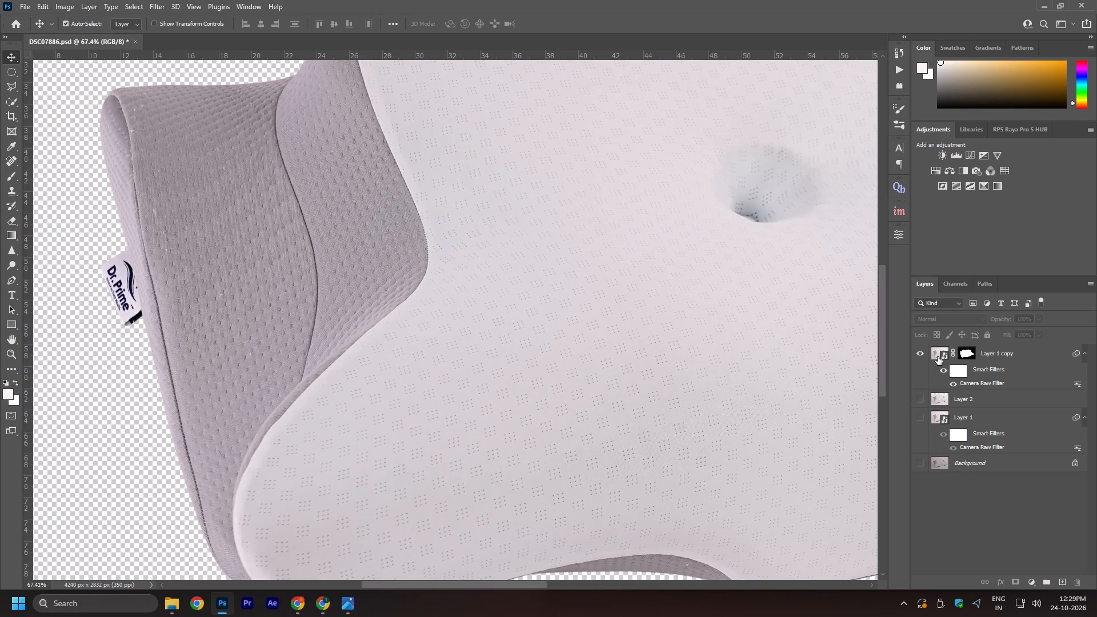
# Open the smart object contents of Layer 1 copy for retouching.
pyautogui.doubleClick(944, 355)
pyautogui.keyDown('alt'); pyautogui.scroll(13, 253, 358); pyautogui.keyUp('alt')
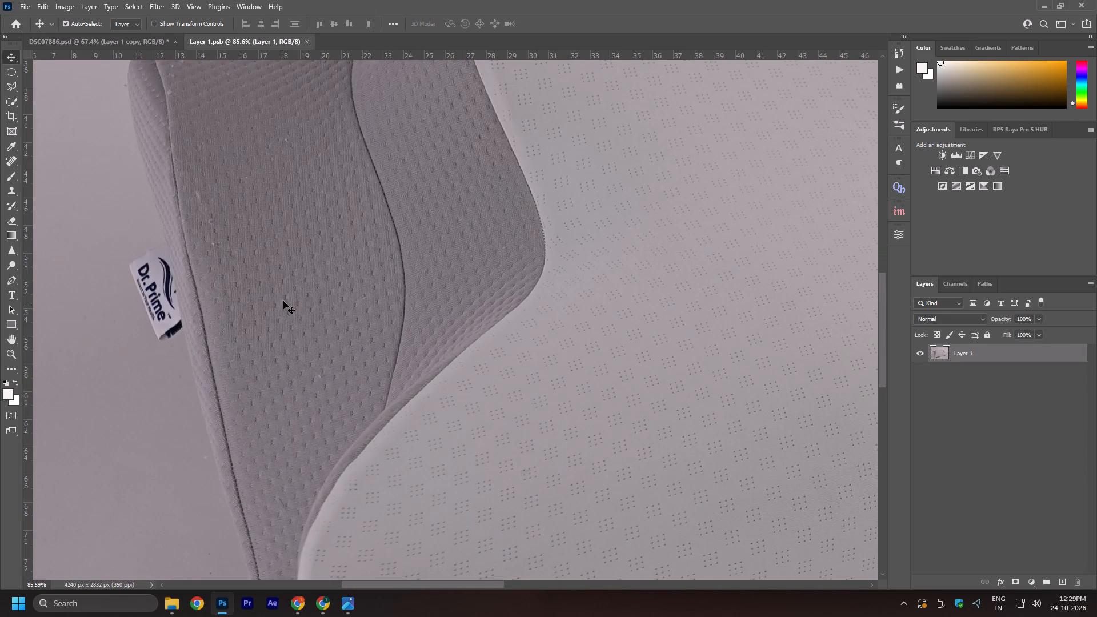
# Remove the lint specks from the grey side panel near the Dr. Prime label using the Spot Healing Brush, reduced to size 35.
pyautogui.press('j')
pyautogui.keyDown('alt'); pyautogui.scroll(7, 217, 206); pyautogui.keyUp('alt')
pyautogui.click(337, 392)
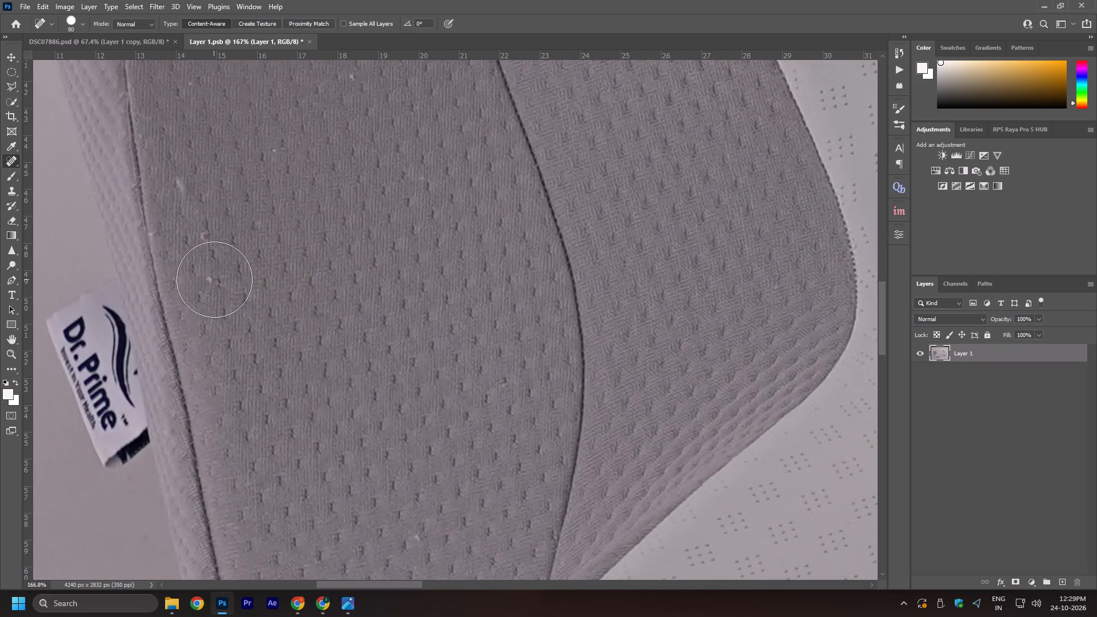
pyautogui.press('[')
pyautogui.press('[')
pyautogui.press('[')
pyautogui.press('[')
pyautogui.press('[')
pyautogui.press('[')
pyautogui.click(209, 280)
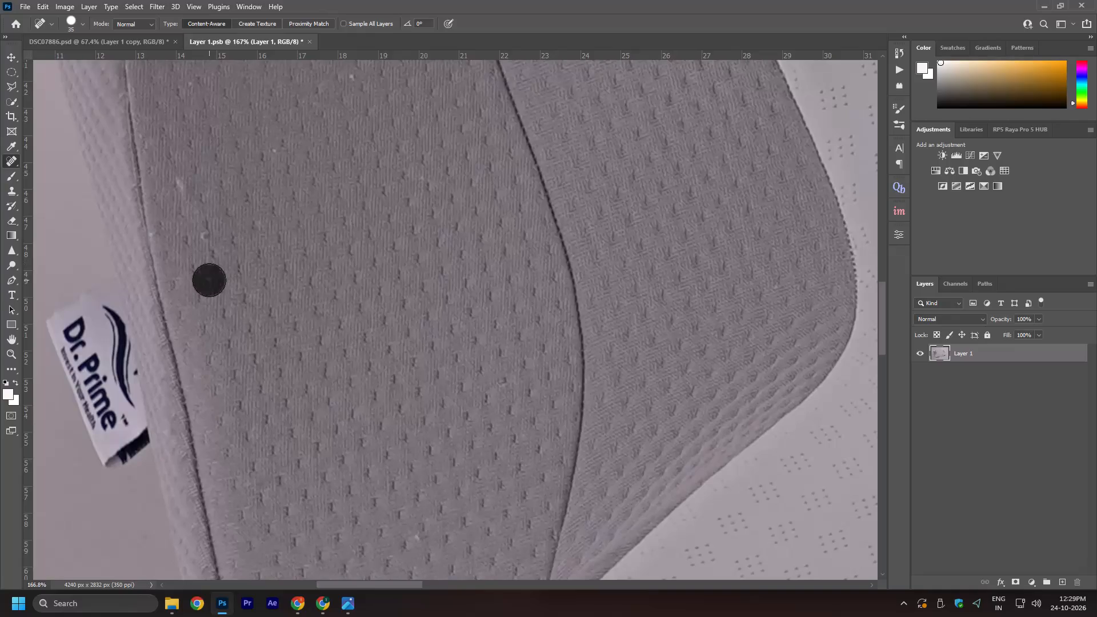
pyautogui.click(204, 236)
pyautogui.click(186, 186)
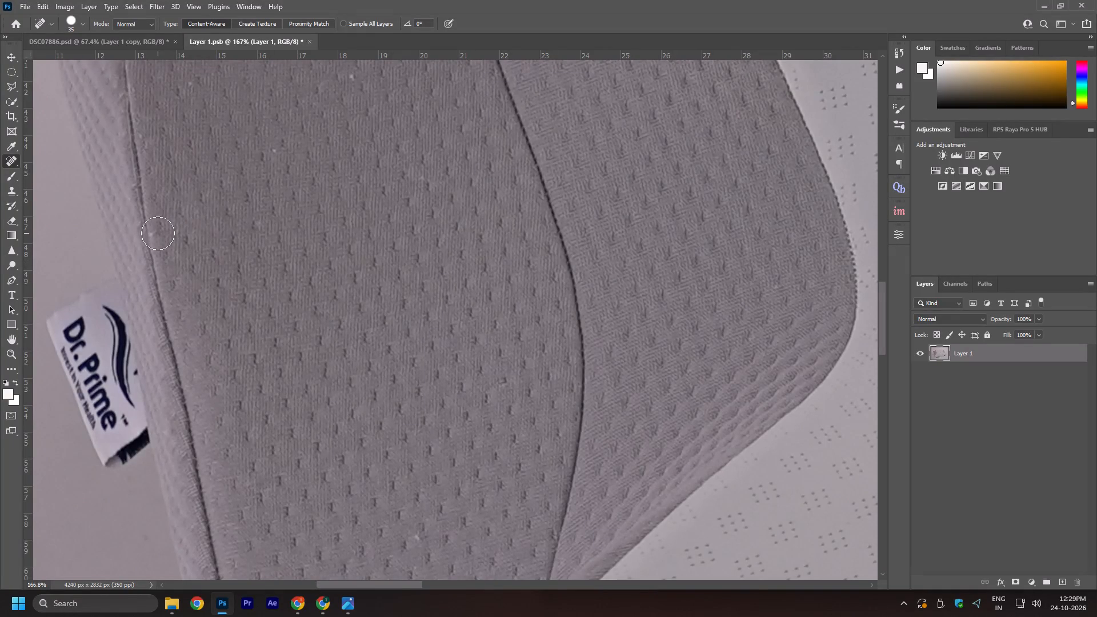
pyautogui.click(158, 233)
pyautogui.click(275, 151)
pyautogui.press('space')
pyautogui.click(257, 226)
# Heal the specks on the upper grey side panel and along the seam by its folded corner.
pyautogui.press('space')
pyautogui.press('space')
pyautogui.press('space')
pyautogui.press('space')
pyautogui.press('space')
pyautogui.press('space')
pyautogui.press('space')
pyautogui.moveTo(304, 166); pyautogui.dragTo(448, 333)
pyautogui.click(501, 243)
pyautogui.click(564, 346)
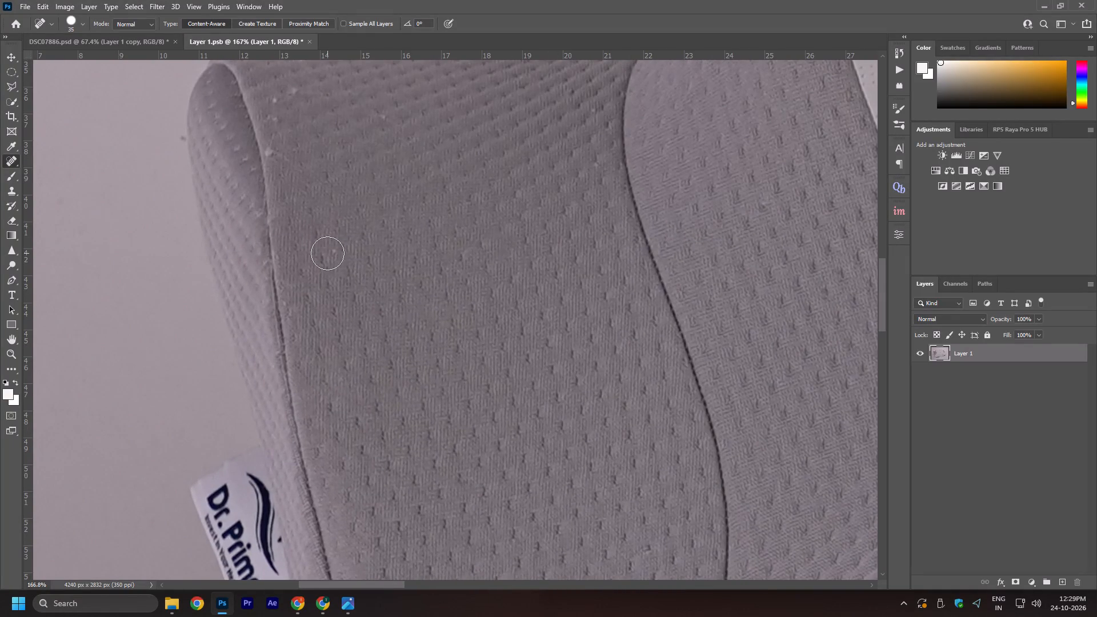
pyautogui.click(327, 253)
pyautogui.press('space')
pyautogui.press('space')
pyautogui.press('space')
pyautogui.moveTo(307, 167); pyautogui.dragTo(410, 307)
pyautogui.click(487, 258)
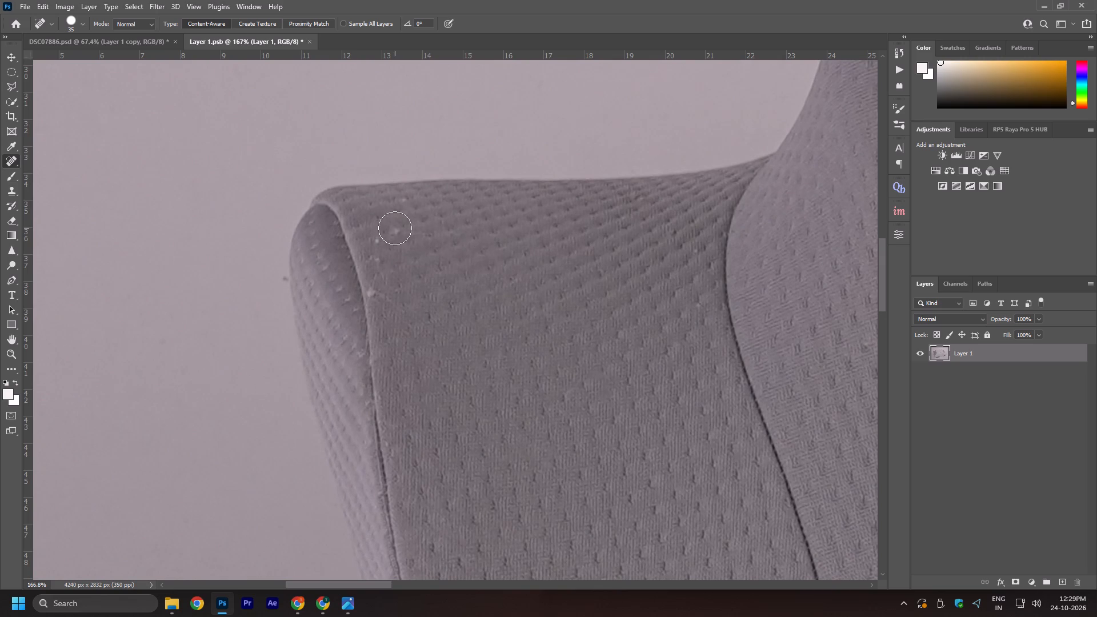
pyautogui.click(395, 230)
pyautogui.click(401, 202)
pyautogui.click(378, 247)
pyautogui.click(375, 264)
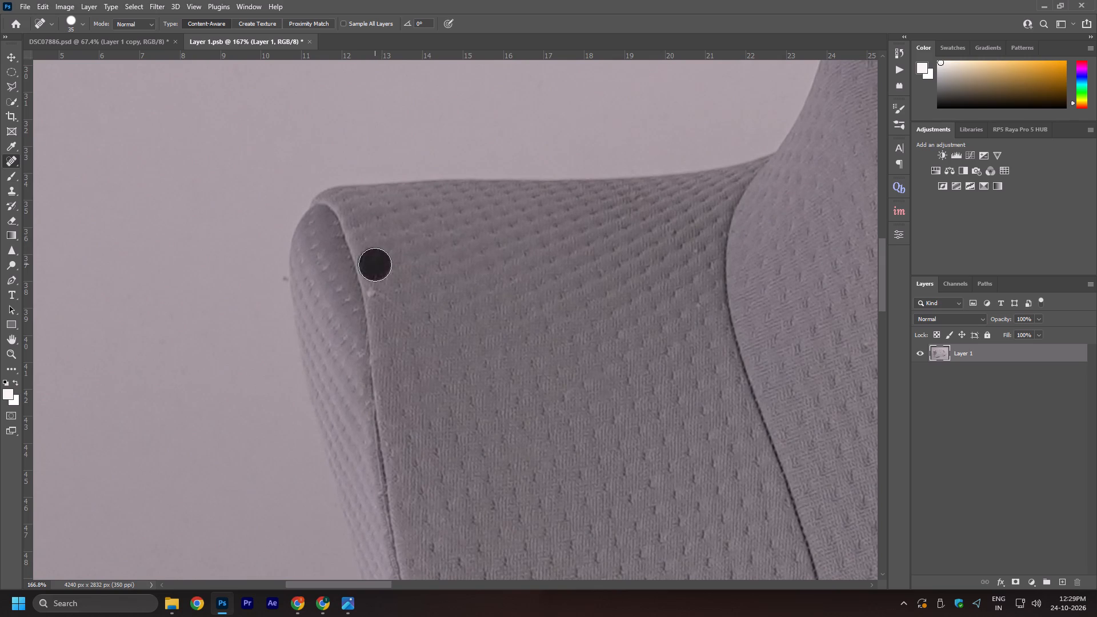
pyautogui.click(371, 294)
pyautogui.click(367, 357)
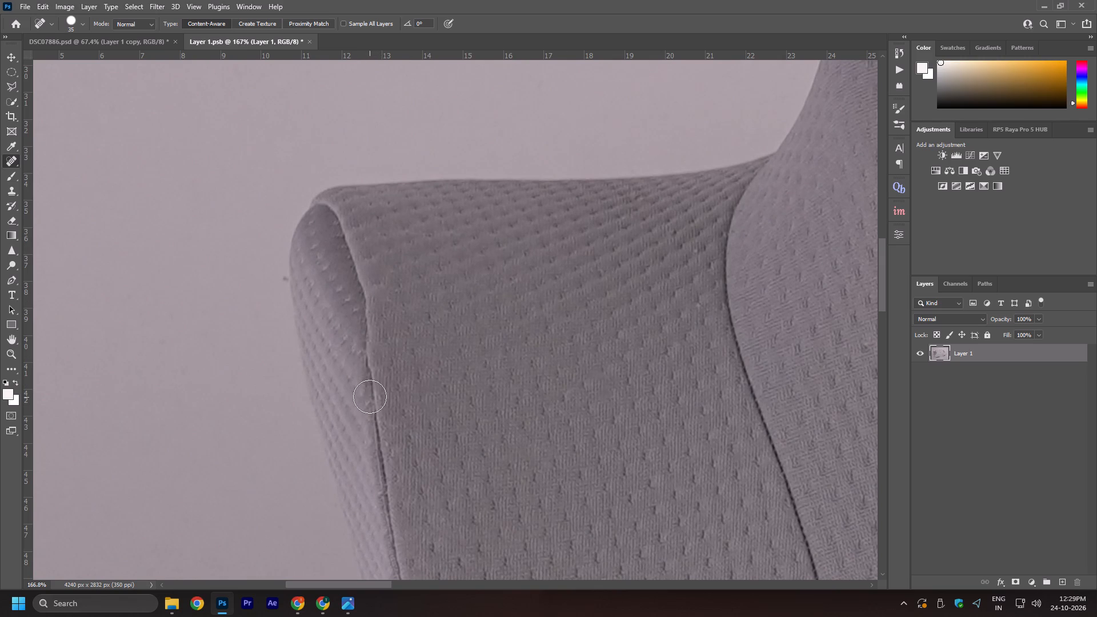
pyautogui.click(370, 396)
# Heal the remaining lint on the lower grey side panel and along the seam above the Dr. Prime label.
pyautogui.keyDown('alt'); pyautogui.scroll(-12, 293, 285); pyautogui.keyUp('alt')
pyautogui.keyDown('alt'); pyautogui.scroll(8, 386, 425); pyautogui.keyUp('alt')
pyautogui.keyDown('alt'); pyautogui.scroll(5, 475, 507); pyautogui.keyUp('alt')
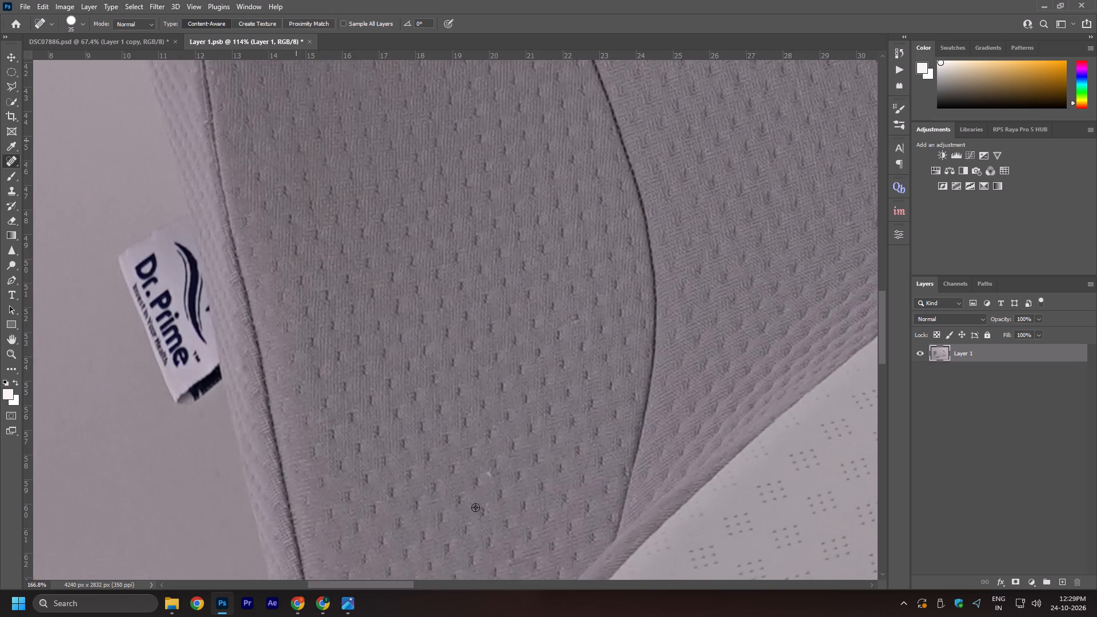
pyautogui.click(486, 470)
pyautogui.click(580, 294)
pyautogui.keyDown('alt'); pyautogui.scroll(-6, 307, 354); pyautogui.keyUp('alt')
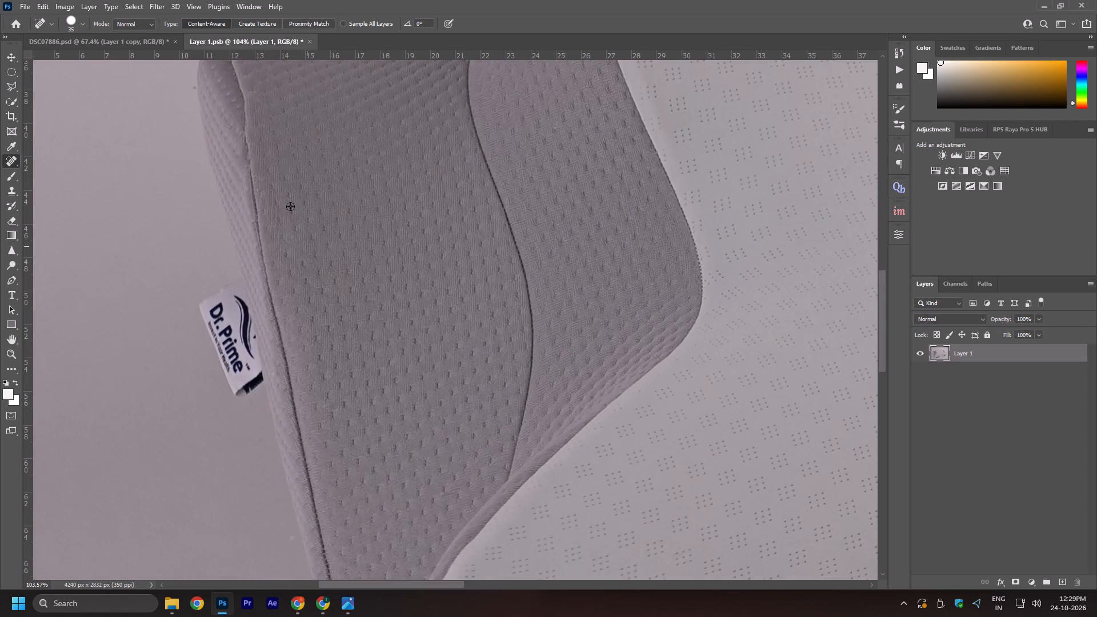
pyautogui.keyDown('alt'); pyautogui.scroll(7, 239, 145); pyautogui.keyUp('alt')
pyautogui.keyDown('alt'); pyautogui.scroll(4, 263, 186); pyautogui.keyUp('alt')
pyautogui.click(255, 188)
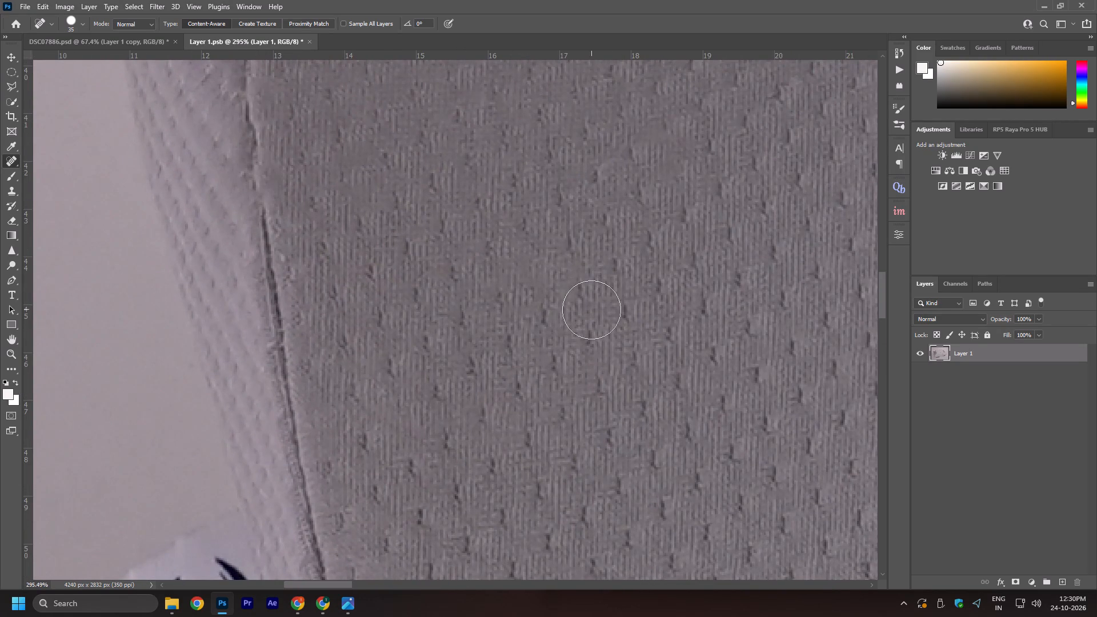
pyautogui.click(285, 259)
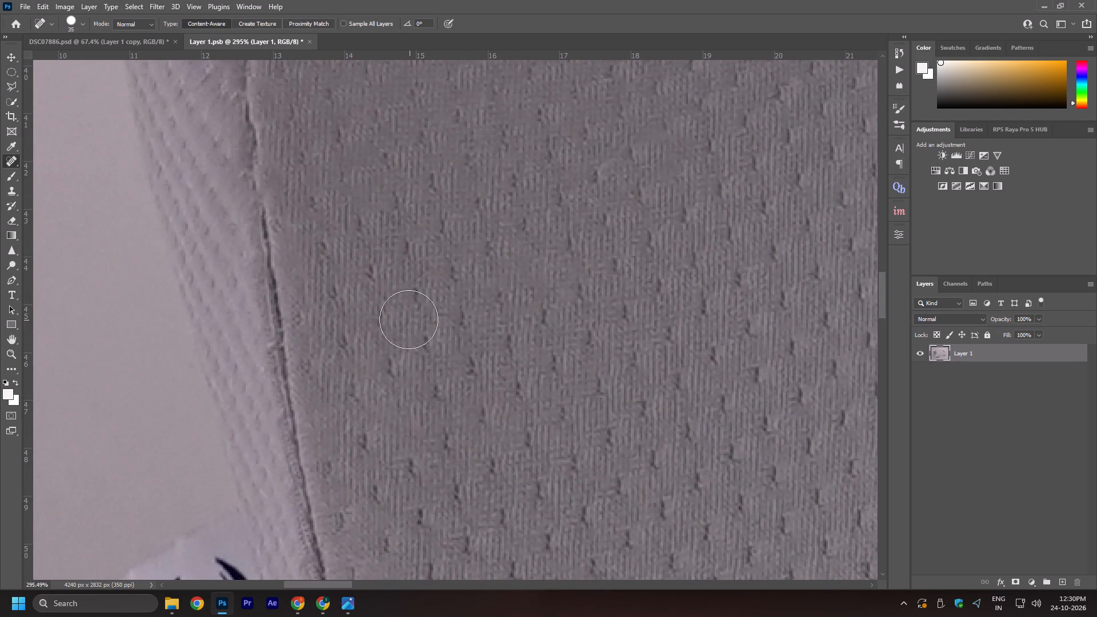
# Remove the dark speck on the background beside the folded corner of the grey side panel.
pyautogui.keyDown('alt'); pyautogui.scroll(-13, 415, 311); pyautogui.keyUp('alt')
pyautogui.keyDown('alt'); pyautogui.scroll(11, 306, 225); pyautogui.keyUp('alt')
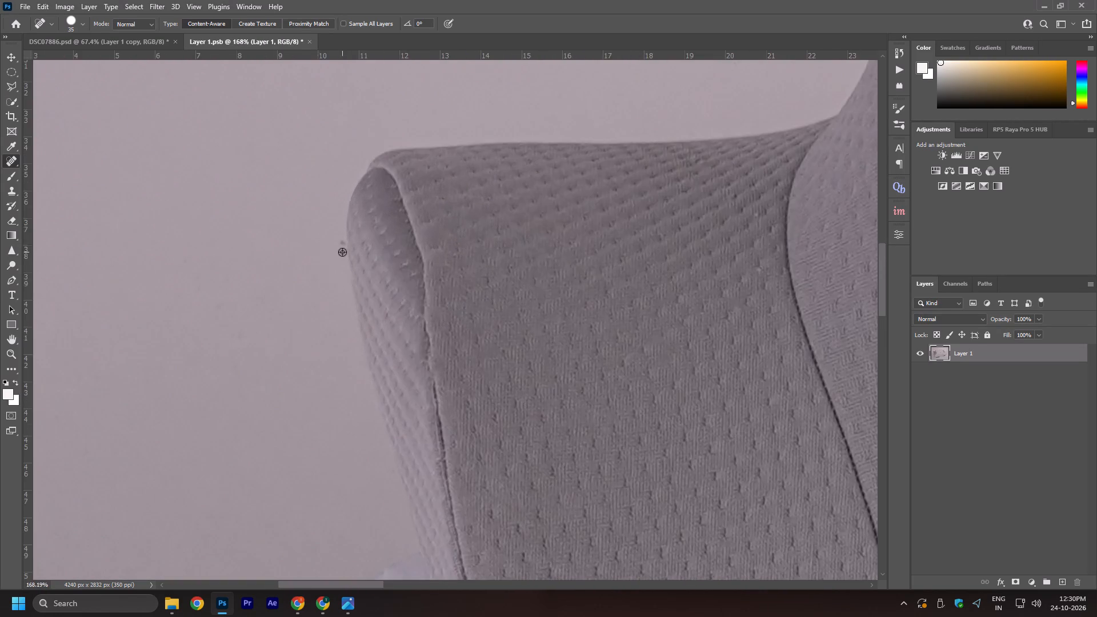
pyautogui.keyDown('alt'); pyautogui.scroll(3, 342, 252); pyautogui.keyUp('alt')
pyautogui.click(316, 235)
pyautogui.click(320, 246)
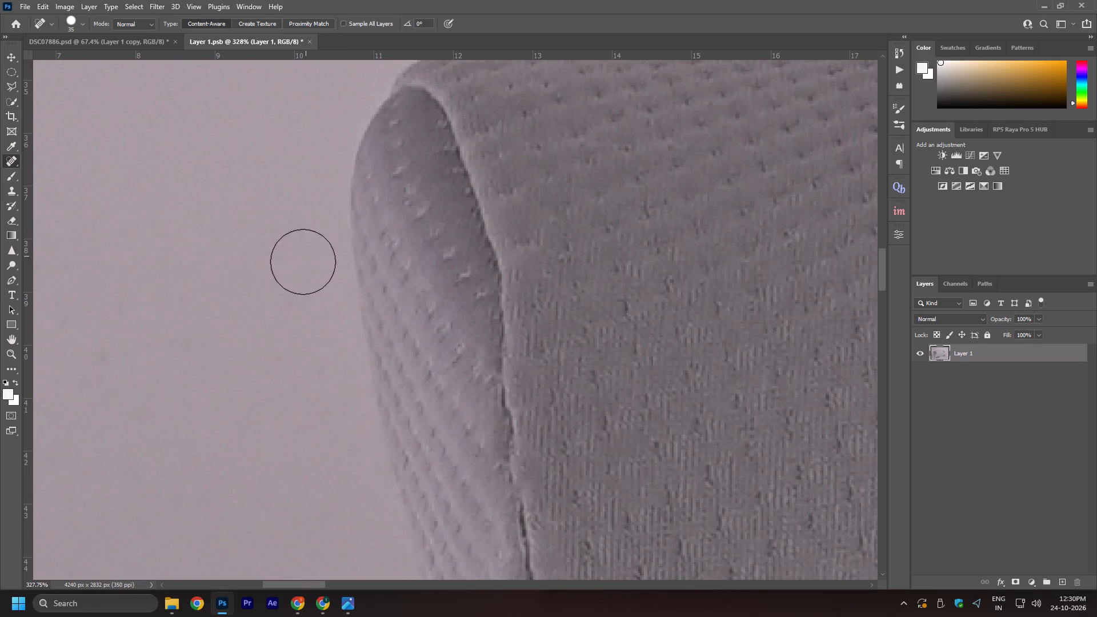
# Heal the lint in the shadow under the pillow's front edge and the white speck on the grey underside fabric.
pyautogui.keyDown('alt'); pyautogui.scroll(-18, 263, 291); pyautogui.keyUp('alt')
pyautogui.keyDown('alt'); pyautogui.scroll(7, 546, 380); pyautogui.keyUp('alt')
pyautogui.keyDown('alt'); pyautogui.scroll(1, 444, 253); pyautogui.keyUp('alt')
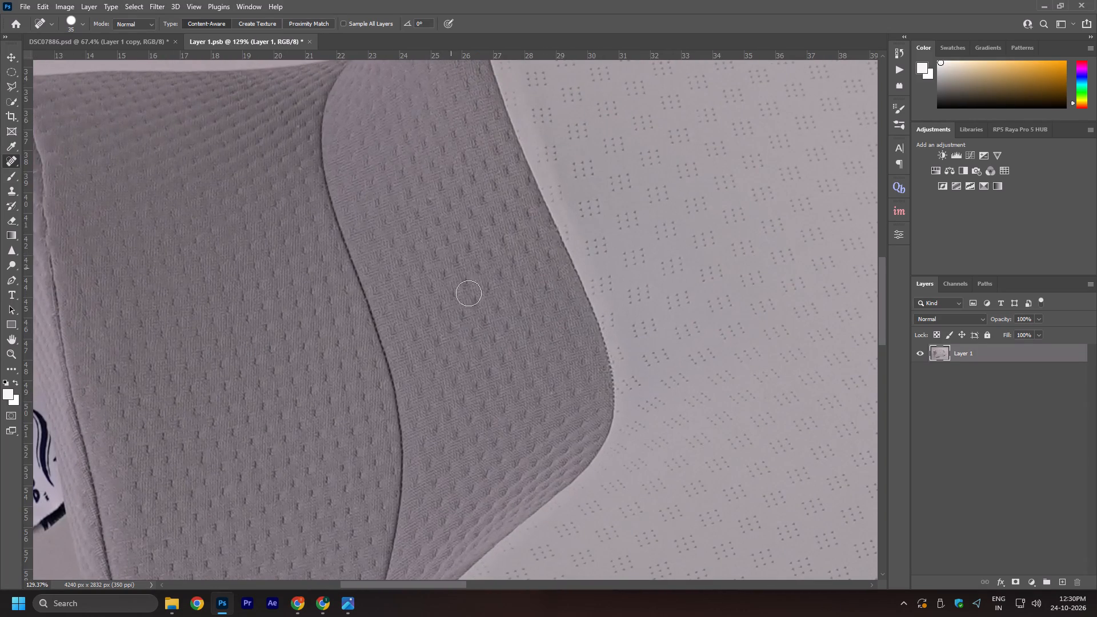
pyautogui.press('space')
pyautogui.press('space')
pyautogui.press('space')
pyautogui.press('space')
pyautogui.press('space')
pyautogui.moveTo(543, 399); pyautogui.dragTo(551, 109)
pyautogui.scroll(-8, 470, 262)
pyautogui.press('space')
pyautogui.moveTo(380, 398); pyautogui.dragTo(364, 233)
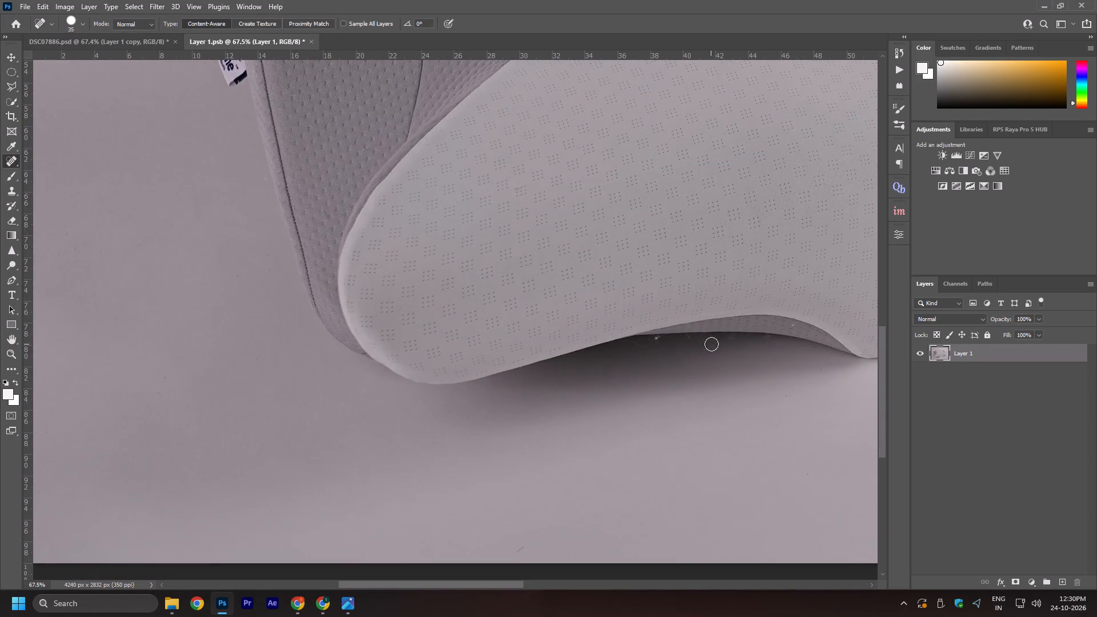
pyautogui.keyDown('alt'); pyautogui.scroll(14, 711, 350); pyautogui.keyUp('alt')
pyautogui.moveTo(573, 336); pyautogui.dragTo(660, 342)
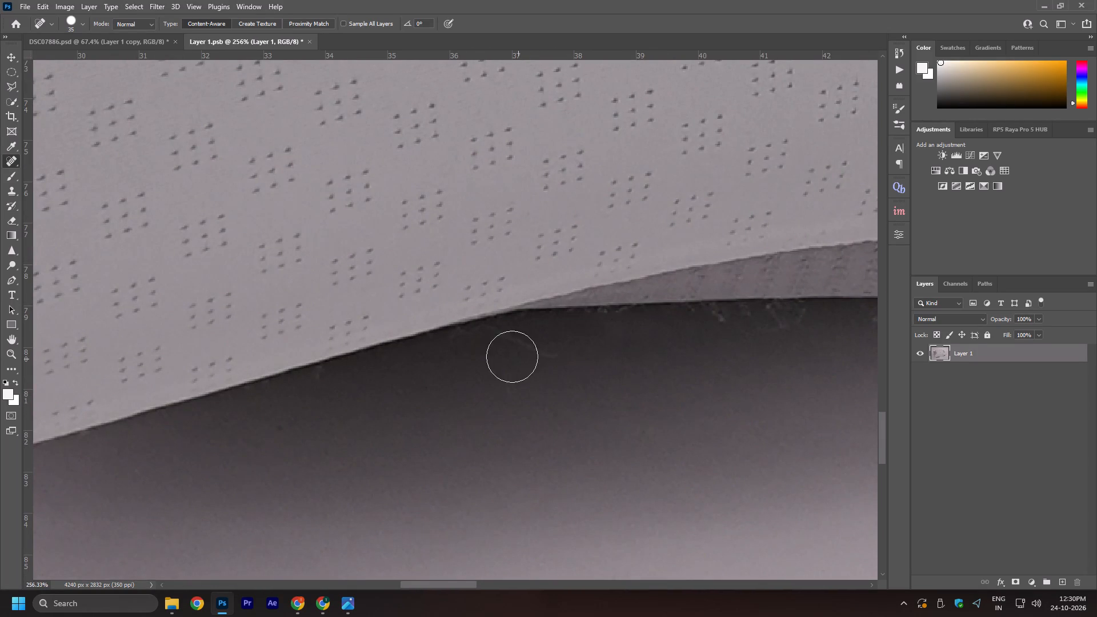
pyautogui.moveTo(518, 356); pyautogui.dragTo(668, 376)
pyautogui.keyDown('alt'); pyautogui.scroll(-15, 424, 376); pyautogui.keyUp('alt')
pyautogui.keyDown('alt'); pyautogui.scroll(17, 631, 371); pyautogui.keyUp('alt')
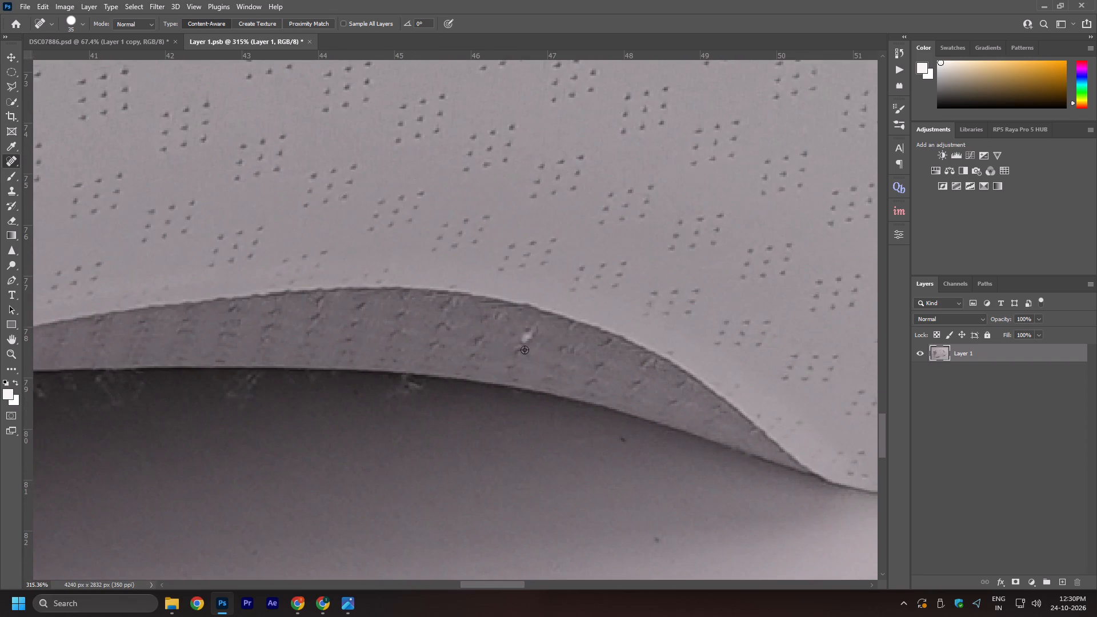
pyautogui.click(524, 345)
# Remove the white speck from the shadow under the pillow's right-hand lobe.
pyautogui.keyDown('alt'); pyautogui.scroll(-20, 418, 338); pyautogui.keyUp('alt')
pyautogui.keyDown('alt'); pyautogui.scroll(-7, 418, 338); pyautogui.keyUp('alt')
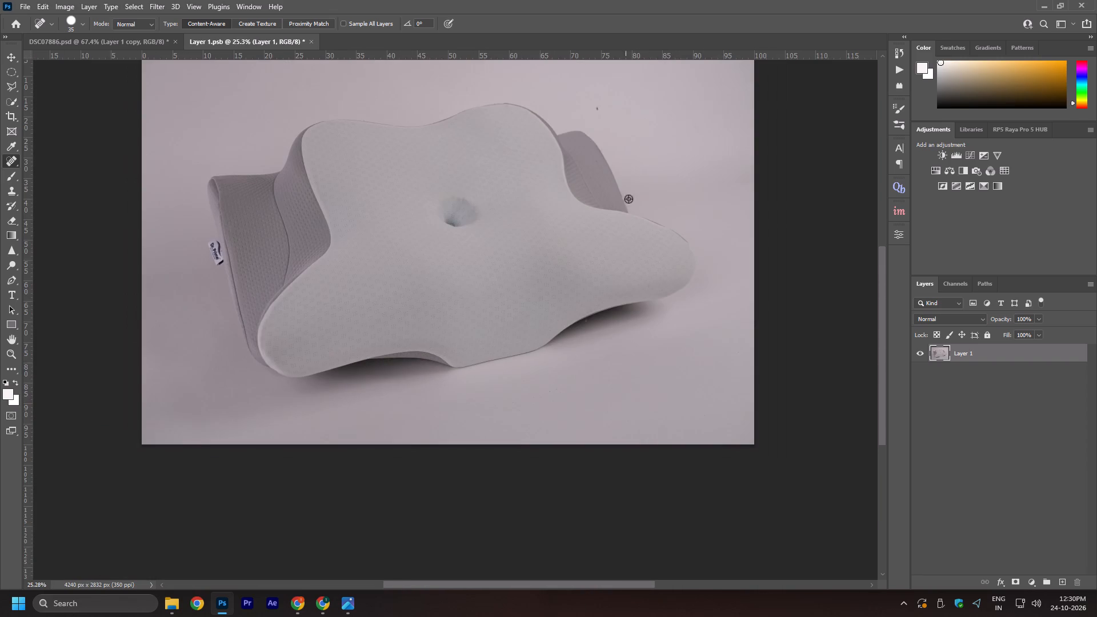
pyautogui.keyDown('alt'); pyautogui.scroll(8, 383, 174); pyautogui.keyUp('alt')
pyautogui.keyDown('alt'); pyautogui.scroll(10, 828, 498); pyautogui.keyUp('alt')
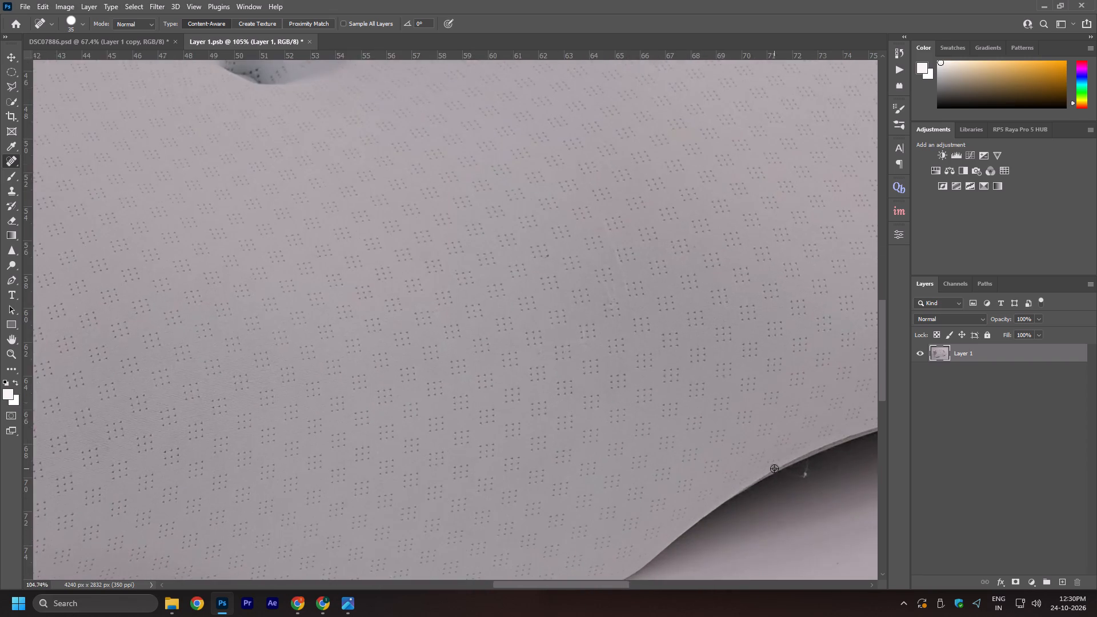
pyautogui.keyDown('alt'); pyautogui.scroll(9, 774, 468); pyautogui.keyUp('alt')
pyautogui.moveTo(848, 464); pyautogui.dragTo(771, 545)
# Heal the spots on the rear grey side panel and the dark speck just outside its edge.
pyautogui.keyDown('alt'); pyautogui.scroll(-8, 620, 361); pyautogui.keyUp('alt')
pyautogui.keyDown('alt'); pyautogui.scroll(1, 476, 286); pyautogui.keyUp('alt')
pyautogui.keyDown('alt'); pyautogui.scroll(-12, 471, 331); pyautogui.keyUp('alt')
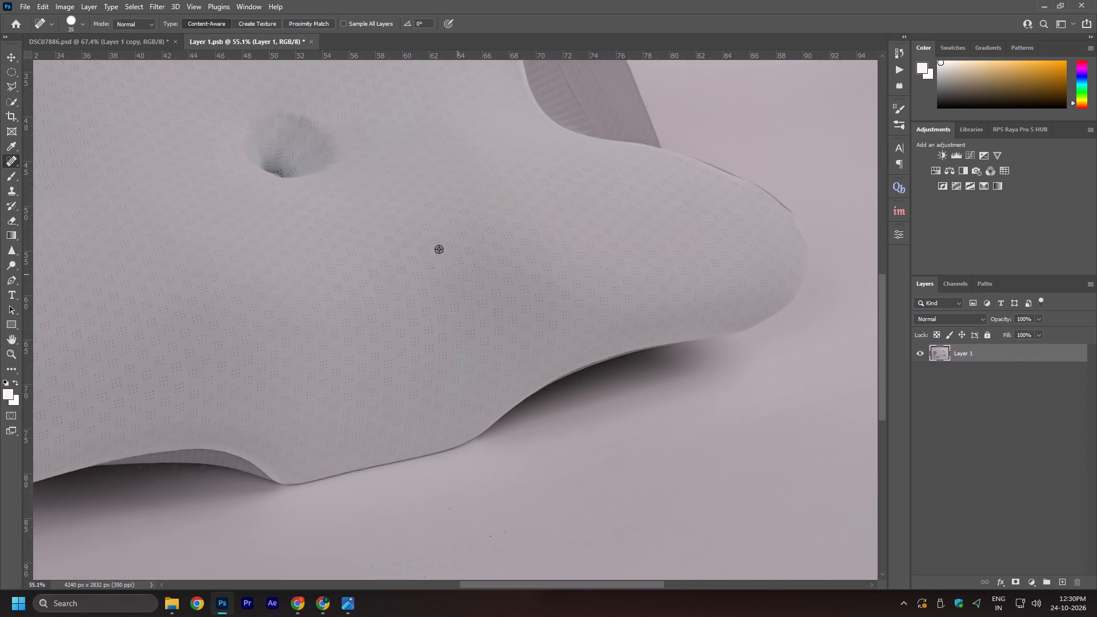
pyautogui.keyDown('alt'); pyautogui.scroll(9, 313, 160); pyautogui.keyUp('alt')
pyautogui.keyDown('alt'); pyautogui.scroll(-15, 310, 203); pyautogui.keyUp('alt')
pyautogui.keyDown('alt'); pyautogui.scroll(8, 475, 201); pyautogui.keyUp('alt')
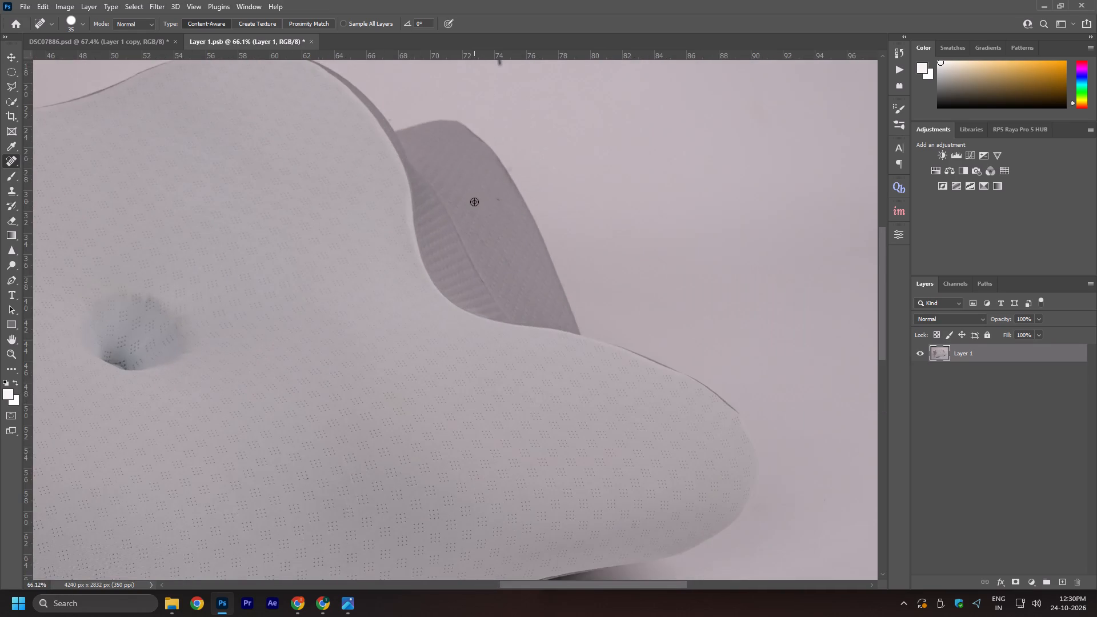
pyautogui.keyDown('alt'); pyautogui.scroll(15, 508, 192); pyautogui.keyUp('alt')
pyautogui.click(472, 217)
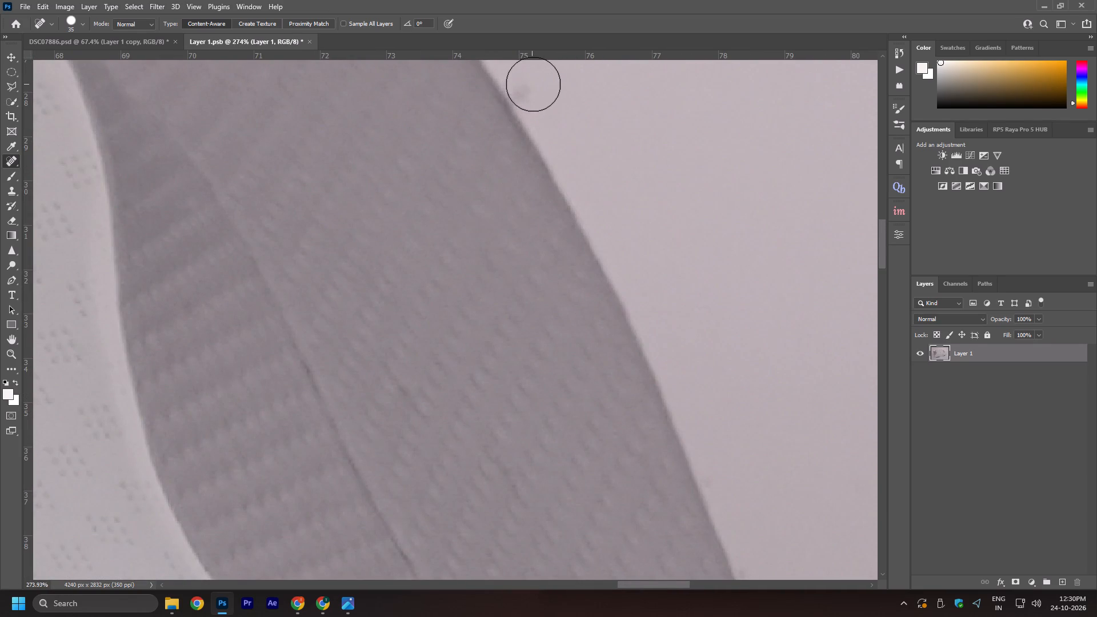
pyautogui.click(534, 83)
pyautogui.click(405, 389)
pyautogui.click(426, 418)
# Examine the retouched pillow up close and as a whole for remaining specks.
pyautogui.keyDown('alt'); pyautogui.scroll(-18, 464, 243); pyautogui.keyUp('alt')
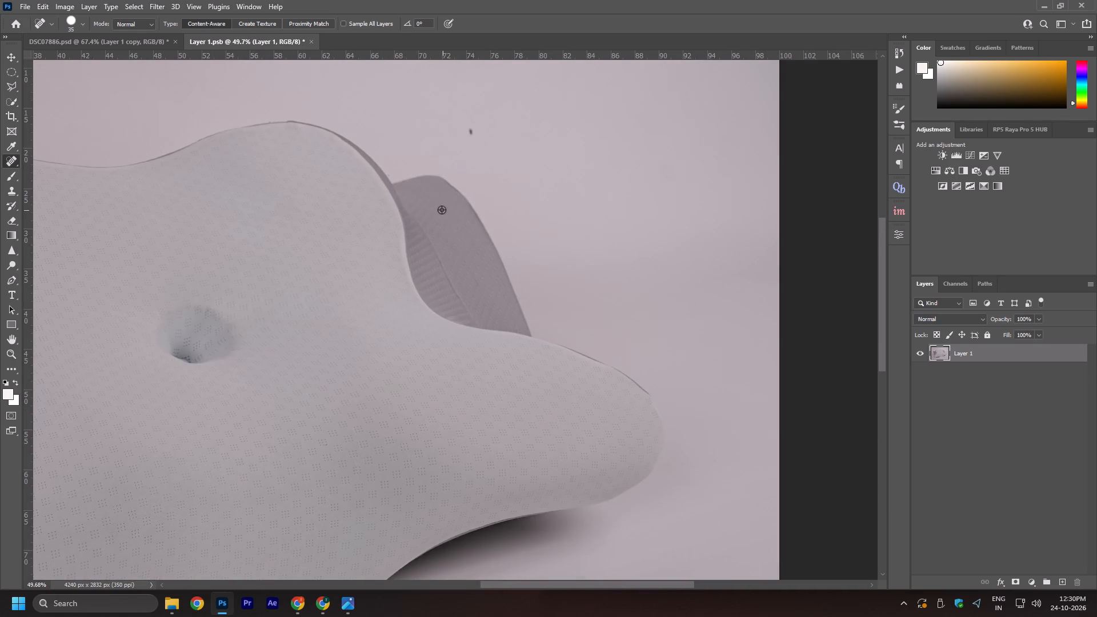
pyautogui.keyDown('alt'); pyautogui.scroll(-8, 514, 220); pyautogui.keyUp('alt')
pyautogui.keyDown('alt'); pyautogui.scroll(5, 211, 312); pyautogui.keyUp('alt')
pyautogui.press('space')
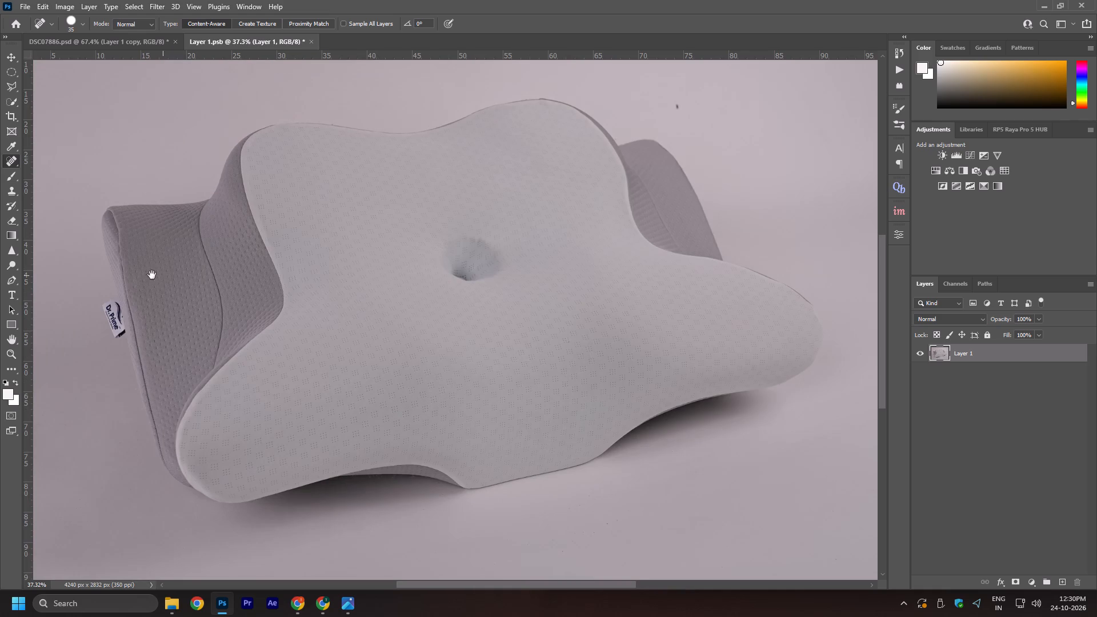
pyautogui.scroll(3, 142, 290)
pyautogui.press('space')
pyautogui.press('space')
pyautogui.press('space')
pyautogui.press('space')
pyautogui.press('space')
pyautogui.press('space')
pyautogui.press('space')
pyautogui.press('space')
pyautogui.press('space')
pyautogui.press('space')
pyautogui.rightClick(227, 329)
pyautogui.click(241, 332)
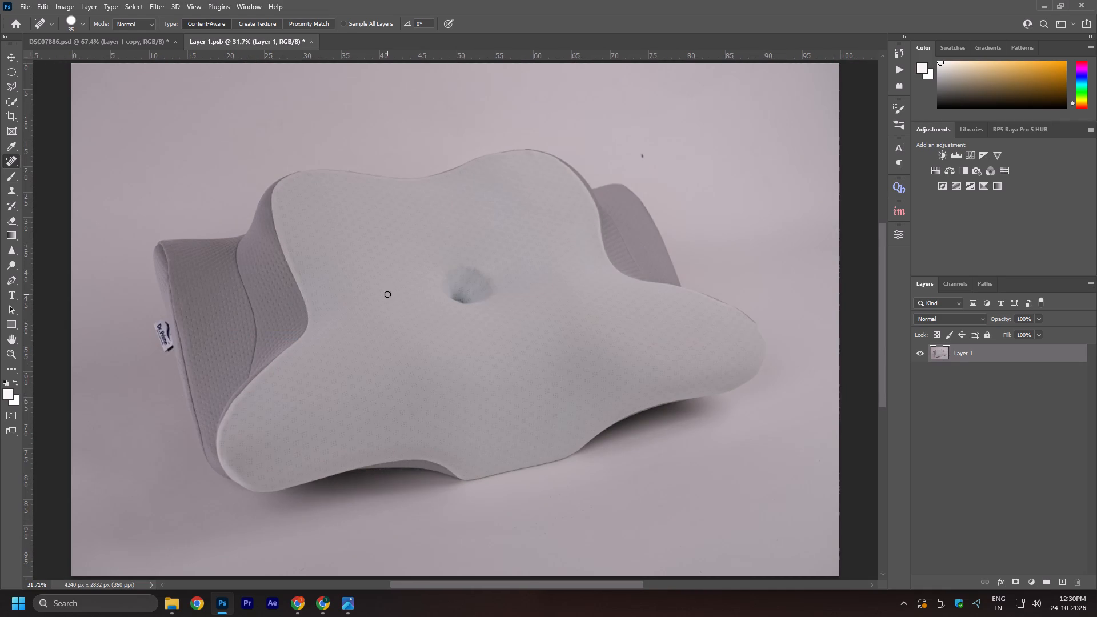
# Save the retouched smart object contents and close them to update DSC07886.
pyautogui.hotkey('ctrl', 's')
pyautogui.click(309, 44)
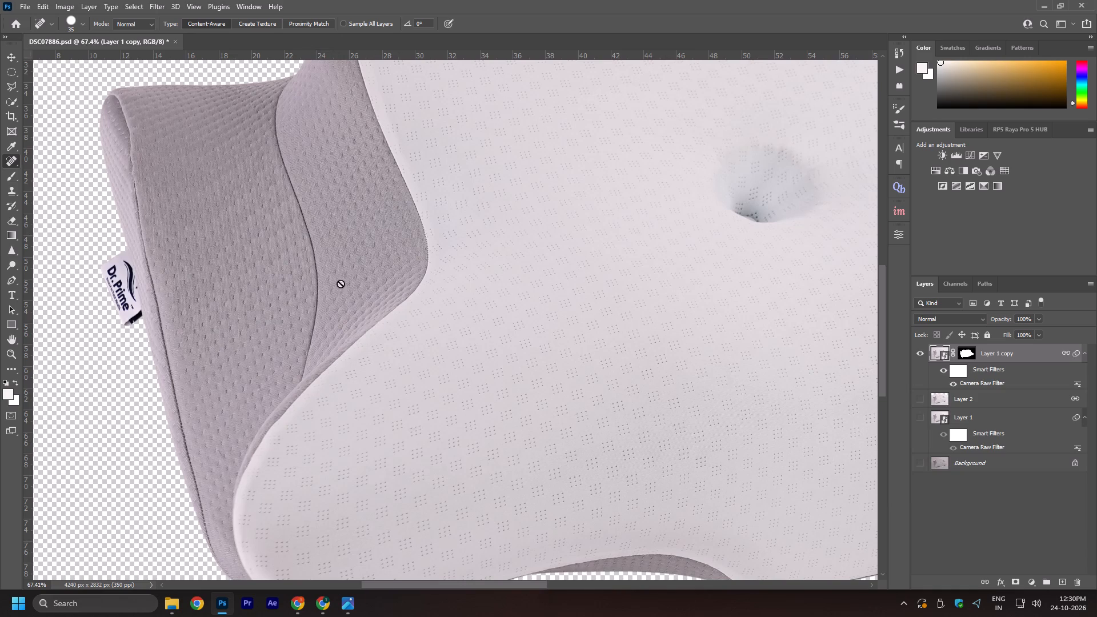
# Examine the updated grey pillow cutout in DSC07886 as a whole.
pyautogui.keyDown('alt'); pyautogui.scroll(-5, 340, 286); pyautogui.keyUp('alt')
pyautogui.keyDown('alt'); pyautogui.scroll(-4, 403, 308); pyautogui.keyUp('alt')
pyautogui.keyDown('alt'); pyautogui.scroll(3, 471, 304); pyautogui.keyUp('alt')
pyautogui.press('space')
pyautogui.press('space')
pyautogui.press('space')
pyautogui.rightClick(483, 318)
pyautogui.click(509, 327)
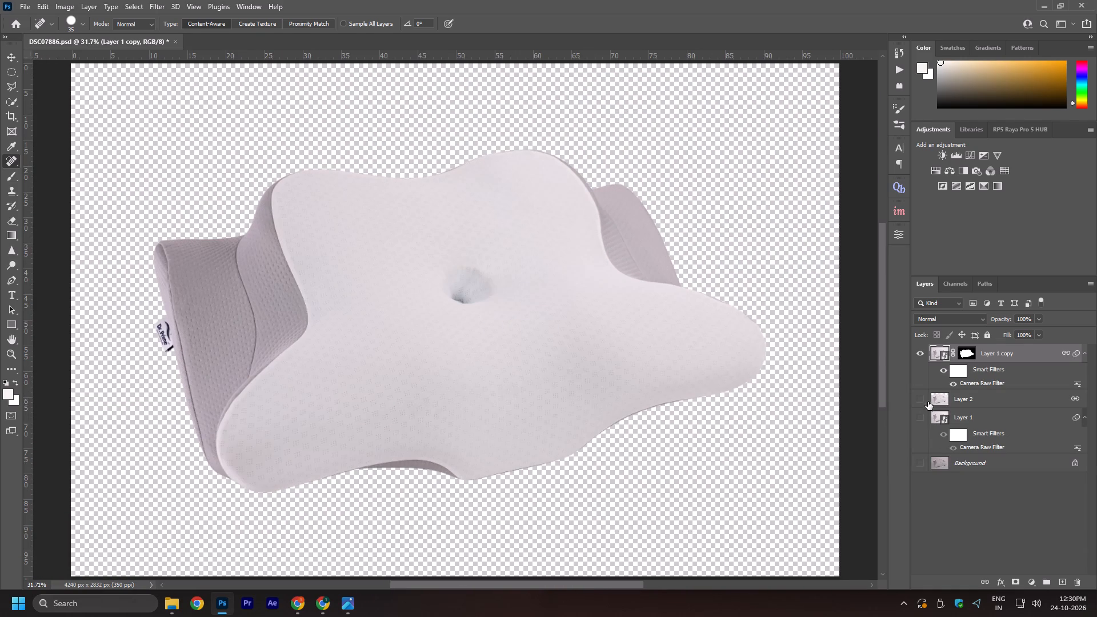
# Save DSC07886.psd with the updated grey pillow cutout.
pyautogui.hotkey('ctrl', 's')
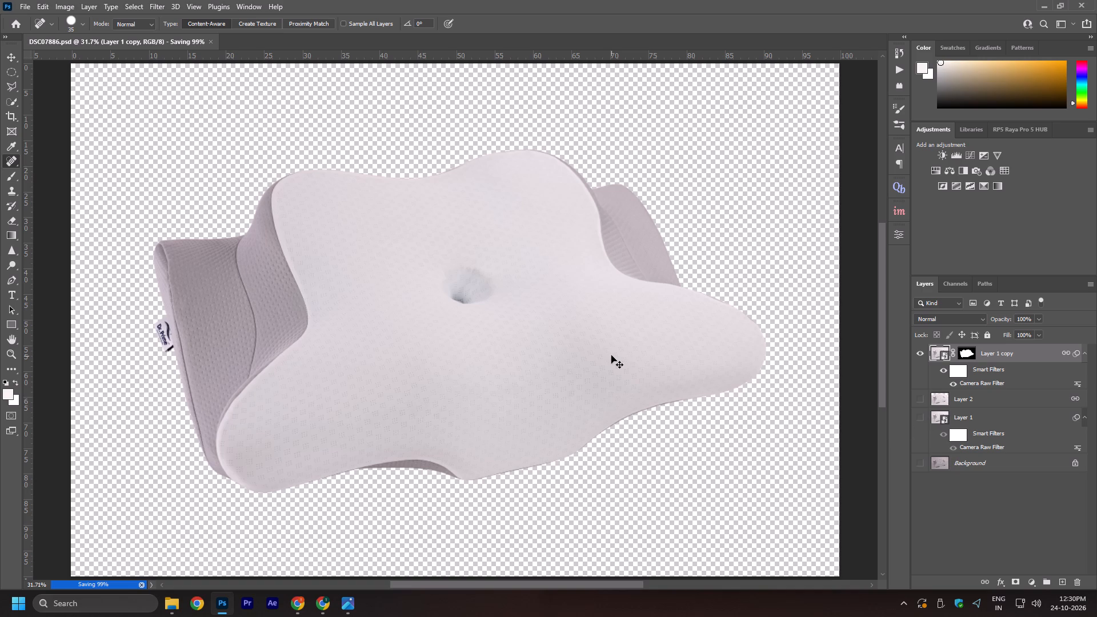
pyautogui.hotkey('ctrl', 's')
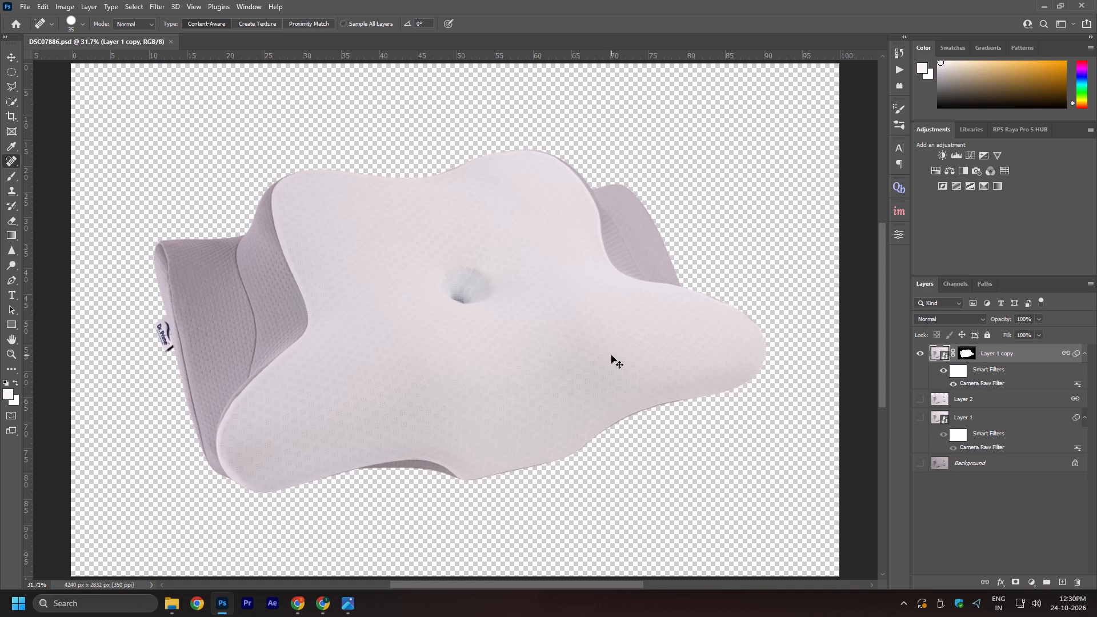
# Show Layer 2, whiten its backdrop with a Levels white point sampled just below the pillow, and adjust its blending mode.
pyautogui.click(923, 405)
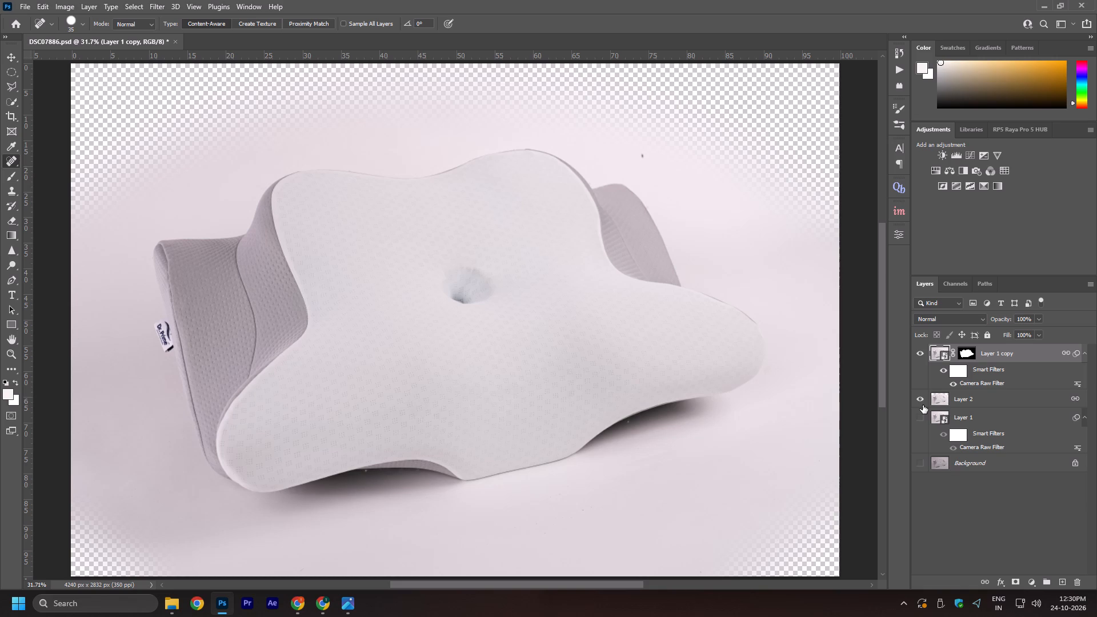
pyautogui.click(966, 398)
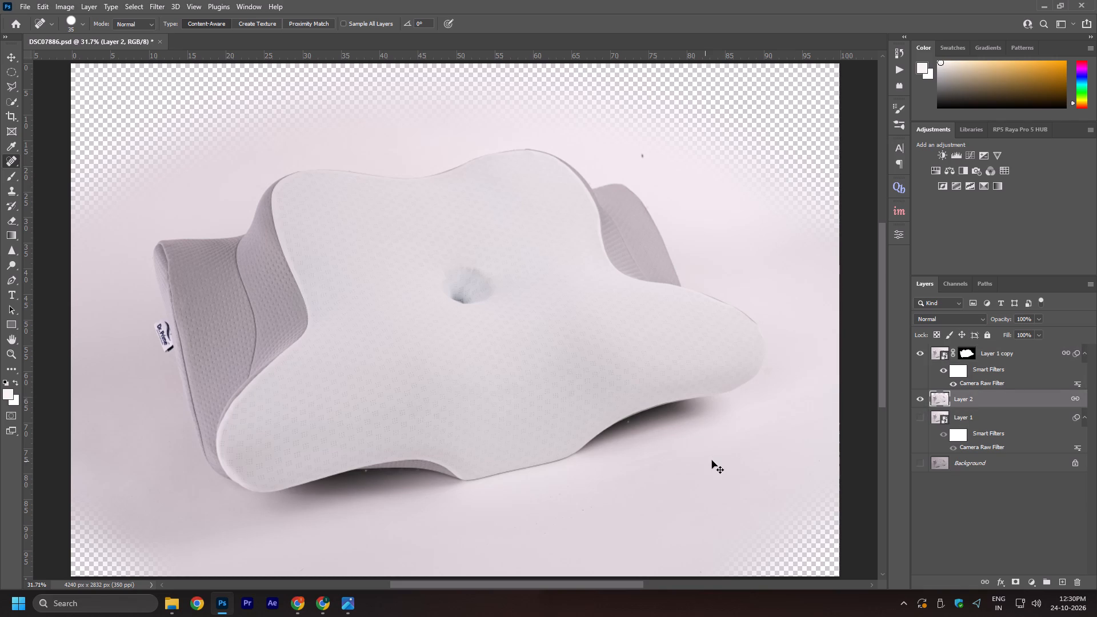
pyautogui.hotkey('ctrl', 'l')
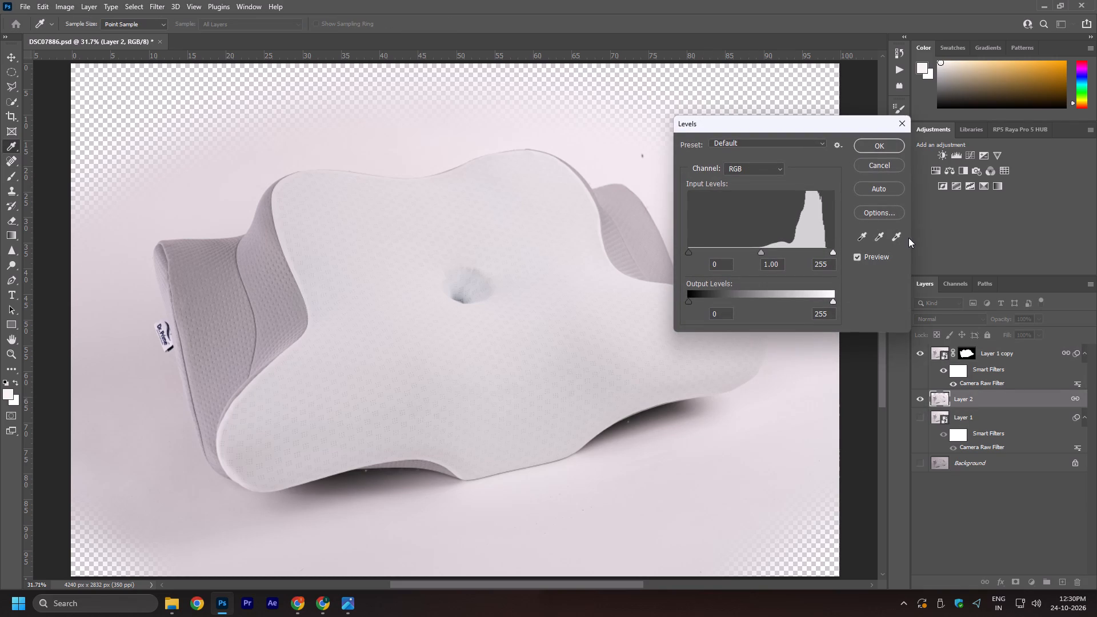
pyautogui.click(895, 235)
pyautogui.click(700, 444)
pyautogui.click(870, 140)
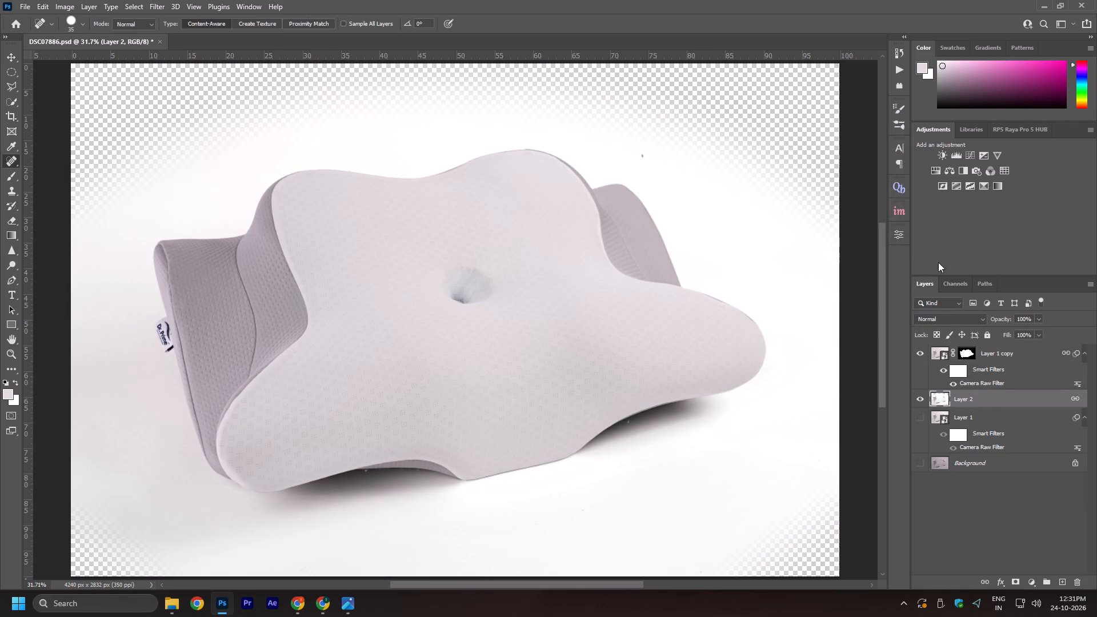
pyautogui.click(944, 313)
pyautogui.click(934, 349)
pyautogui.click(982, 529)
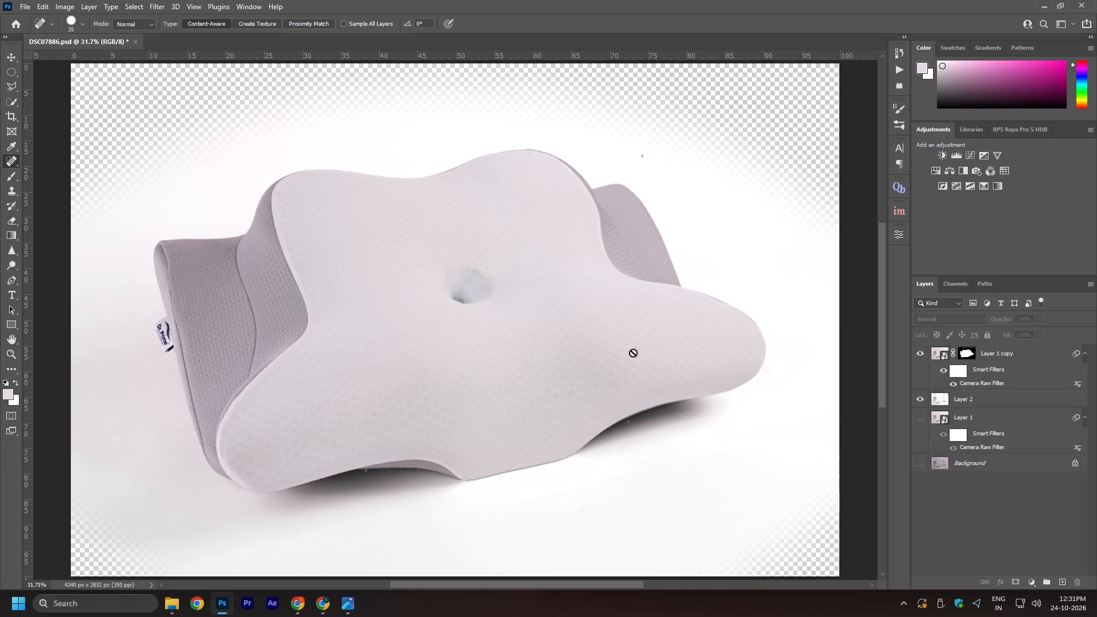
# Save DSC07886.psd with the whitened backdrop and close it.
pyautogui.press('v')
pyautogui.click(587, 343)
pyautogui.hotkey('ctrl', 's')
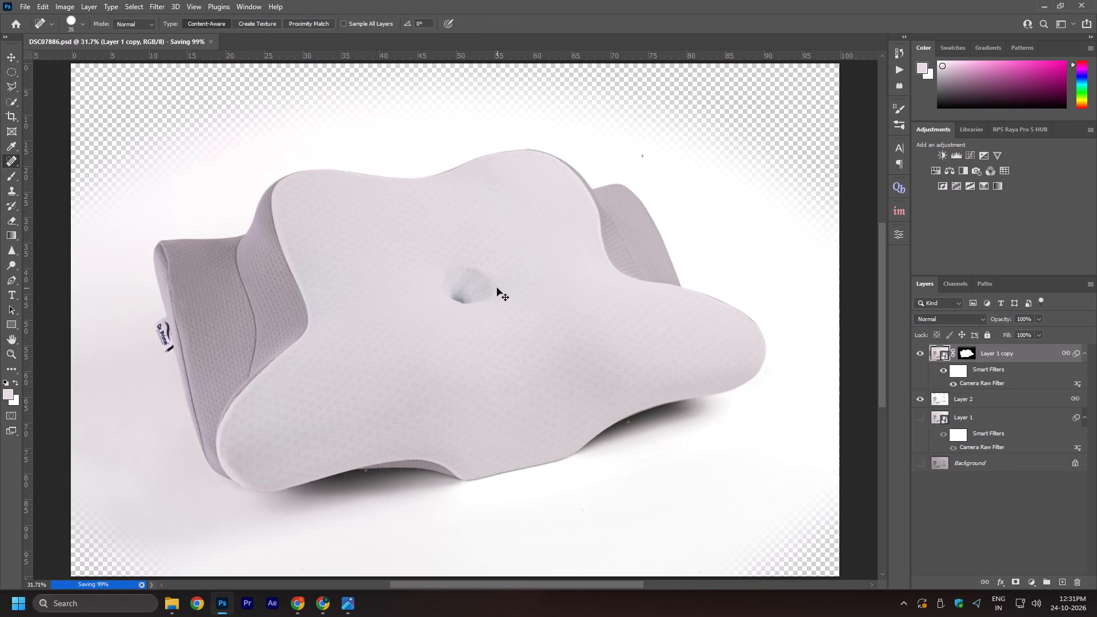
pyautogui.hotkey('ctrl', 'w')
# In File Explorer, refresh the dr.prime Photos folder and copy the DSC07929 and DSC07886 PSD files together.
pyautogui.hotkey('alt', 'Tab')
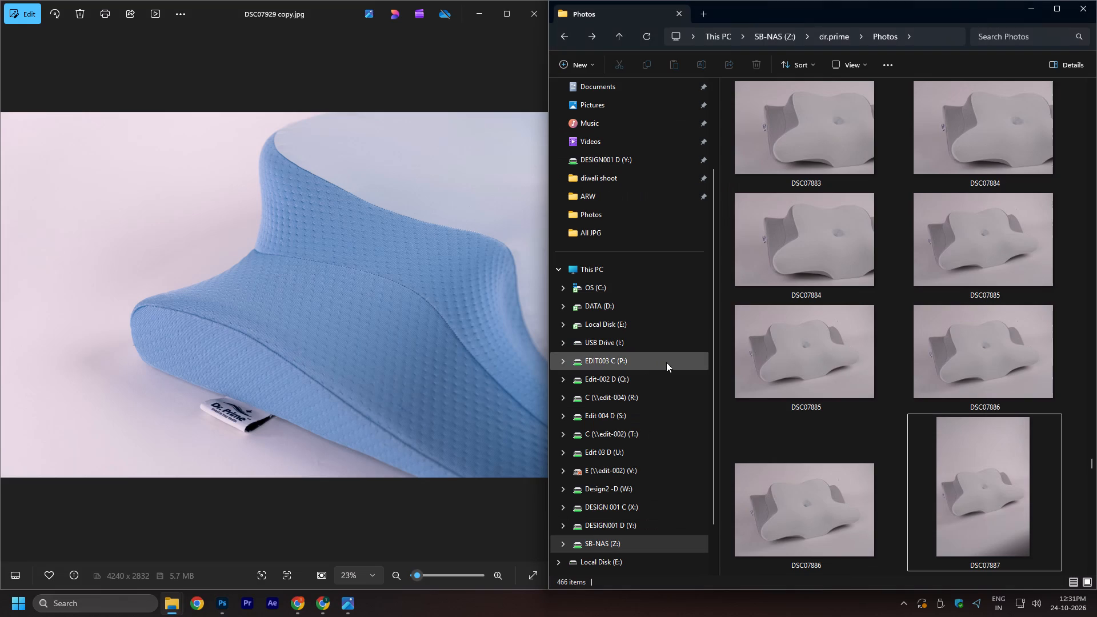
pyautogui.click(1055, 11)
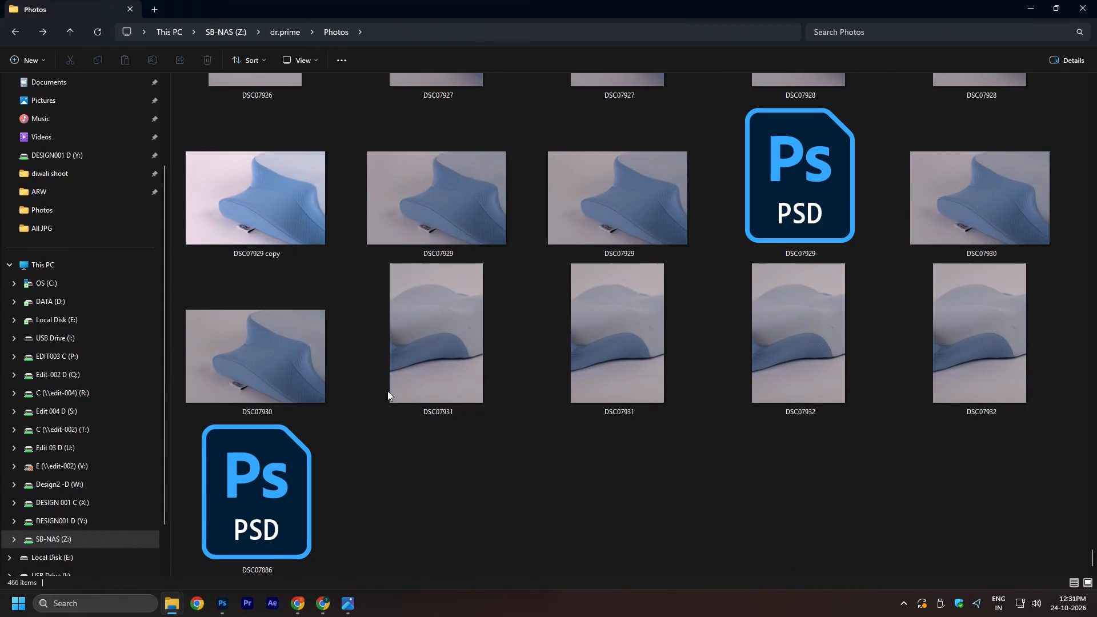
pyautogui.click(486, 496)
pyautogui.press('F5')
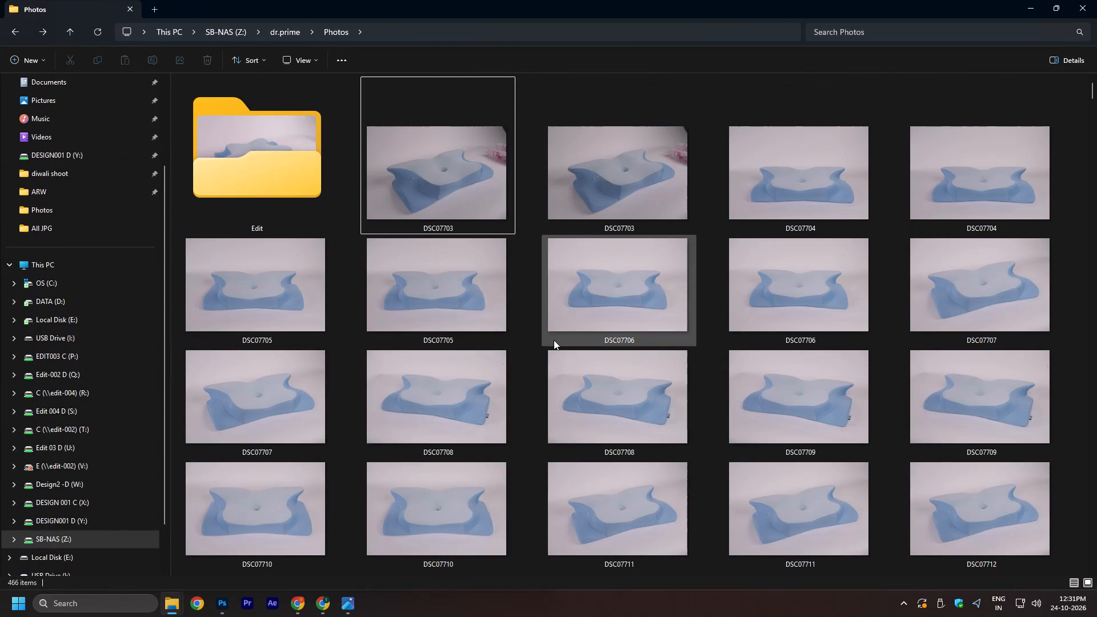
pyautogui.scroll(-20, 554, 340)
pyautogui.scroll(-20, 554, 340)
pyautogui.scroll(-7, 554, 340)
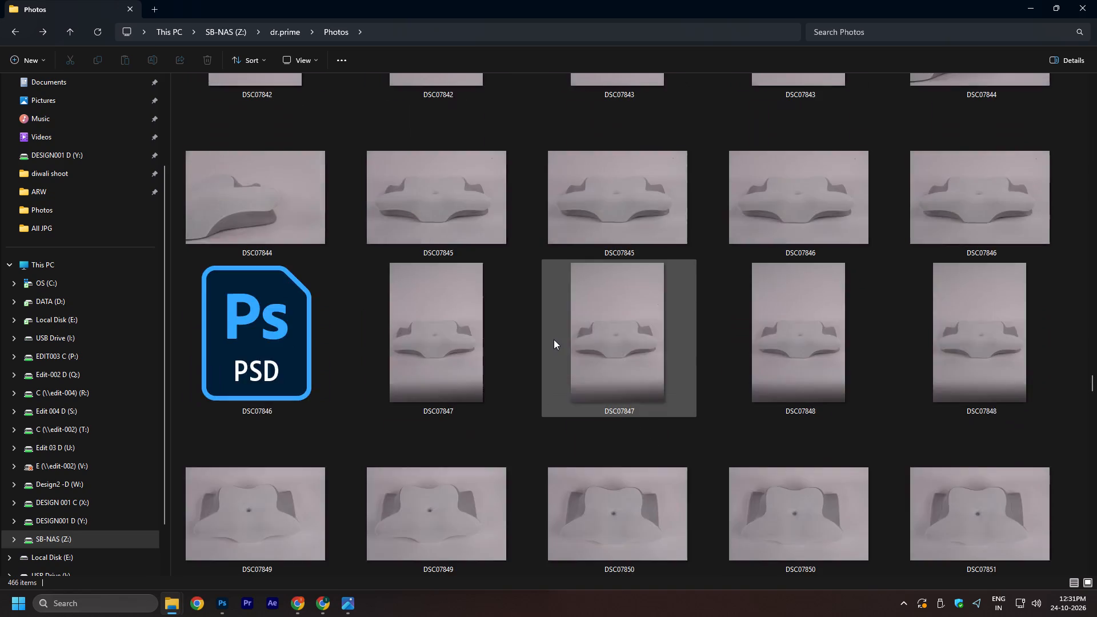
pyautogui.scroll(-20, 554, 339)
pyautogui.scroll(-20, 554, 339)
pyautogui.scroll(-6, 554, 339)
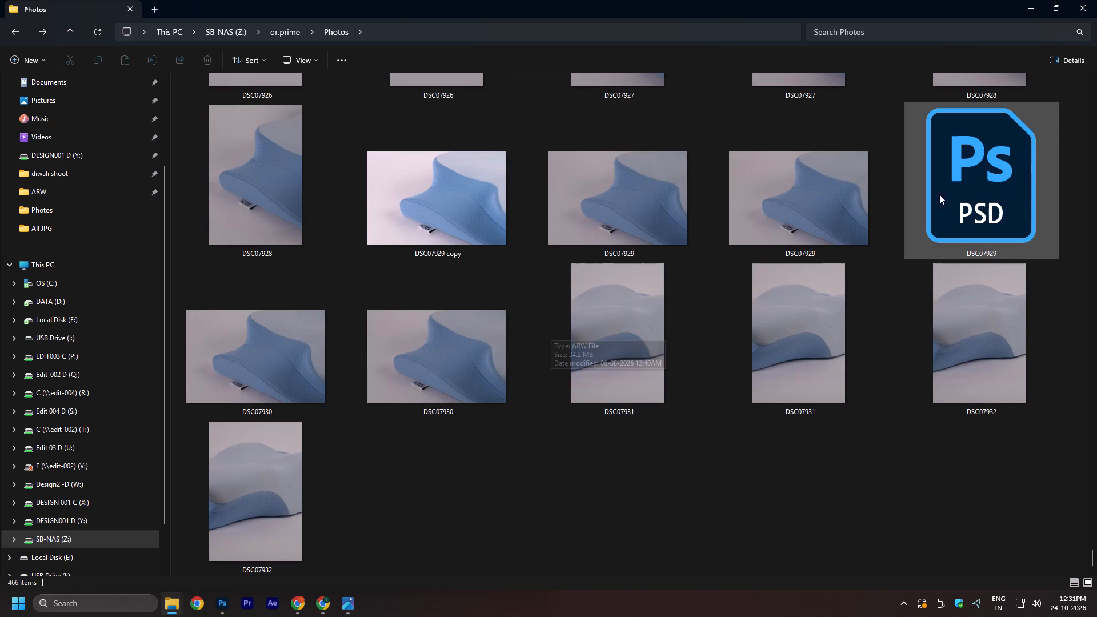
pyautogui.click(980, 184)
pyautogui.keyDown('ctrl'); pyautogui.click(497, 194); pyautogui.keyUp('ctrl')
pyautogui.click(719, 474)
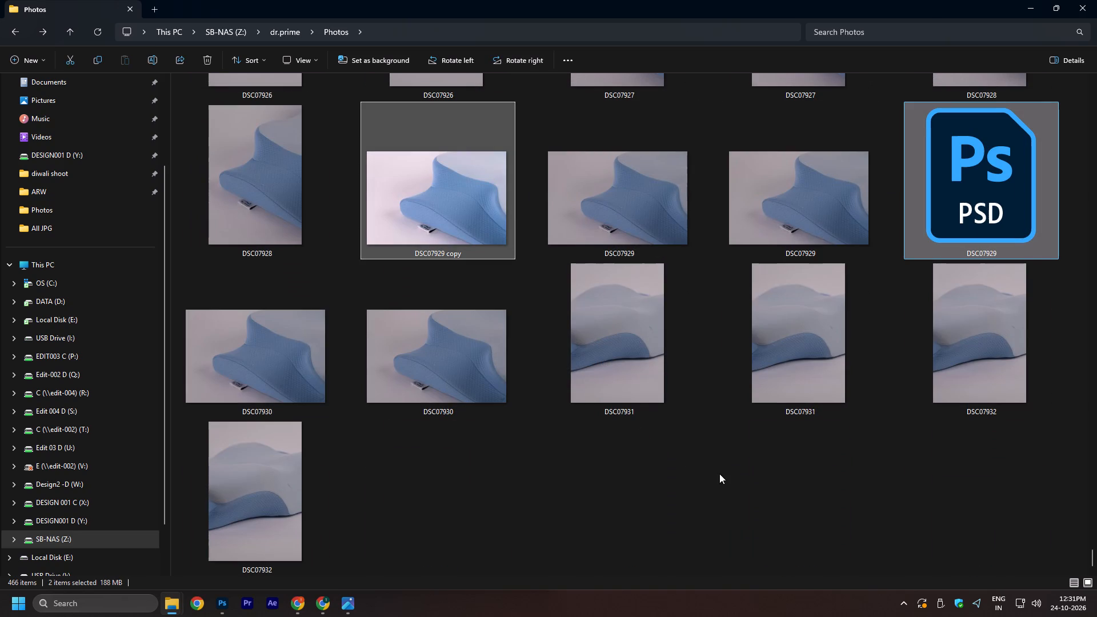
pyautogui.click(905, 198)
pyautogui.scroll(4, 805, 325)
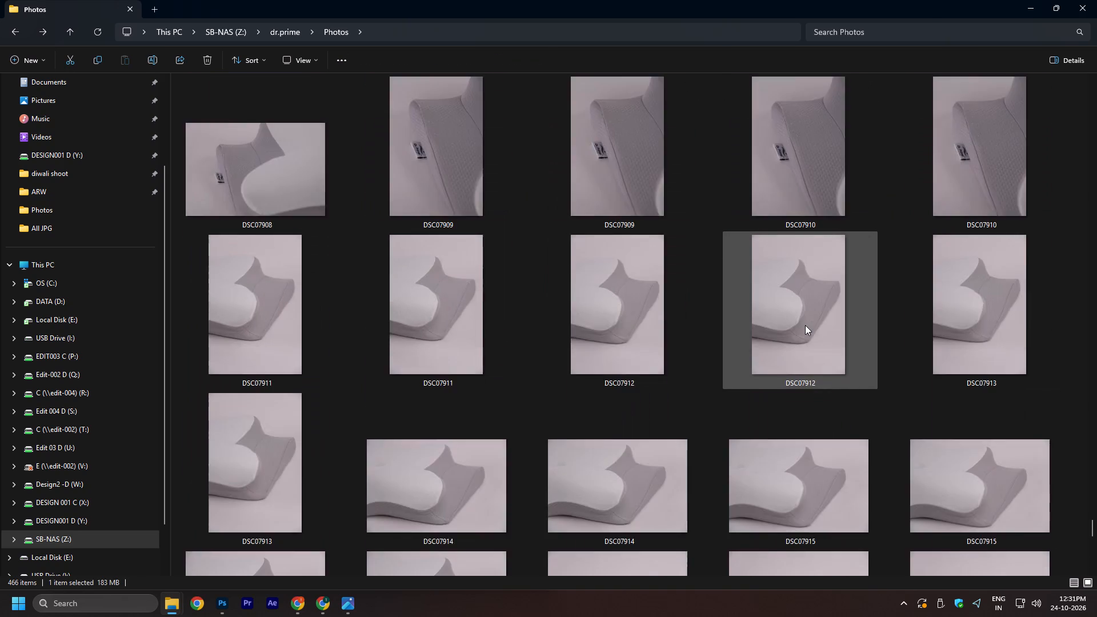
pyautogui.scroll(5, 805, 325)
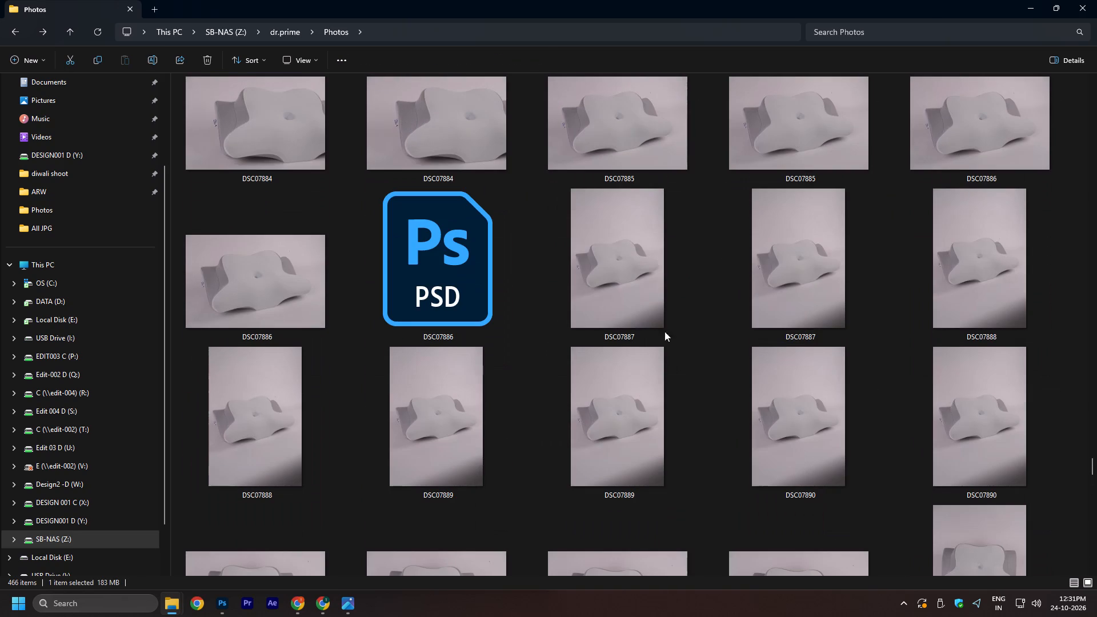
pyautogui.keyDown('ctrl'); pyautogui.click(466, 259); pyautogui.keyUp('ctrl')
pyautogui.hotkey('ctrl', 'c')
# Paste the two copied PSD files into the 22-10-2026 folder of Tabby's DR-Prime folder on DATA (D:).
pyautogui.hotkey('alt', 'Tab')
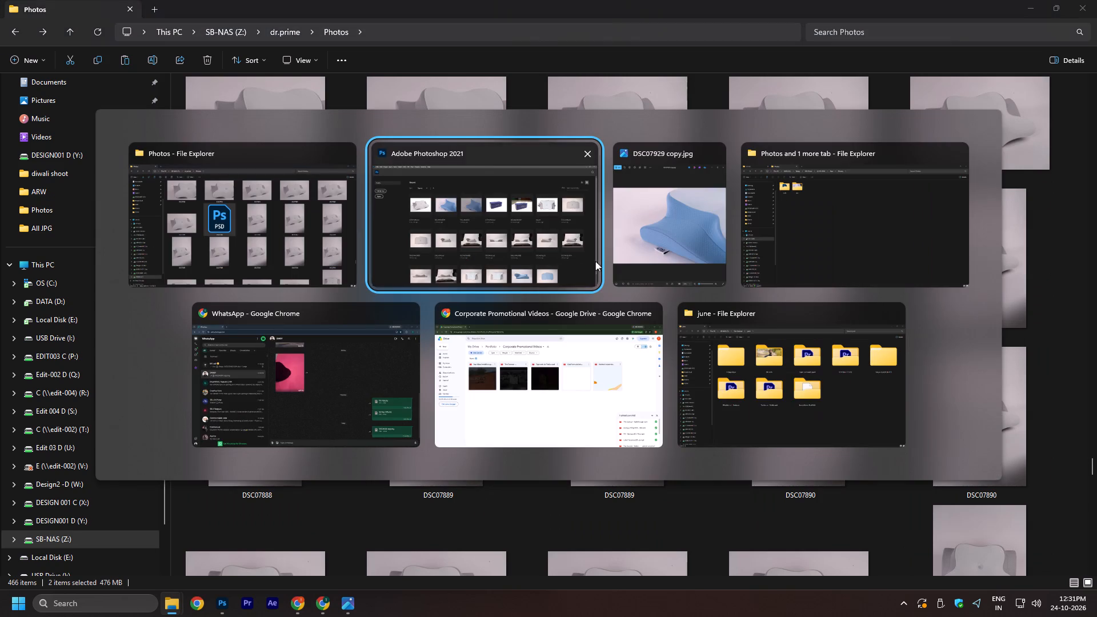
pyautogui.keyDown('alt'); pyautogui.click(823, 214); pyautogui.keyUp('alt')
pyautogui.click(671, 257)
pyautogui.click(326, 30)
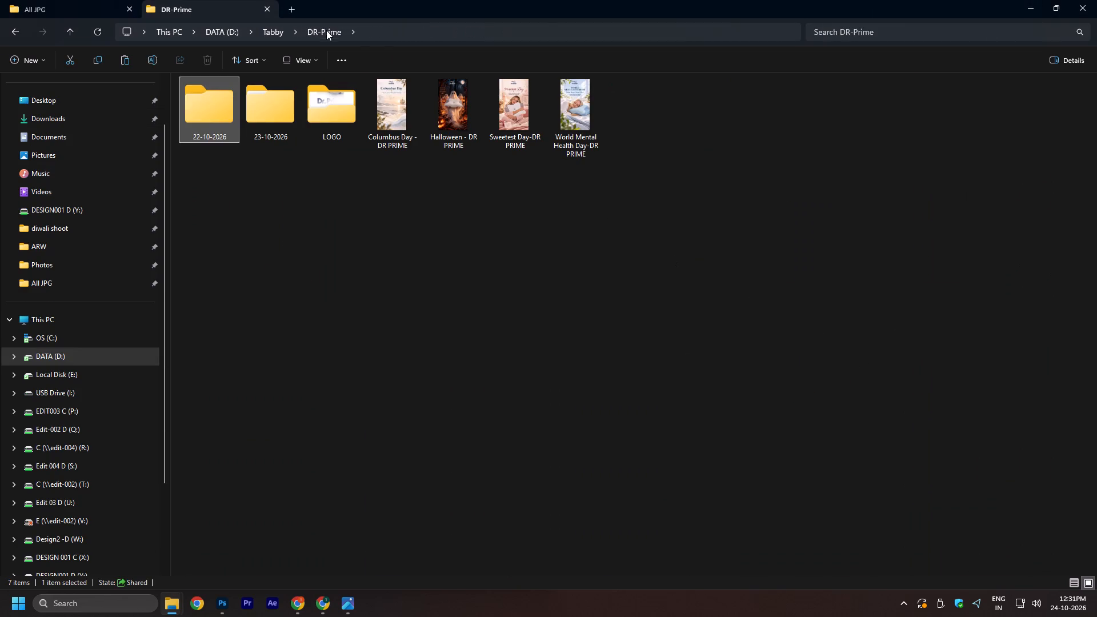
pyautogui.click(357, 219)
pyautogui.click(193, 95)
pyautogui.click(271, 115)
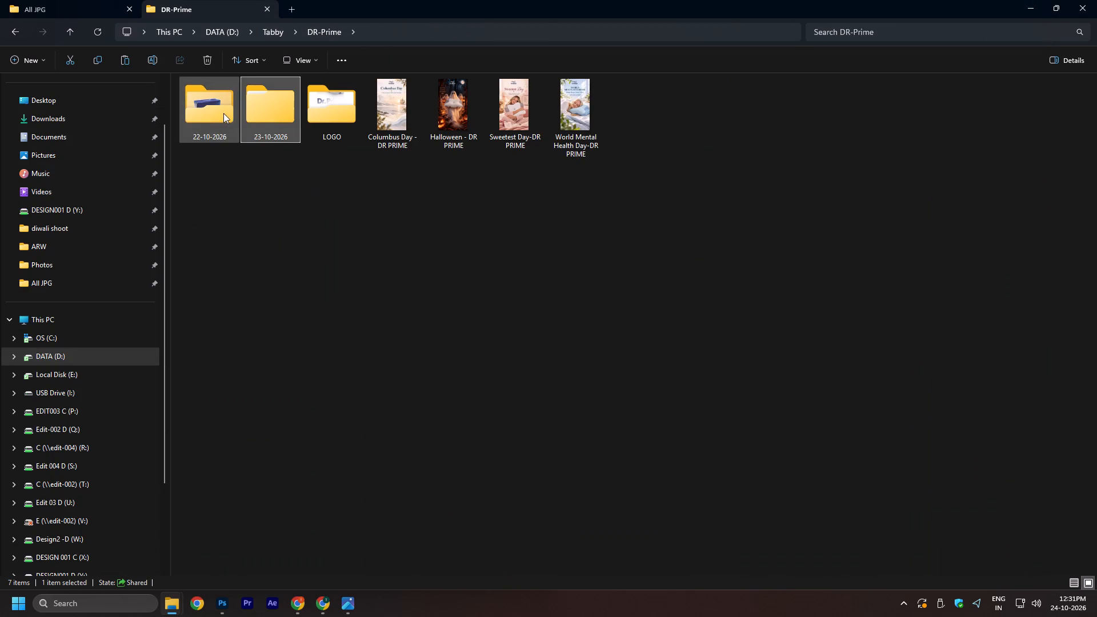
pyautogui.doubleClick(286, 111)
pyautogui.click(394, 236)
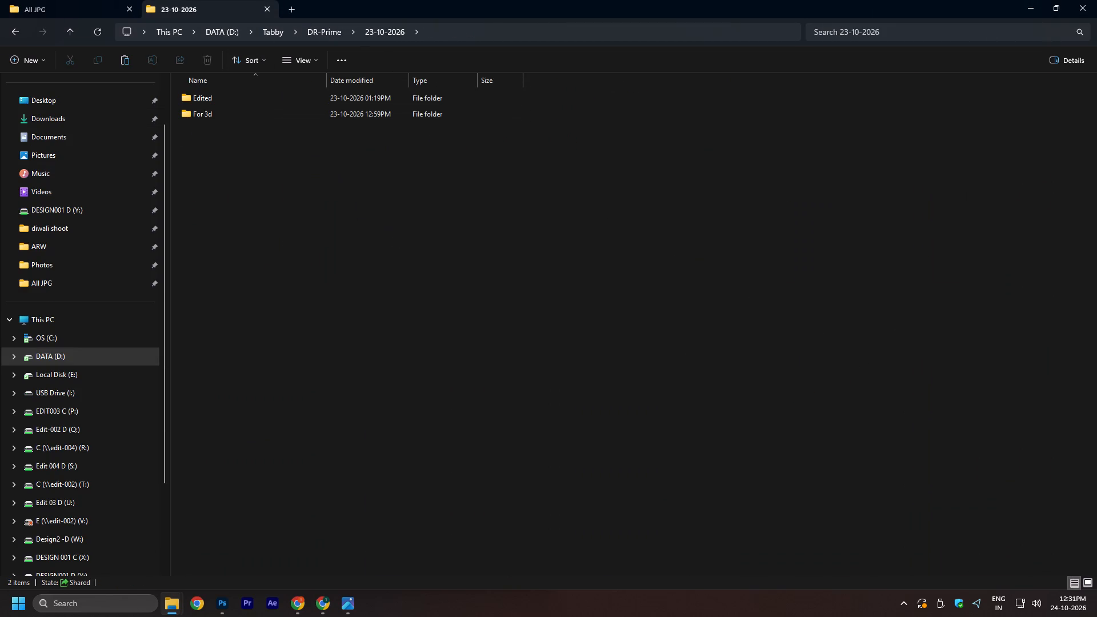
pyautogui.click(323, 33)
pyautogui.doubleClick(214, 91)
pyautogui.click(317, 186)
pyautogui.hotkey('ctrl', 'v')
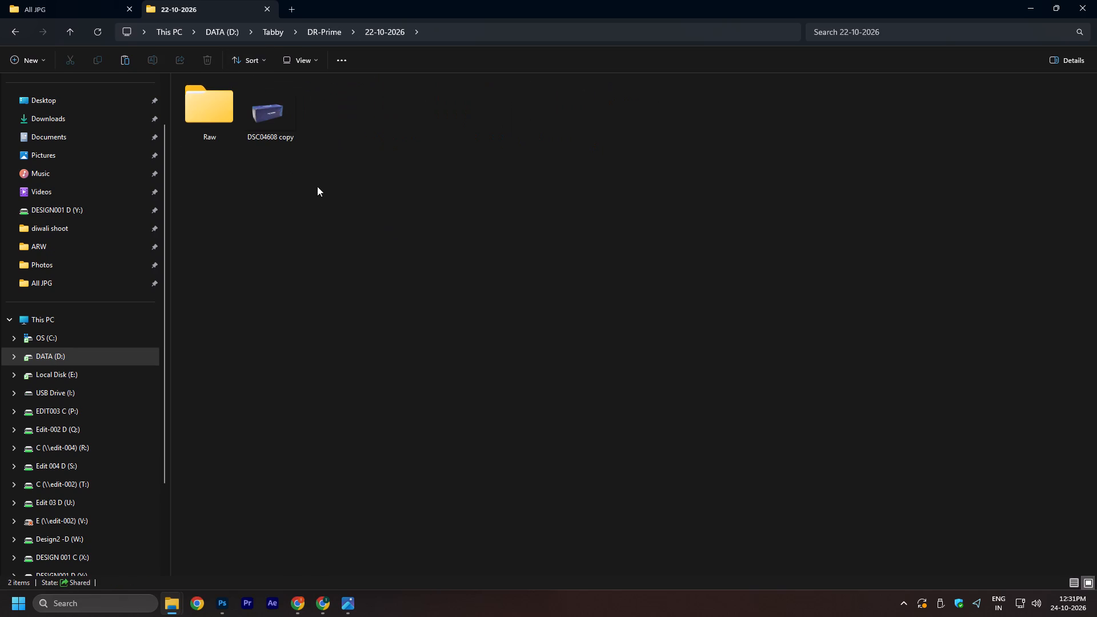